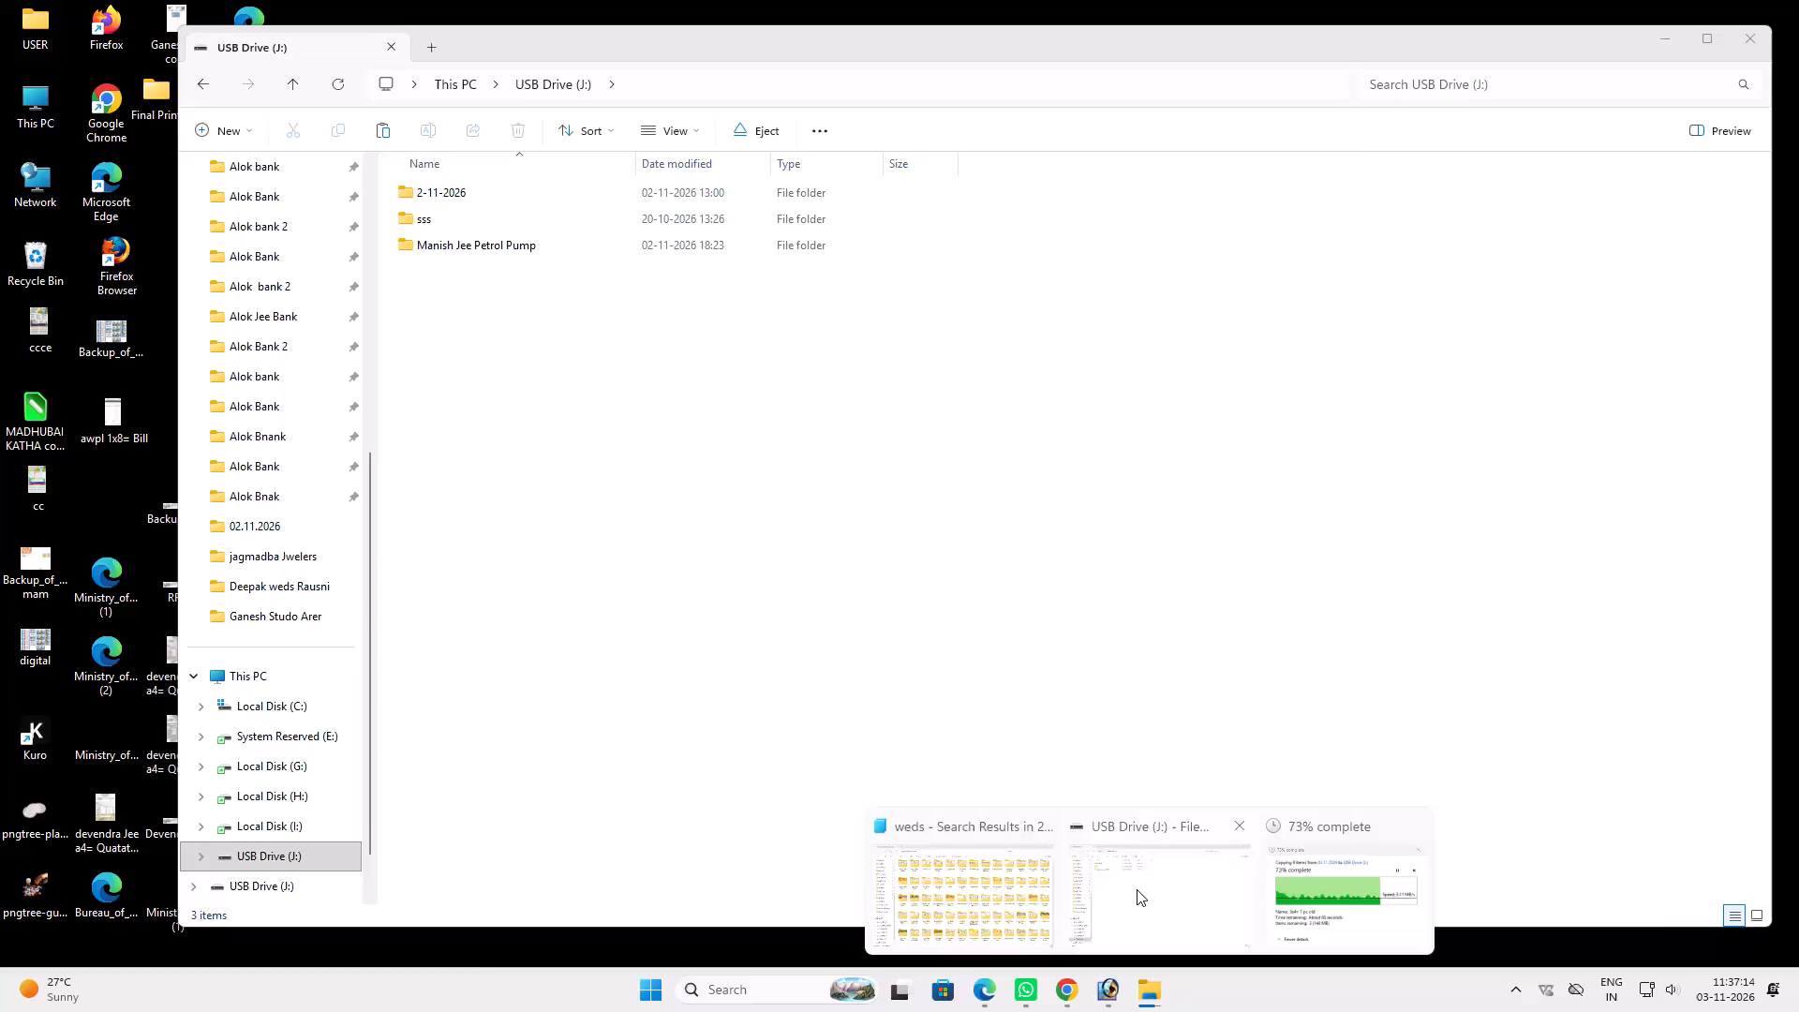
# Open the Downloads folder and display its files as large icons.
pyautogui.click(1137, 889)
pyautogui.scroll(4, 291, 495)
pyautogui.scroll(3, 240, 271)
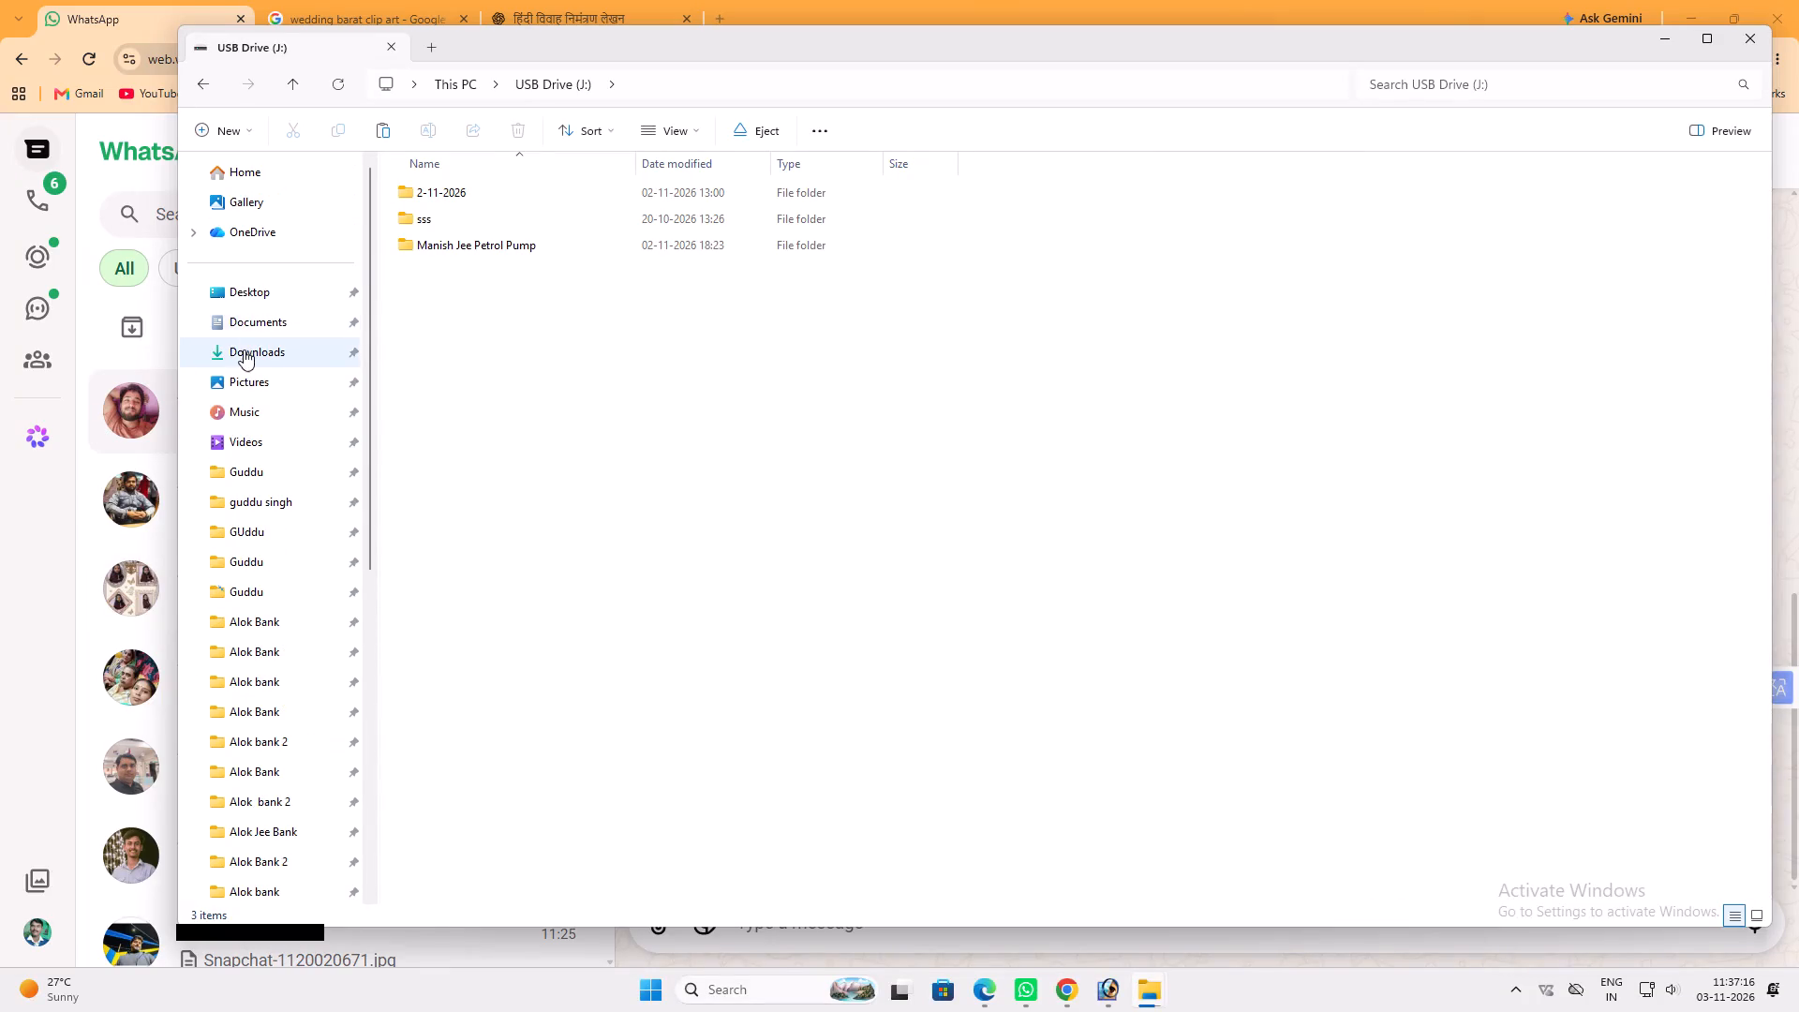
pyautogui.click(244, 350)
pyautogui.click(679, 129)
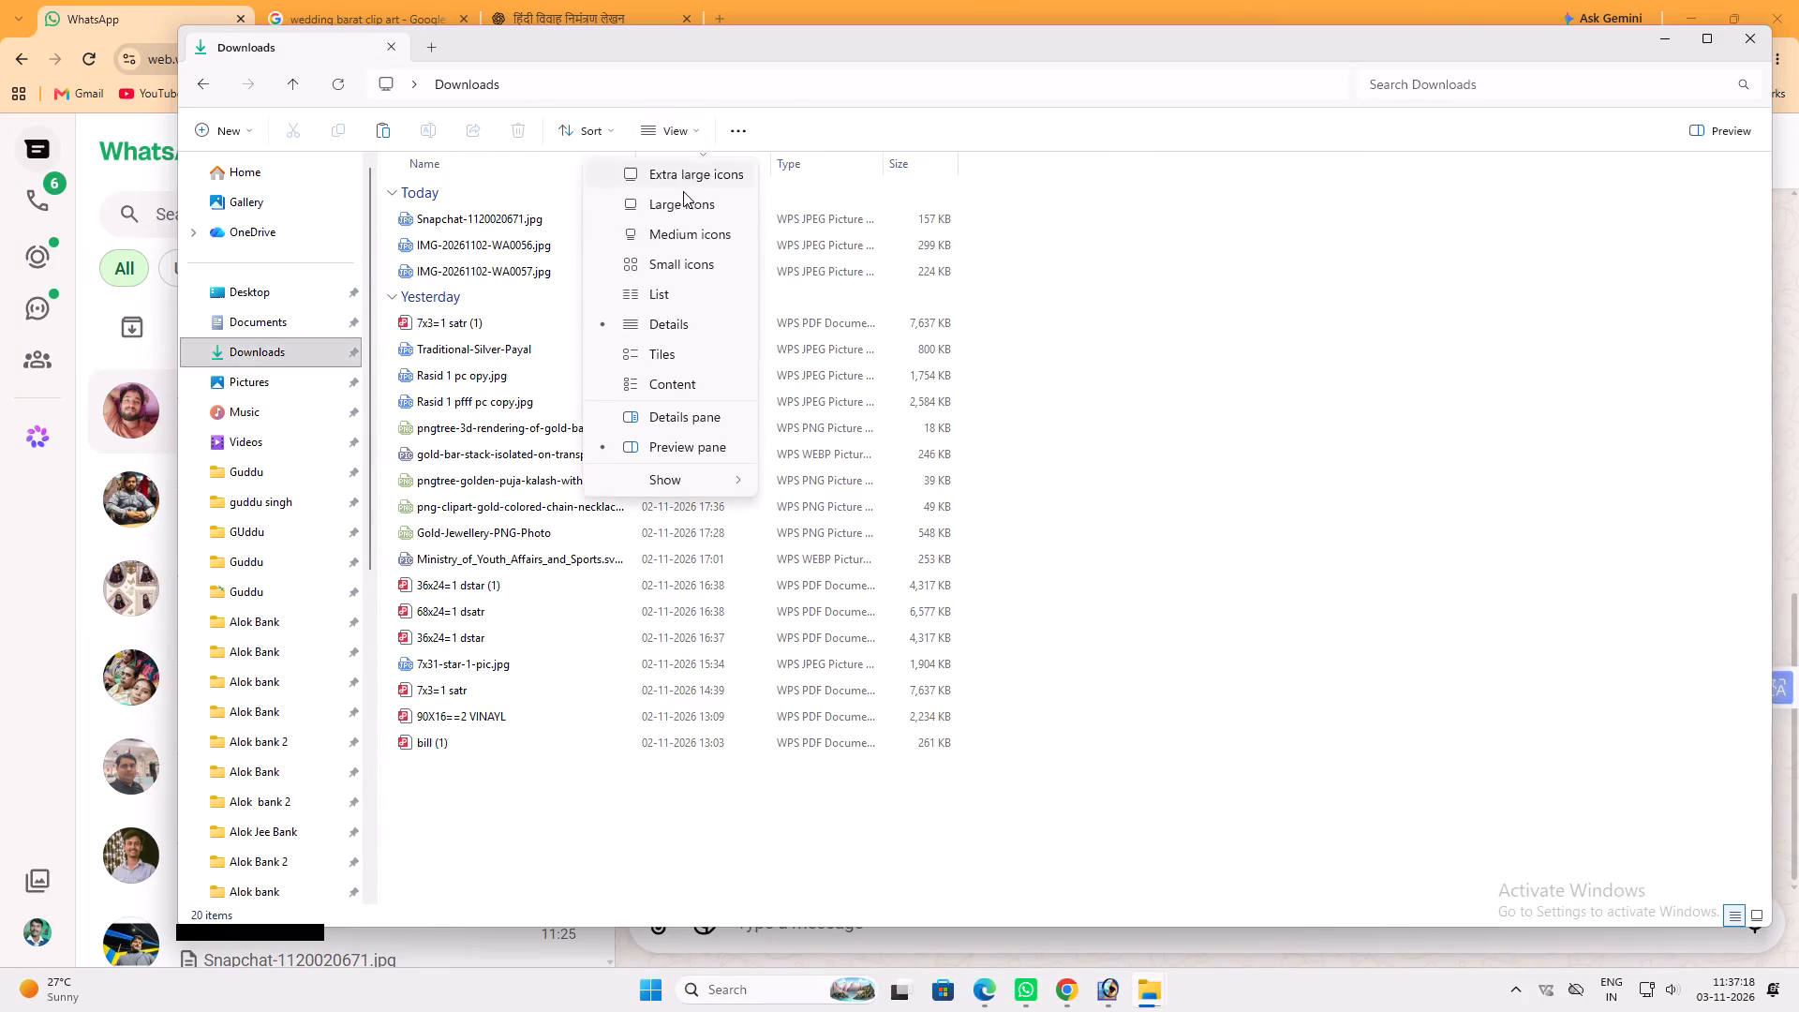
pyautogui.click(683, 192)
# Open Snapchat-1120020671.jpg, IMG-20261102-WA0056.jpg and IMG-20261102-WA0057.jpg from Downloads together in Photoshop.
pyautogui.click(636, 254)
pyautogui.keyDown('ctrl'); pyautogui.click(531, 227); pyautogui.keyUp('ctrl')
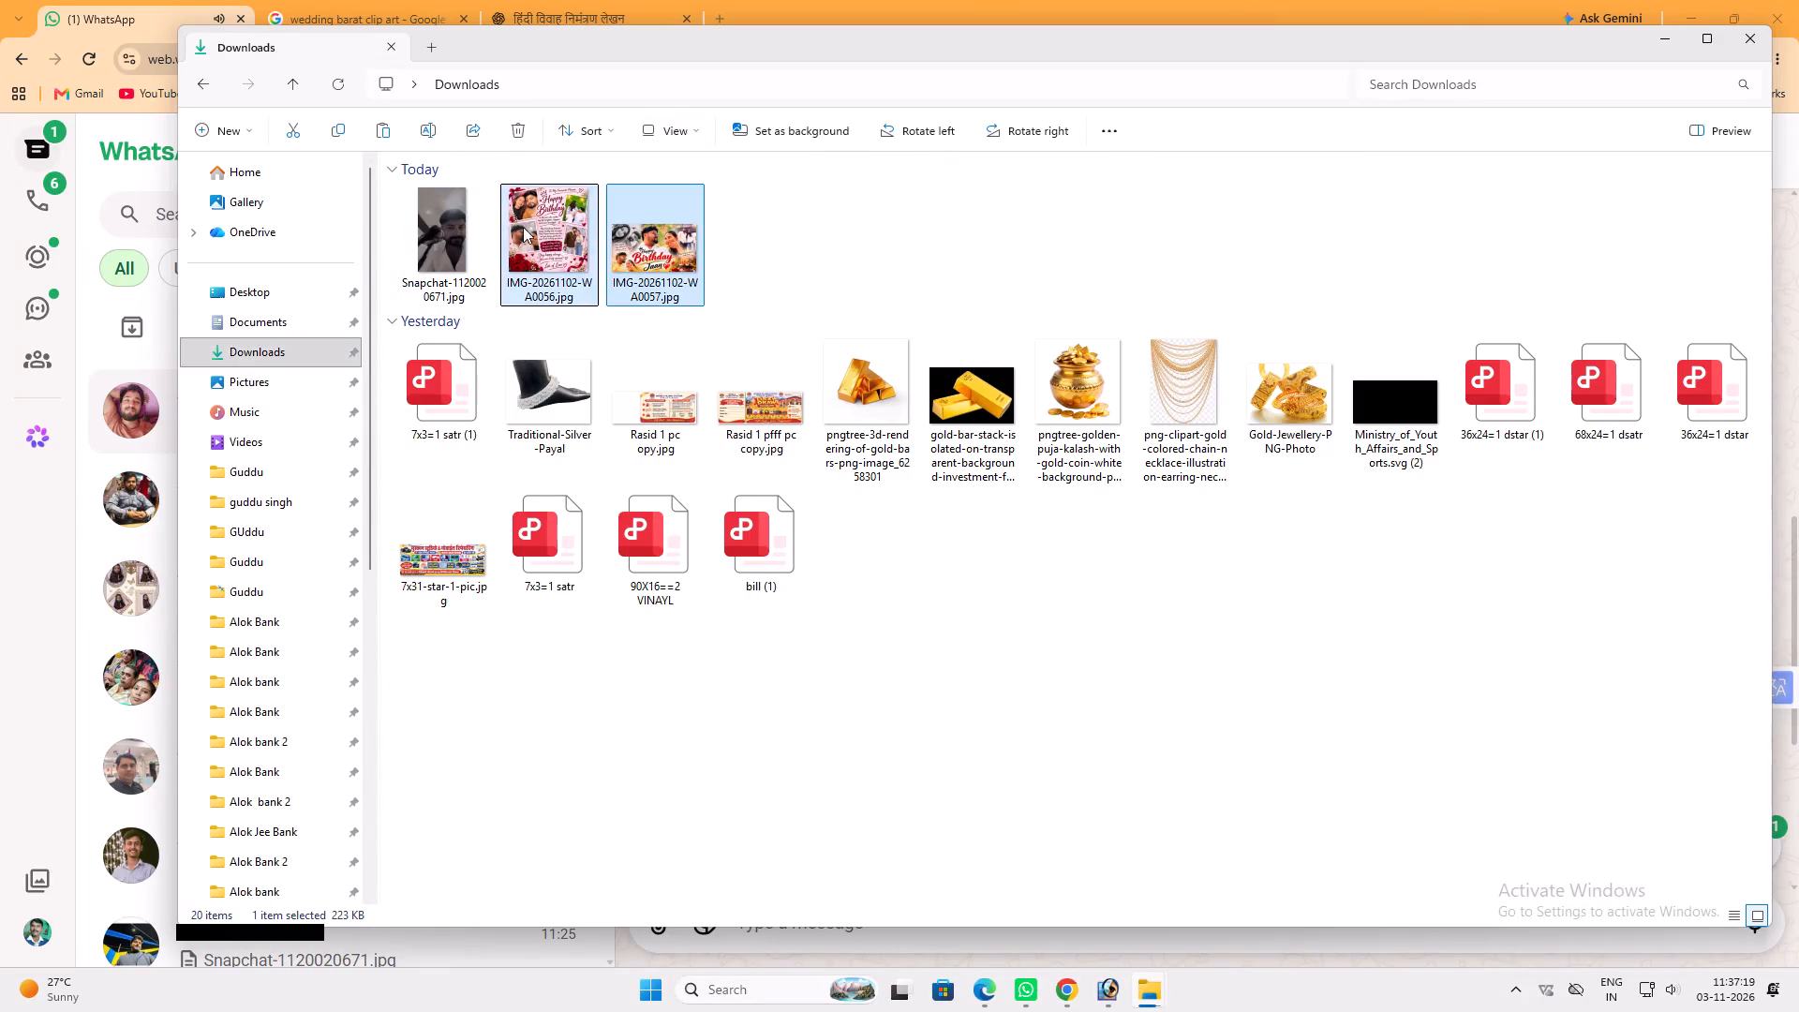
pyautogui.keyDown('ctrl'); pyautogui.click(462, 220); pyautogui.keyUp('ctrl')
pyautogui.moveTo(447, 218); pyautogui.dragTo(987, 483)
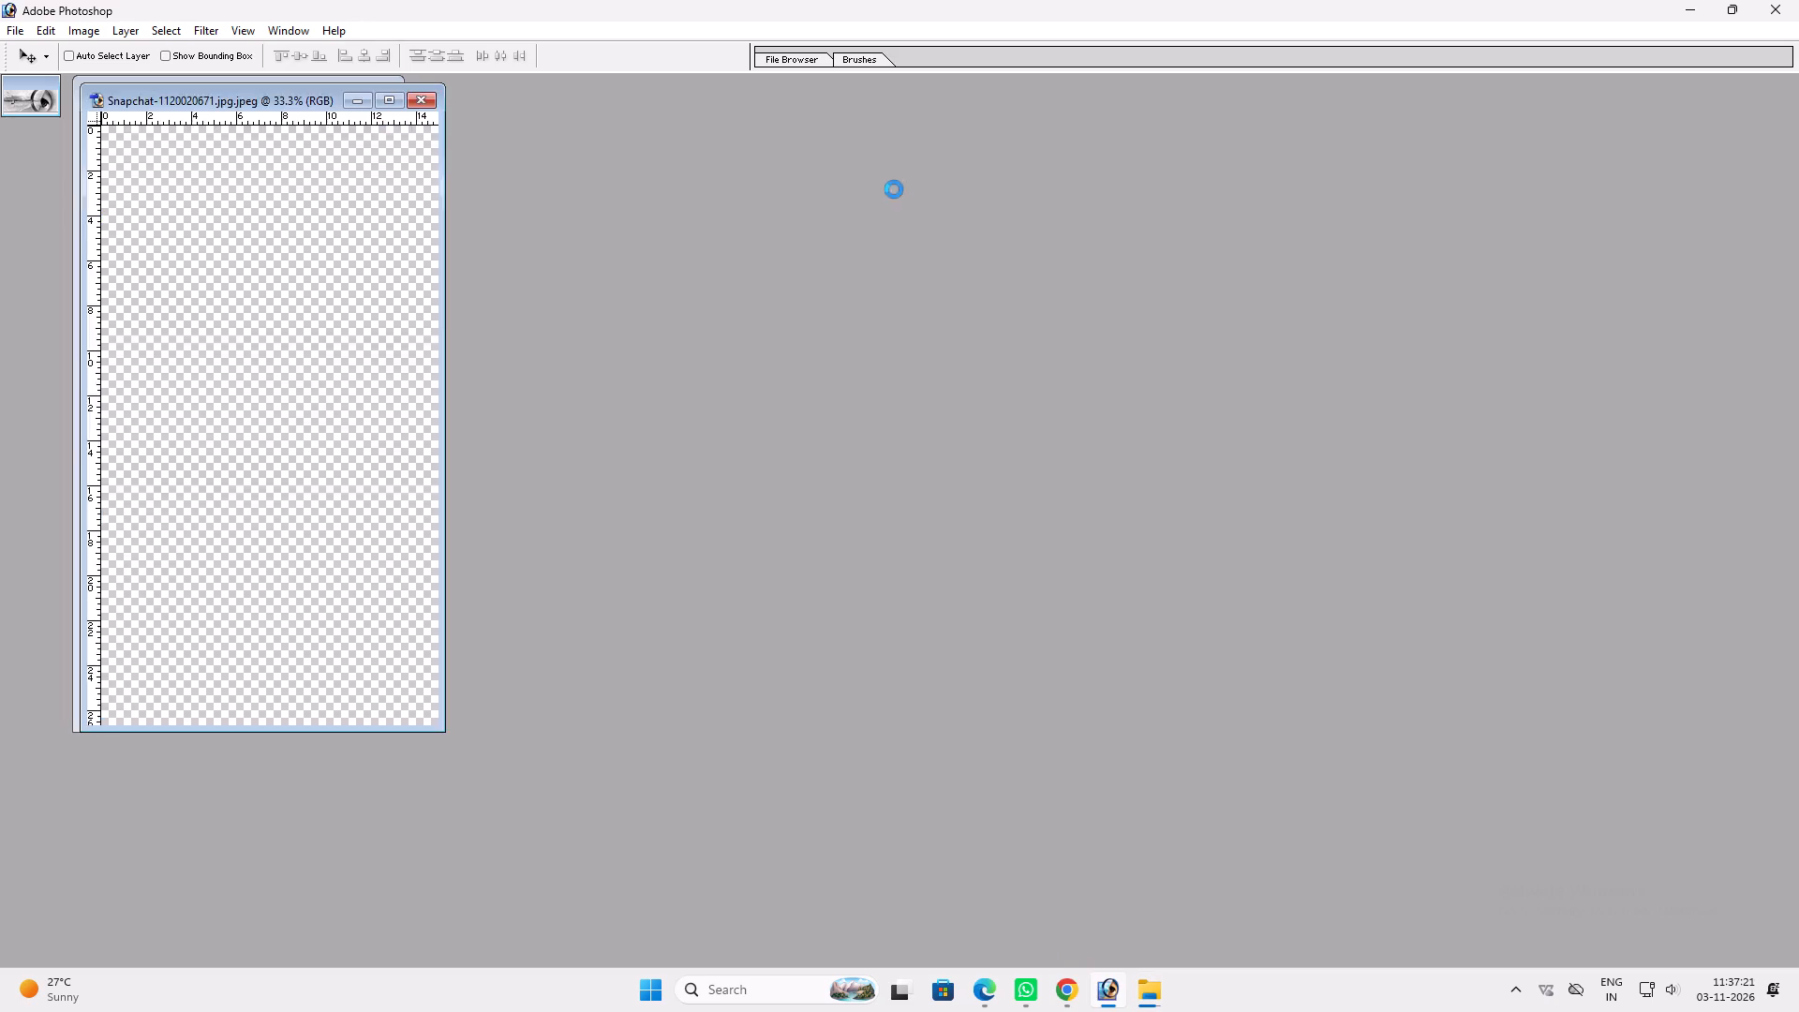
pyautogui.press('Return')
pyautogui.press('Return')
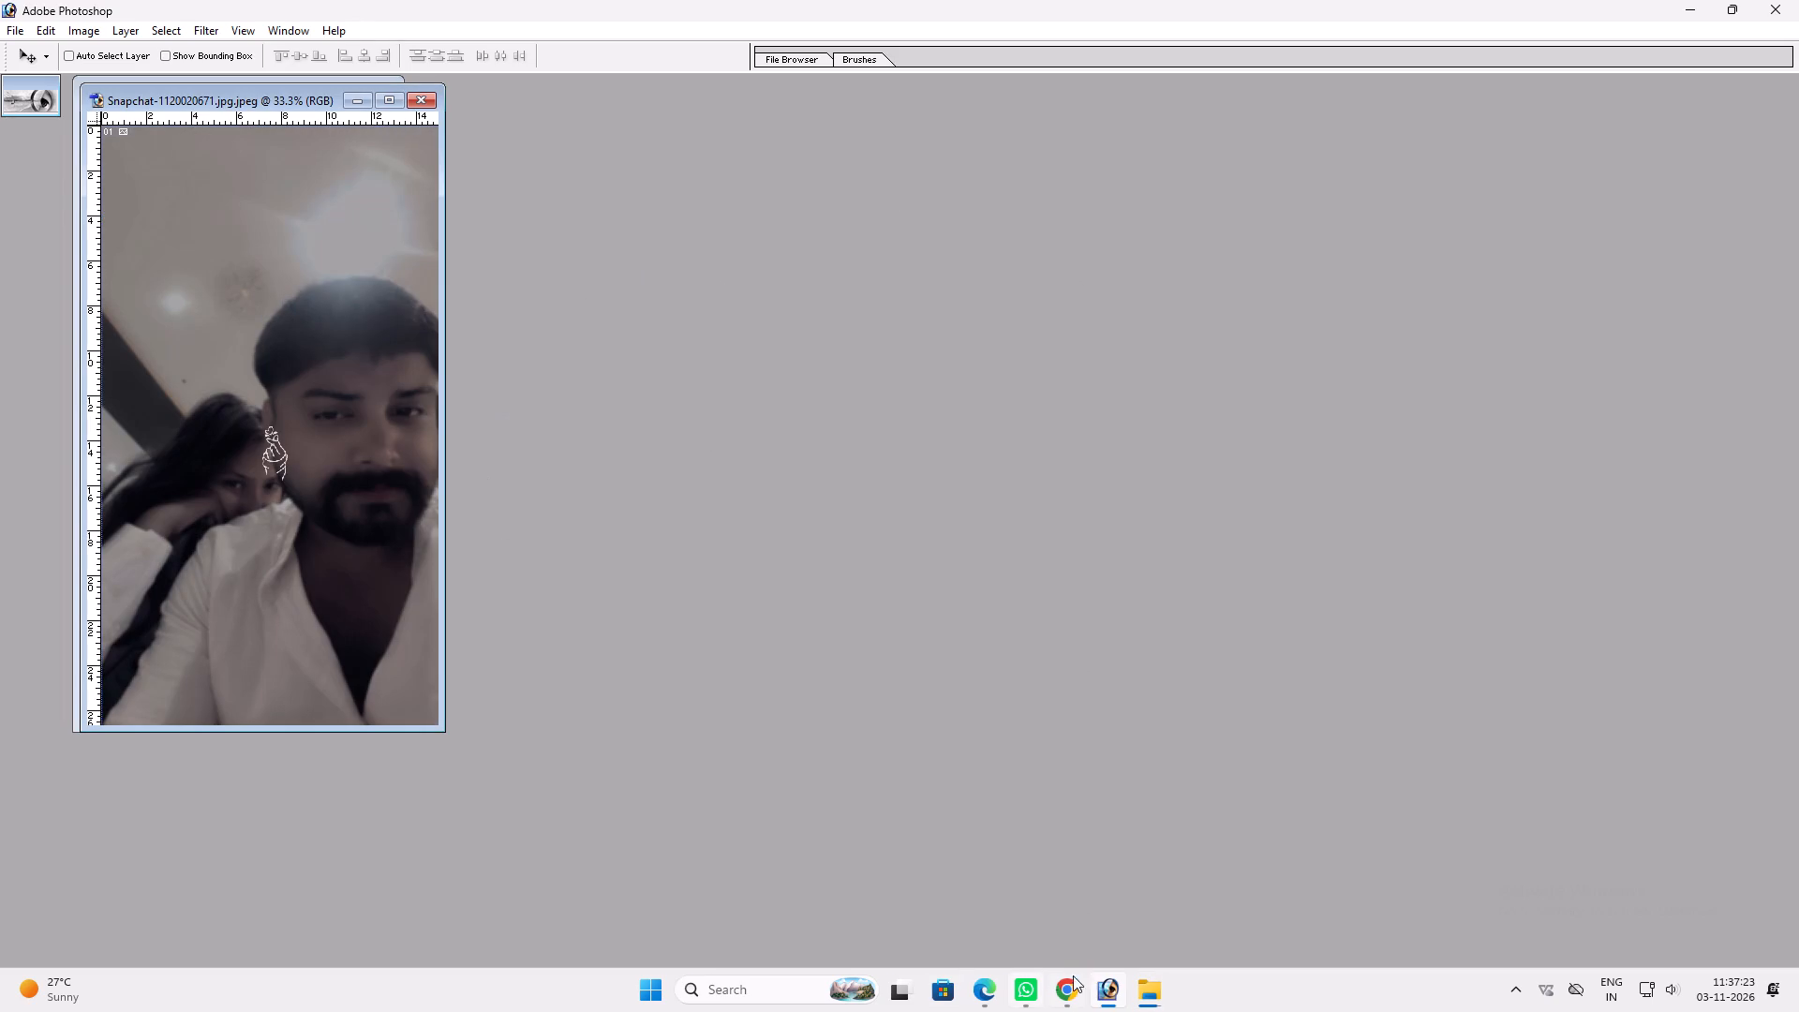
# Open IMG-20261102-WA0056.jpg from Downloads in Paint and save a JPEG copy named IMG-20261102-WA0056.
pyautogui.click(1151, 991)
pyautogui.click(1166, 908)
pyautogui.click(573, 234)
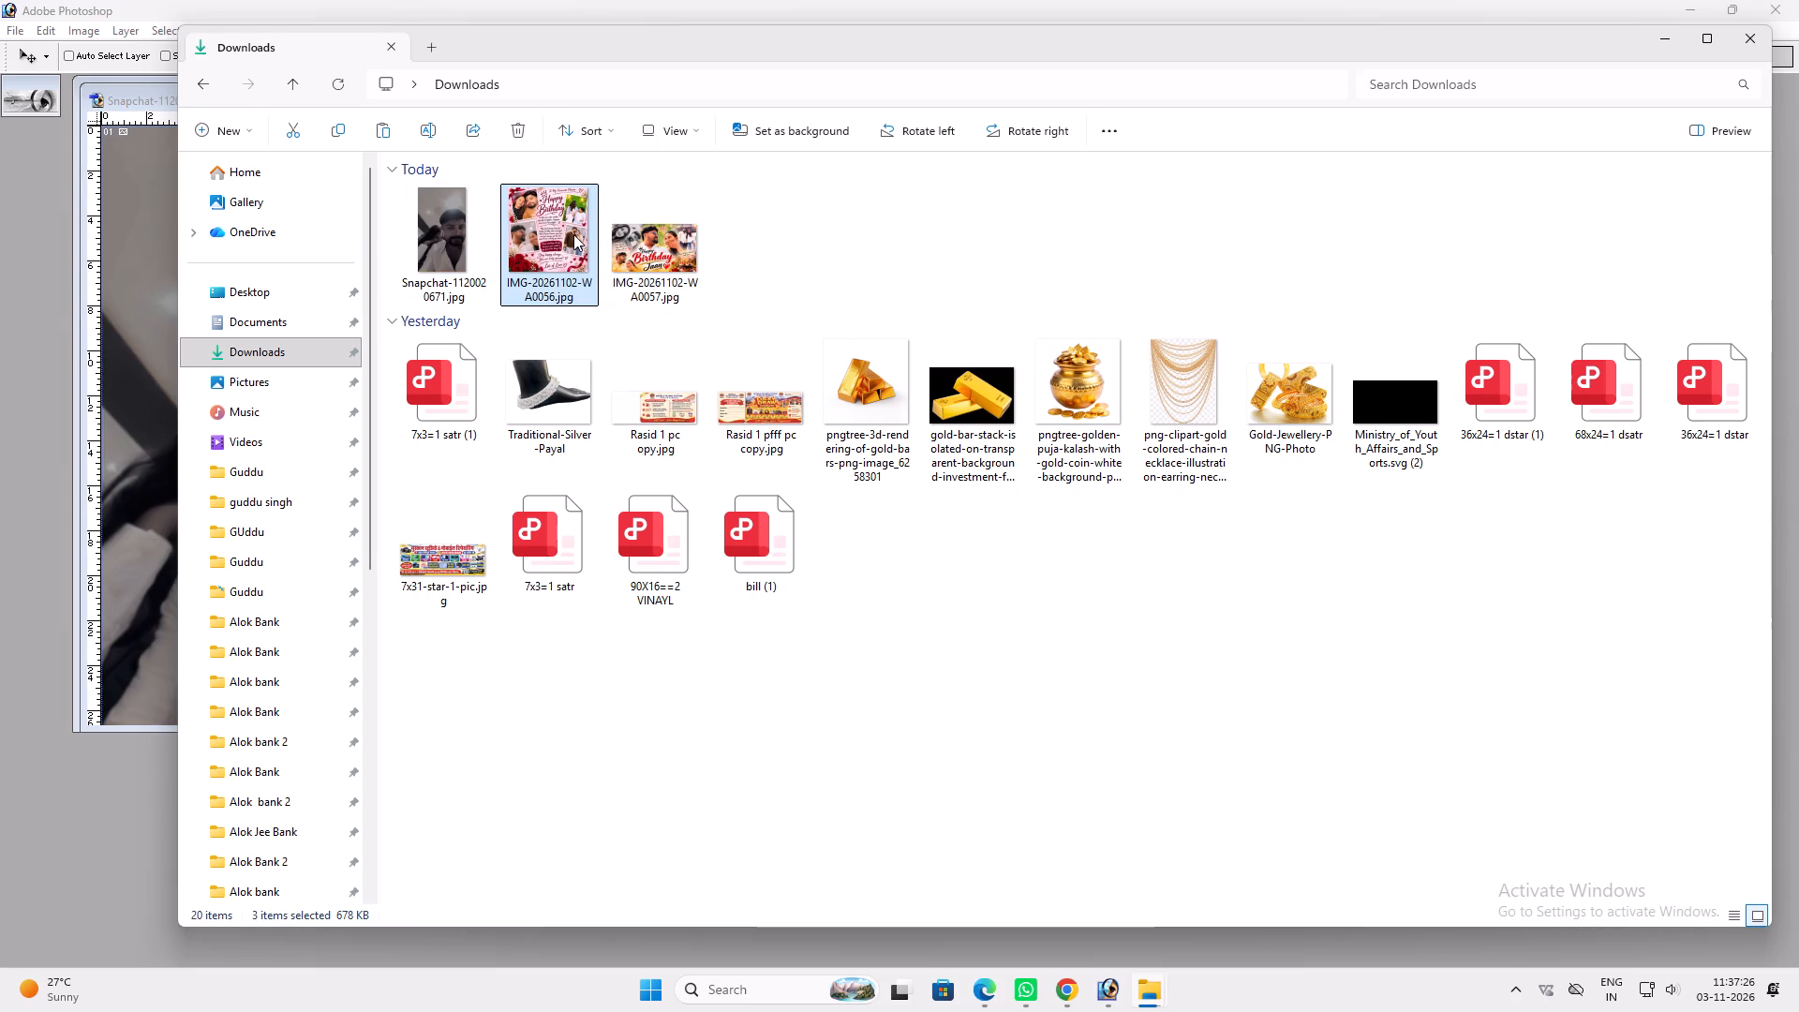
pyautogui.rightClick(574, 234)
pyautogui.click(664, 330)
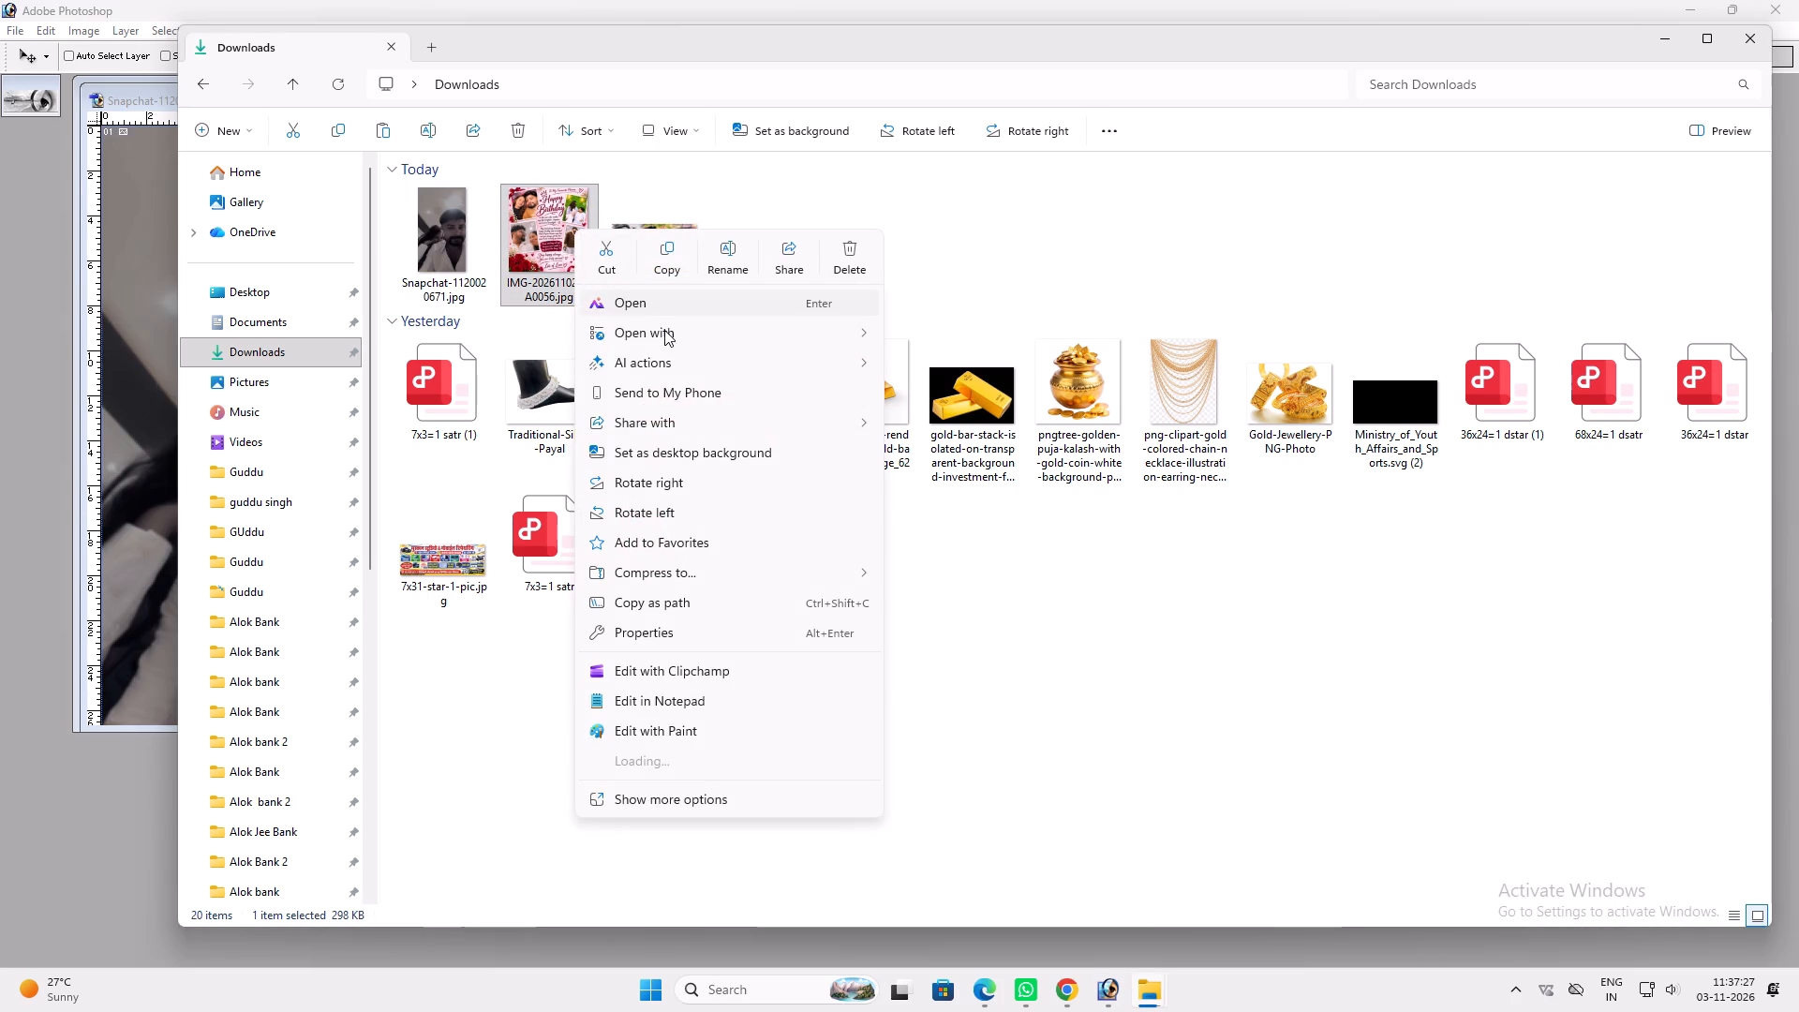
pyautogui.click(965, 437)
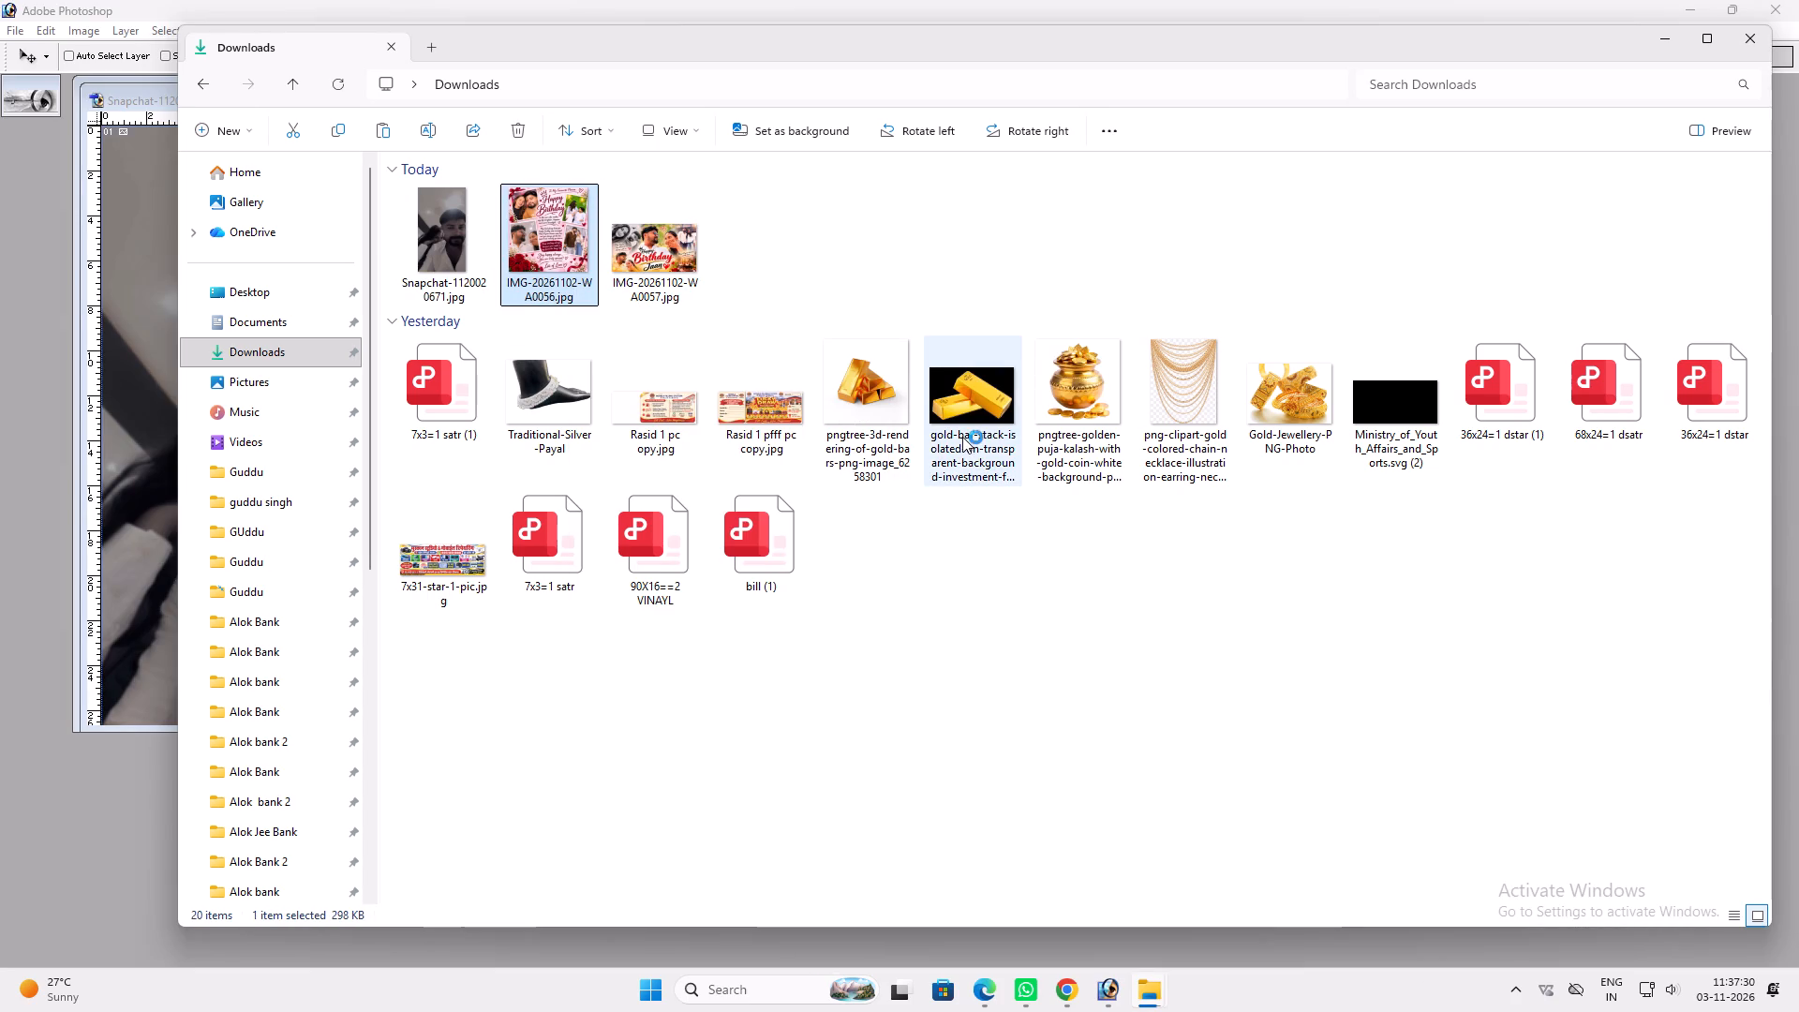
pyautogui.click(45, 213)
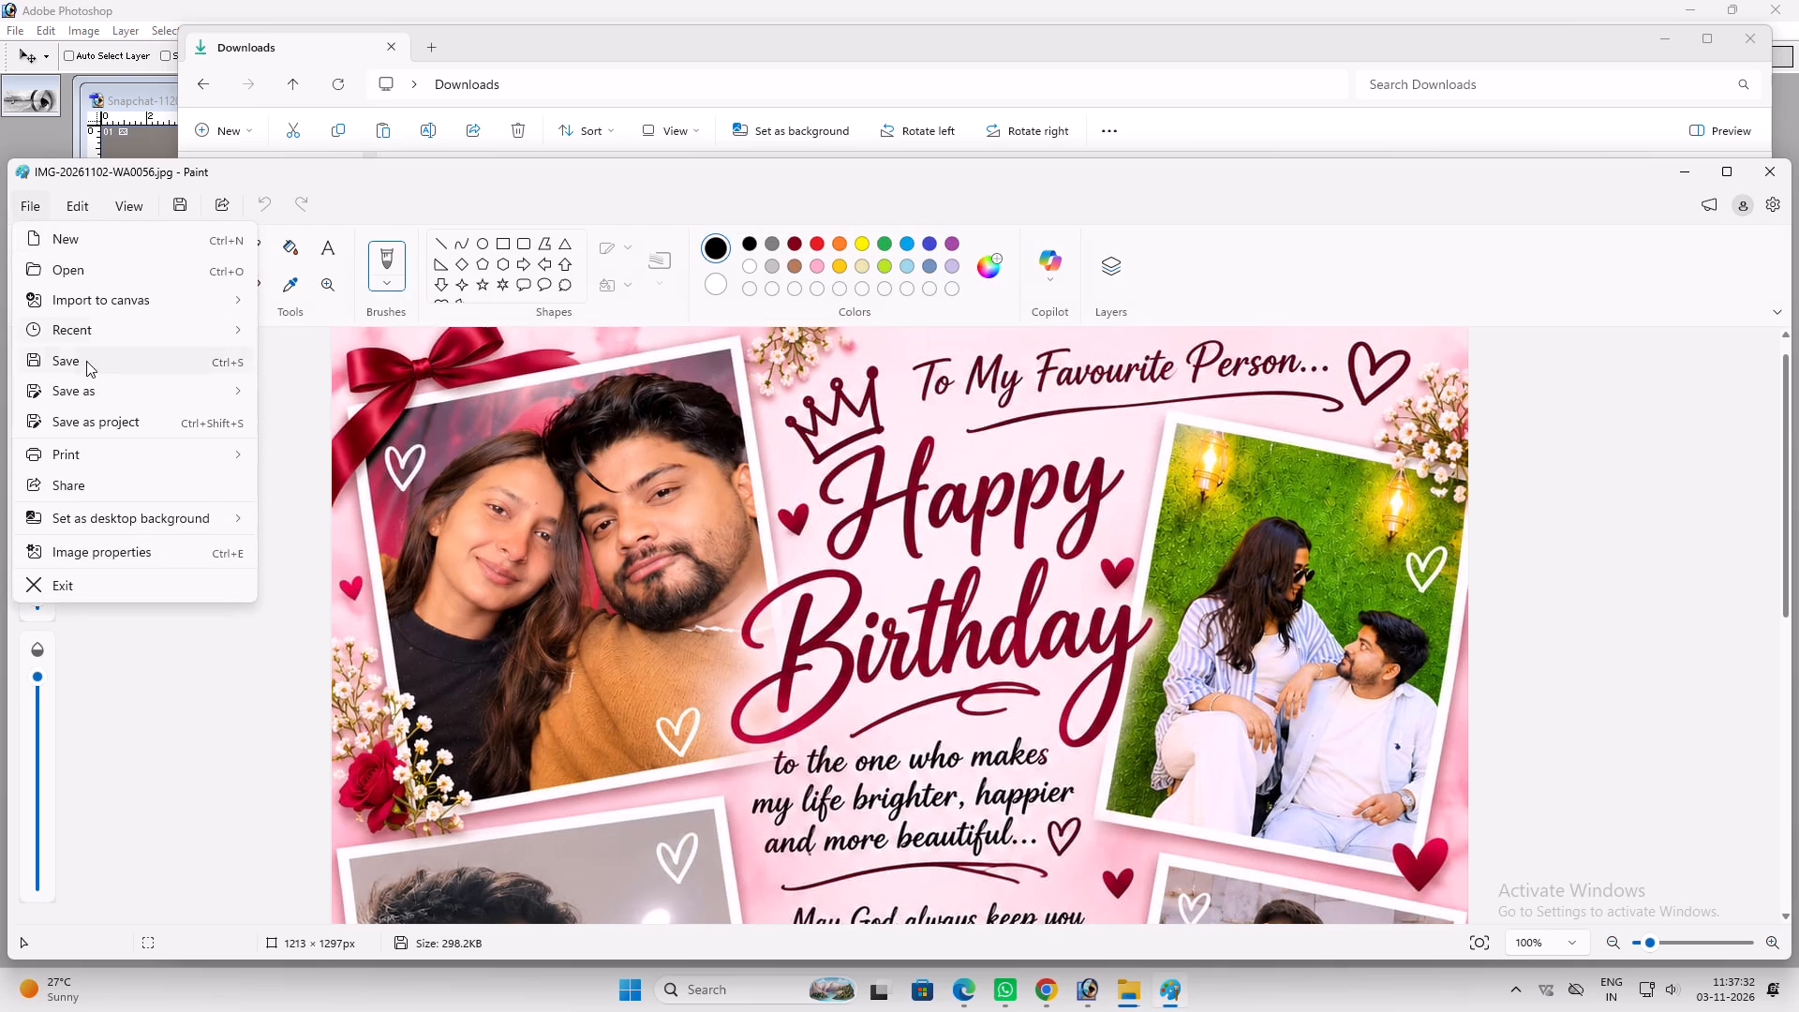
pyautogui.click(84, 394)
pyautogui.click(276, 427)
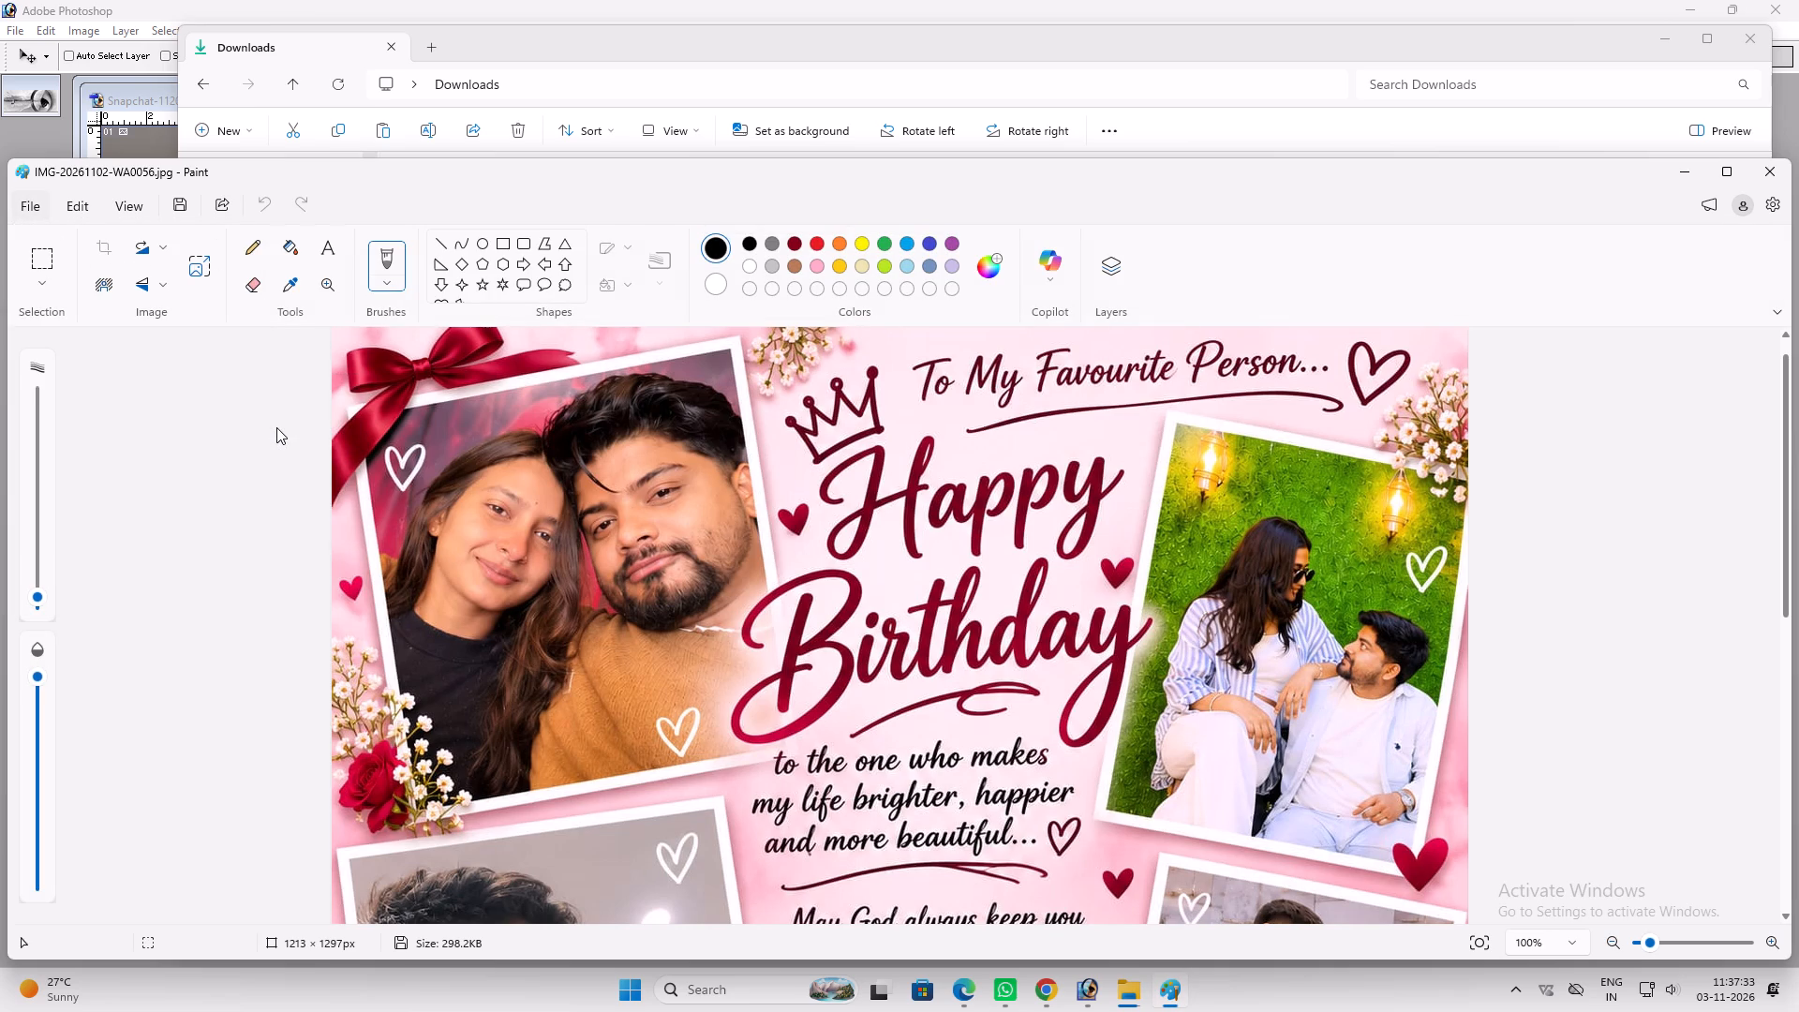
pyautogui.click(1307, 798)
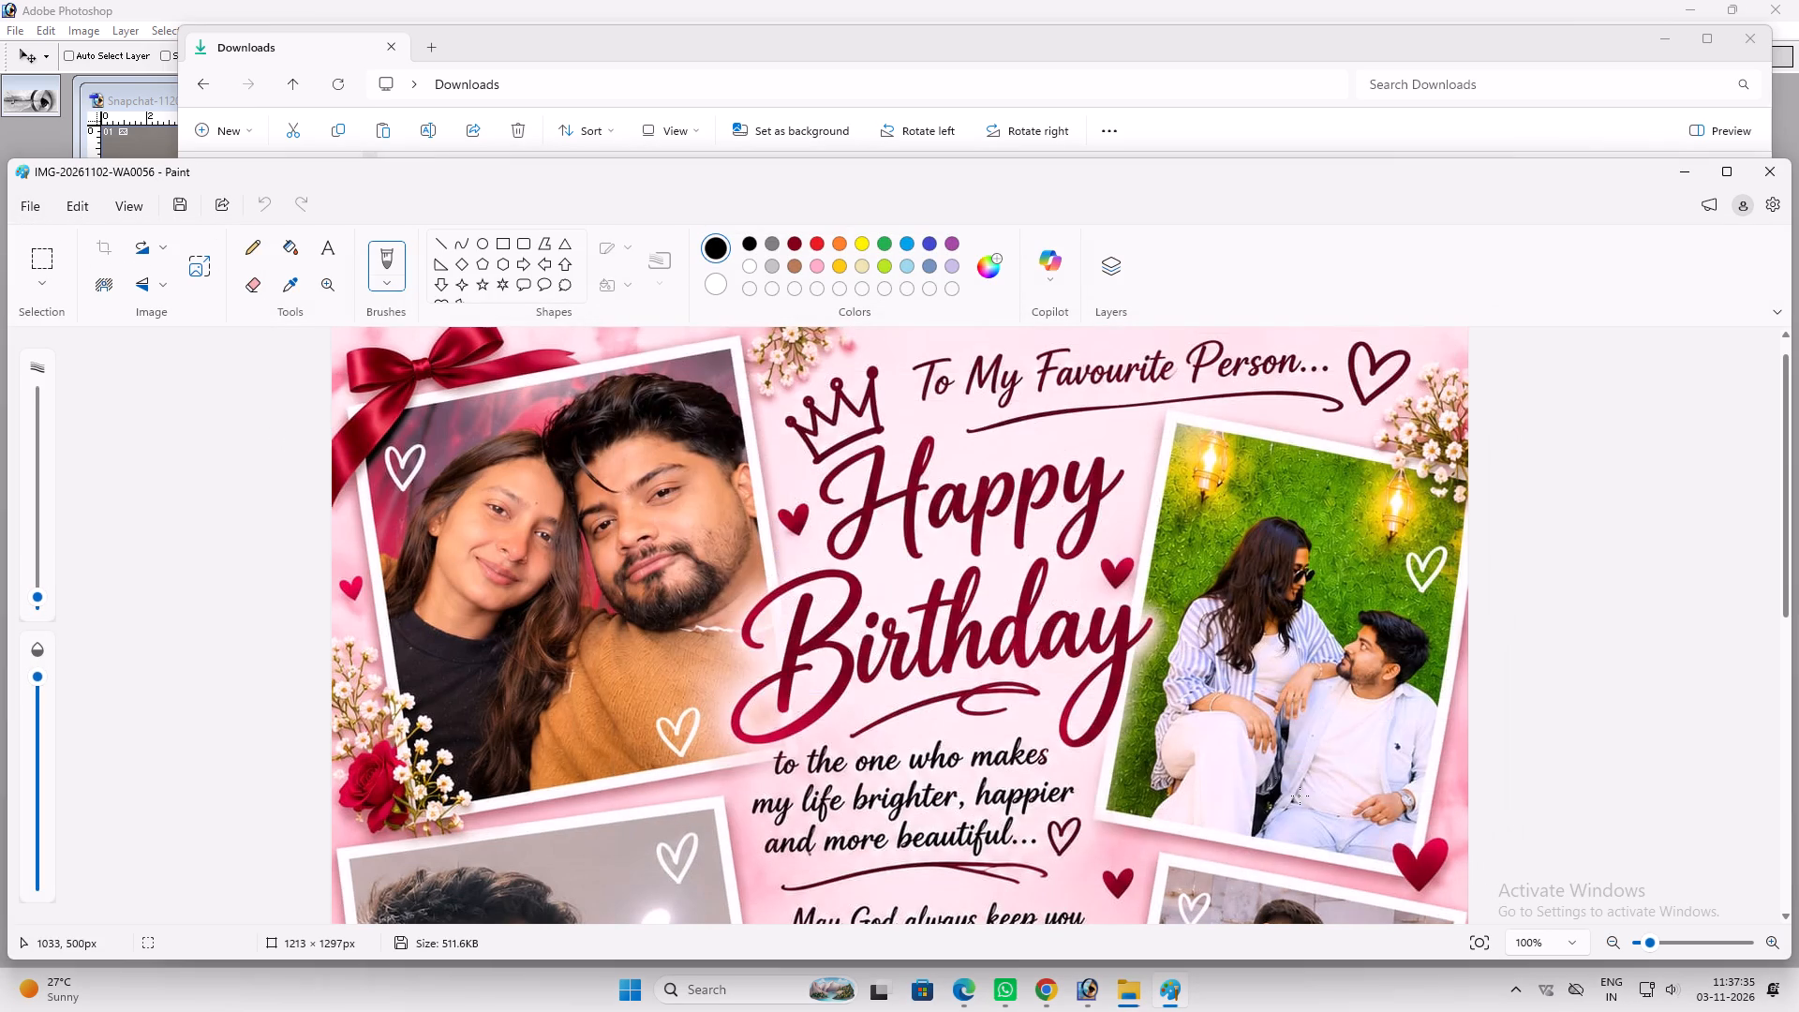
# Open IMG-20261102-WA0057.jpg from Downloads in Paint and save a JPEG copy named IMG-20261102-WA0057.
pyautogui.click(1138, 988)
pyautogui.click(1132, 912)
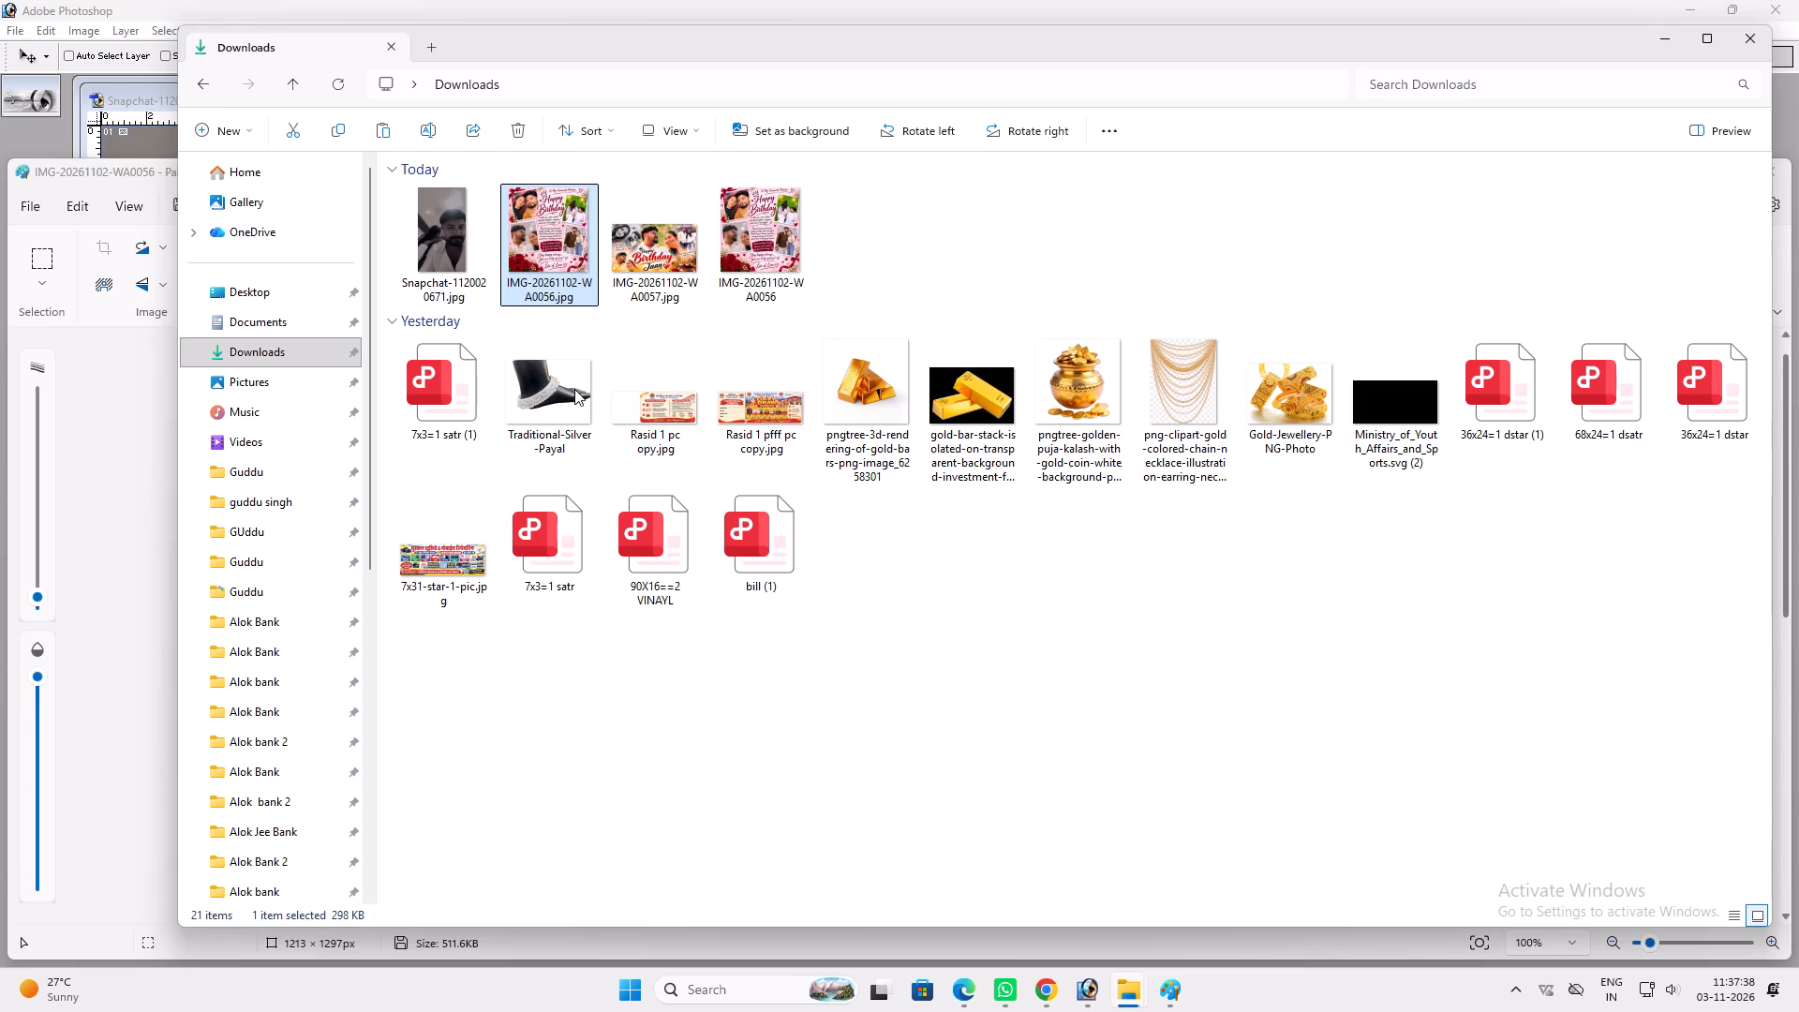
pyautogui.click(278, 347)
pyautogui.click(764, 250)
pyautogui.rightClick(764, 250)
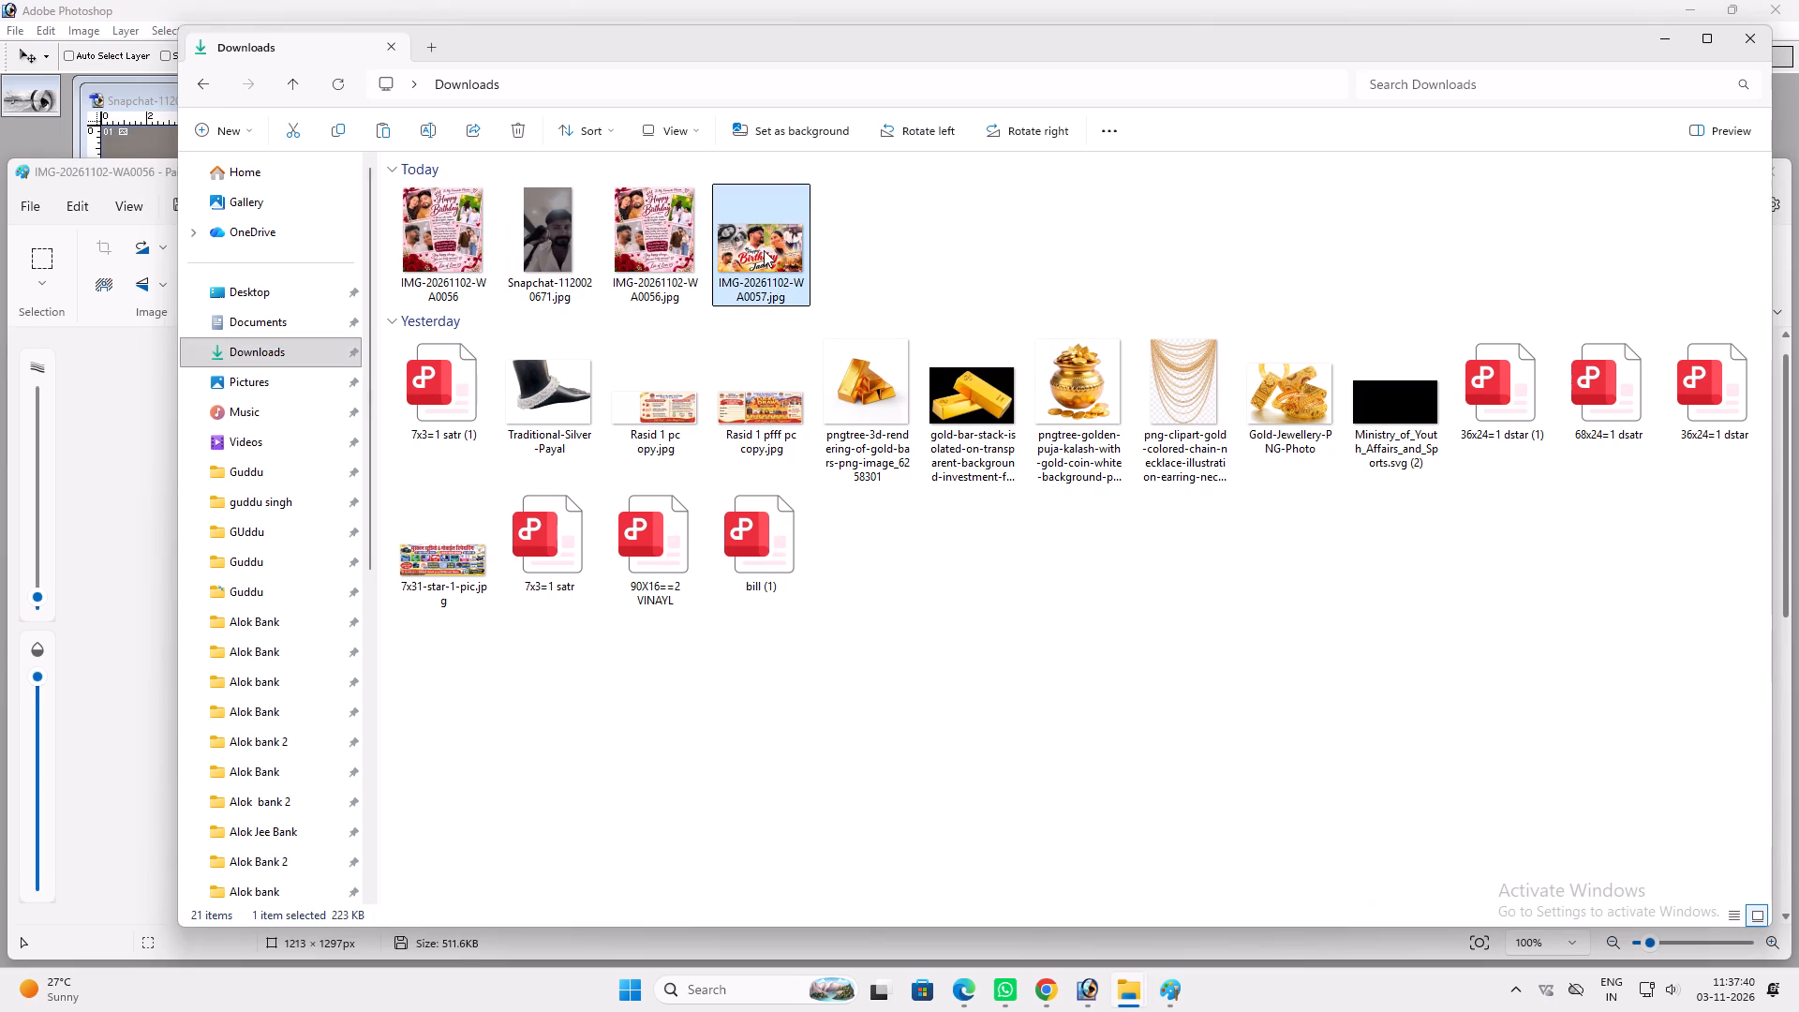
pyautogui.click(845, 329)
pyautogui.click(1169, 429)
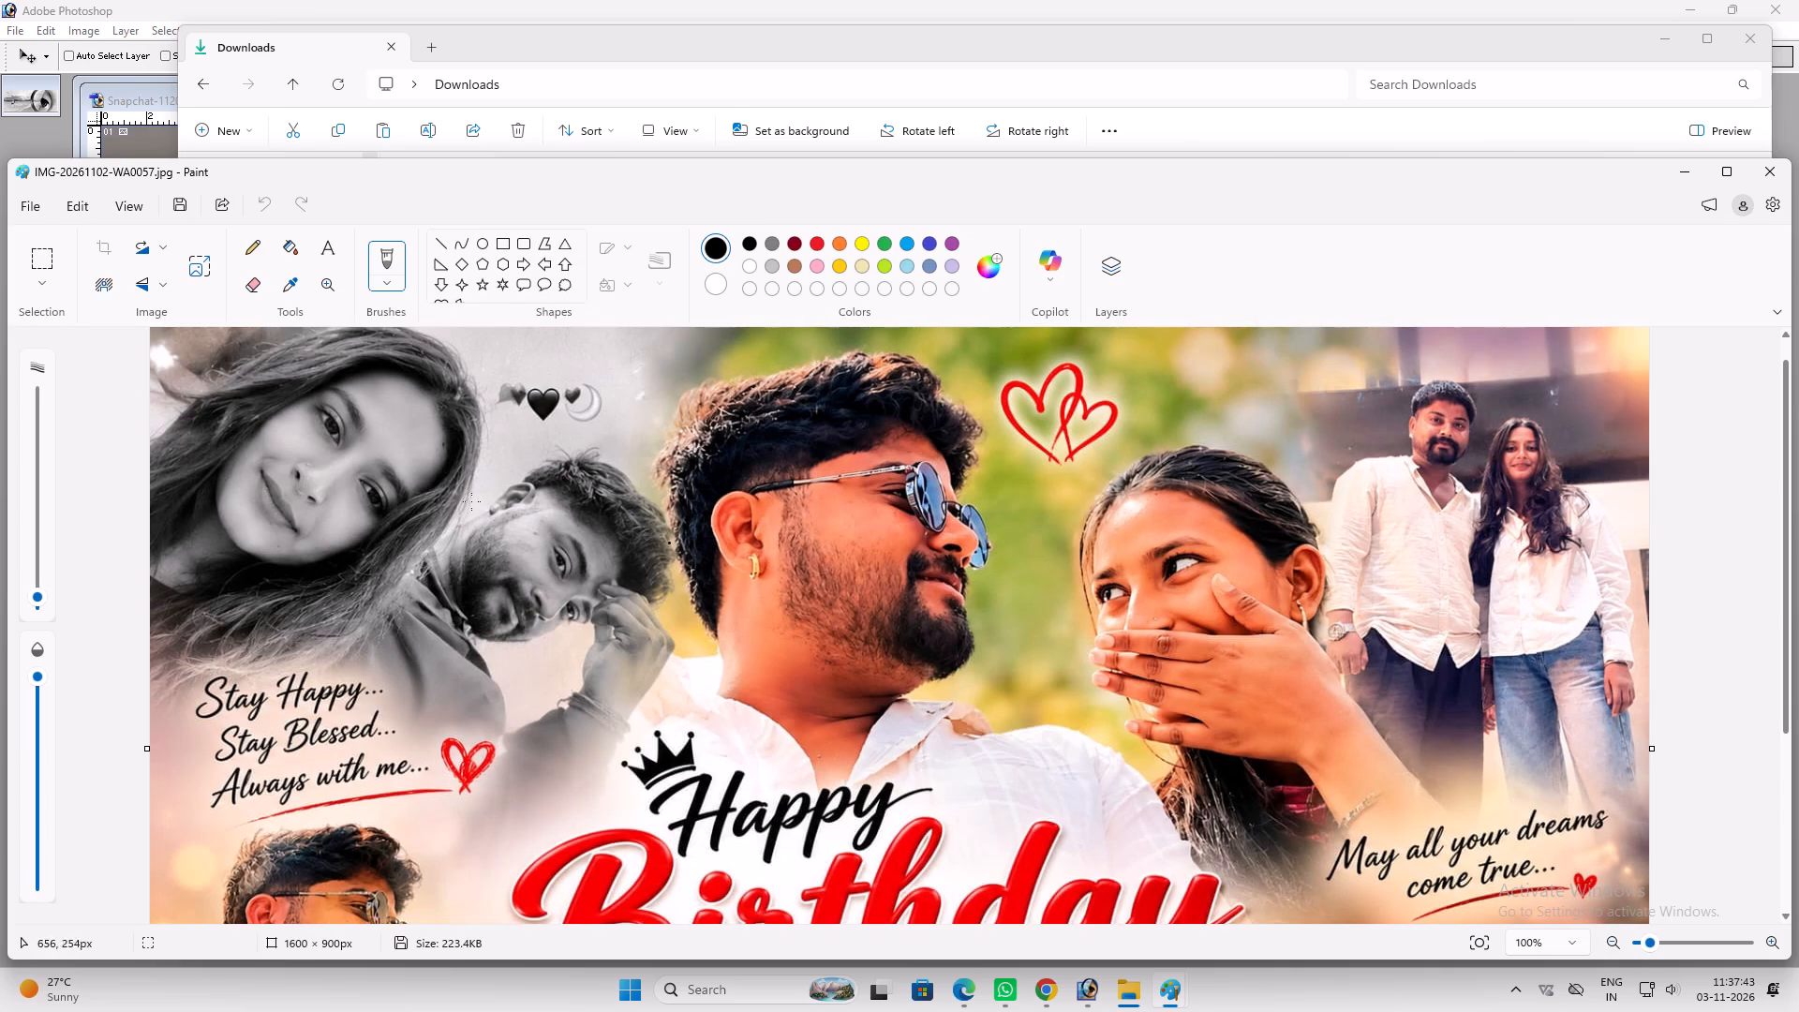
pyautogui.click(19, 209)
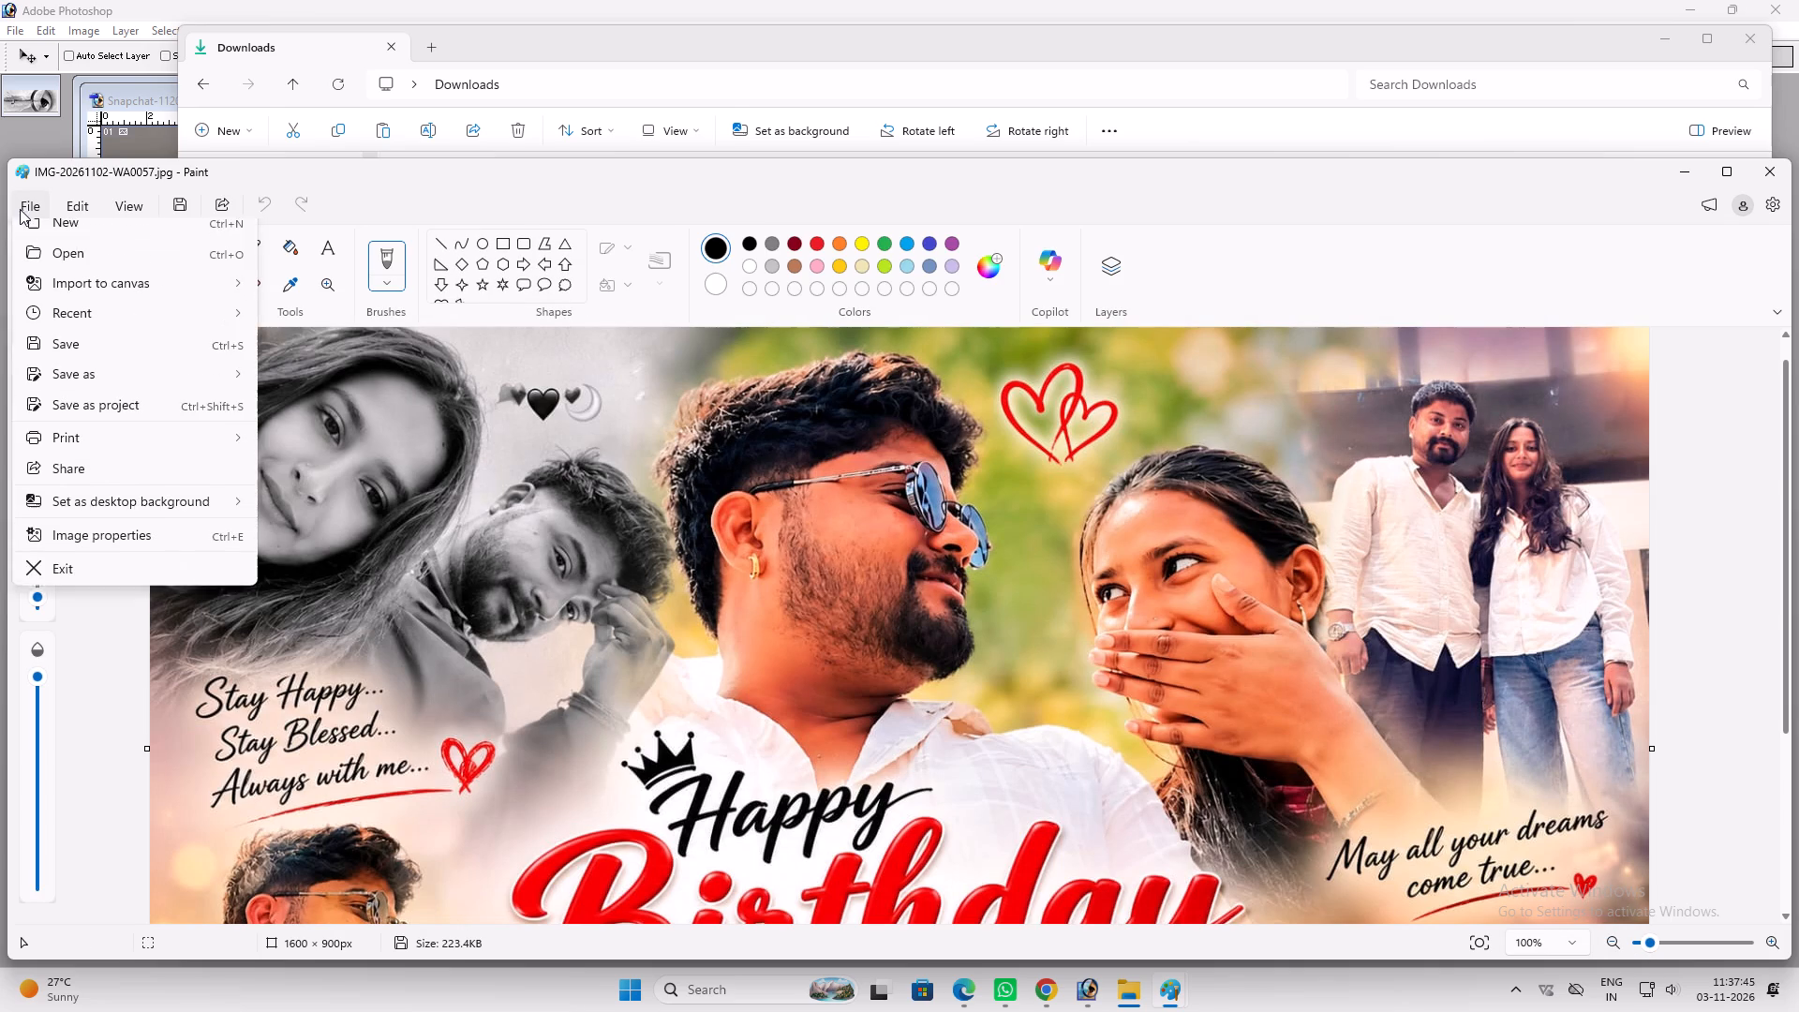
pyautogui.click(85, 397)
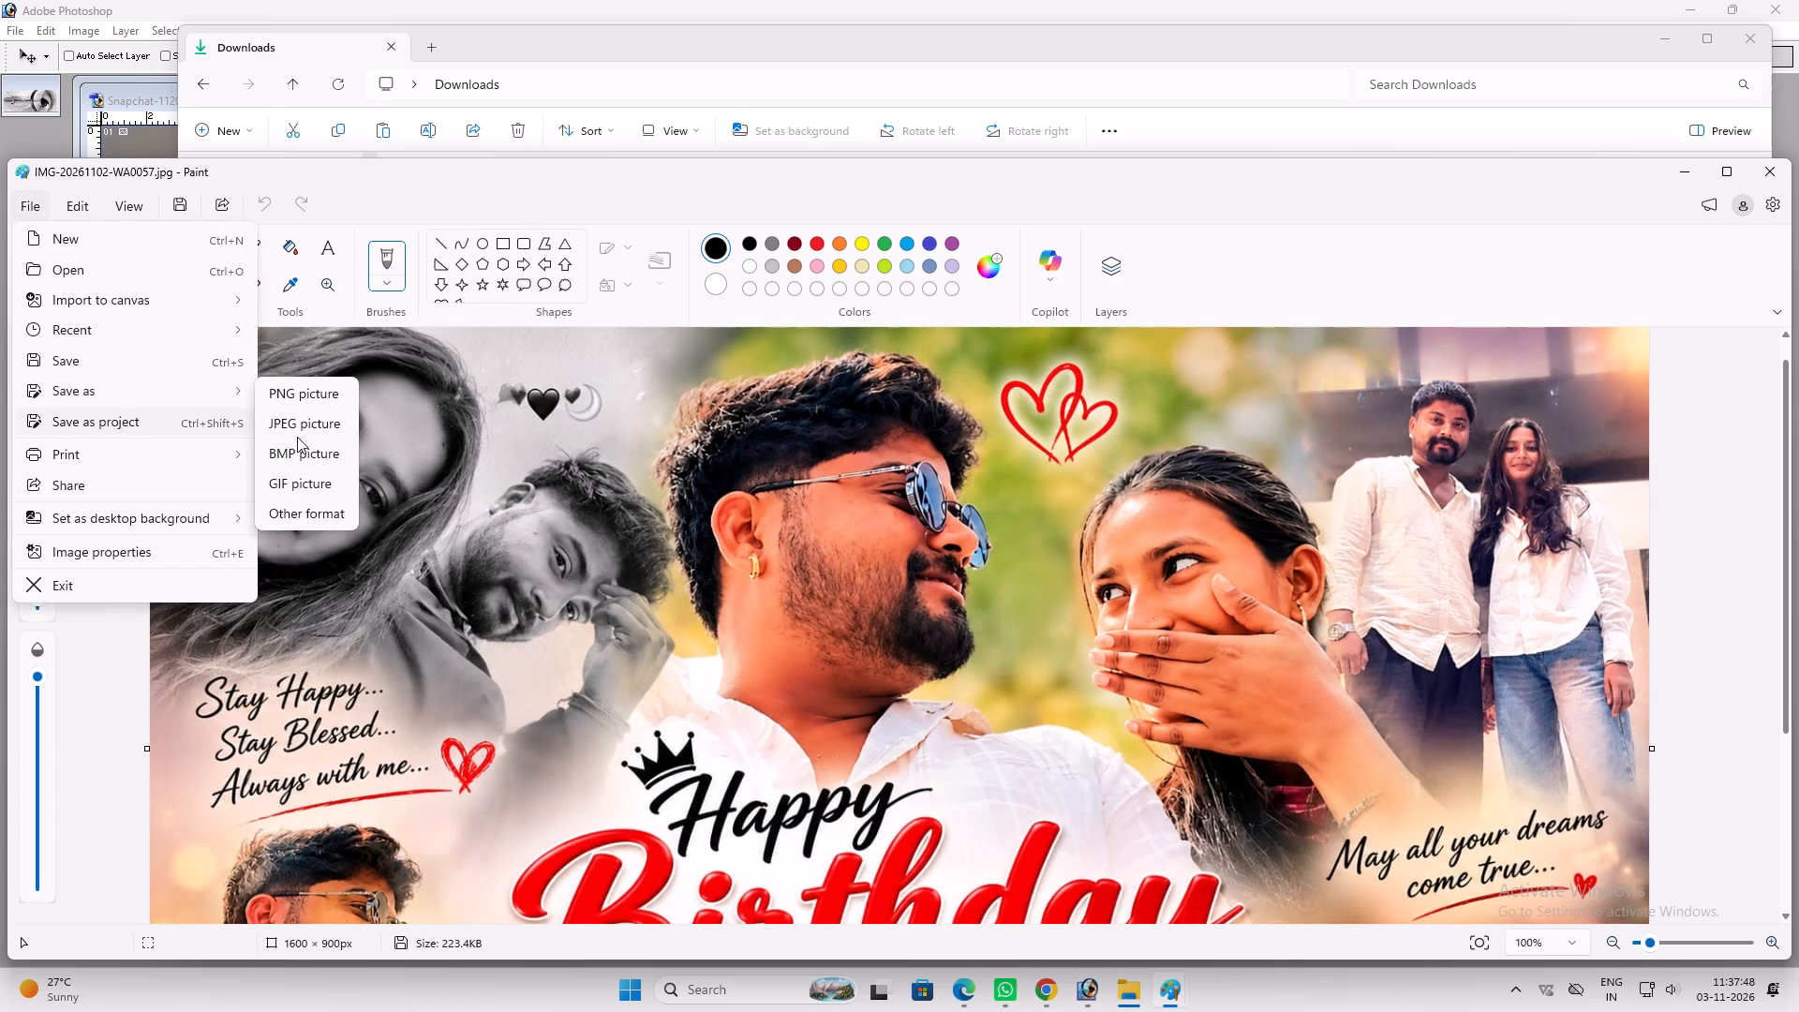
pyautogui.click(307, 425)
pyautogui.click(1324, 789)
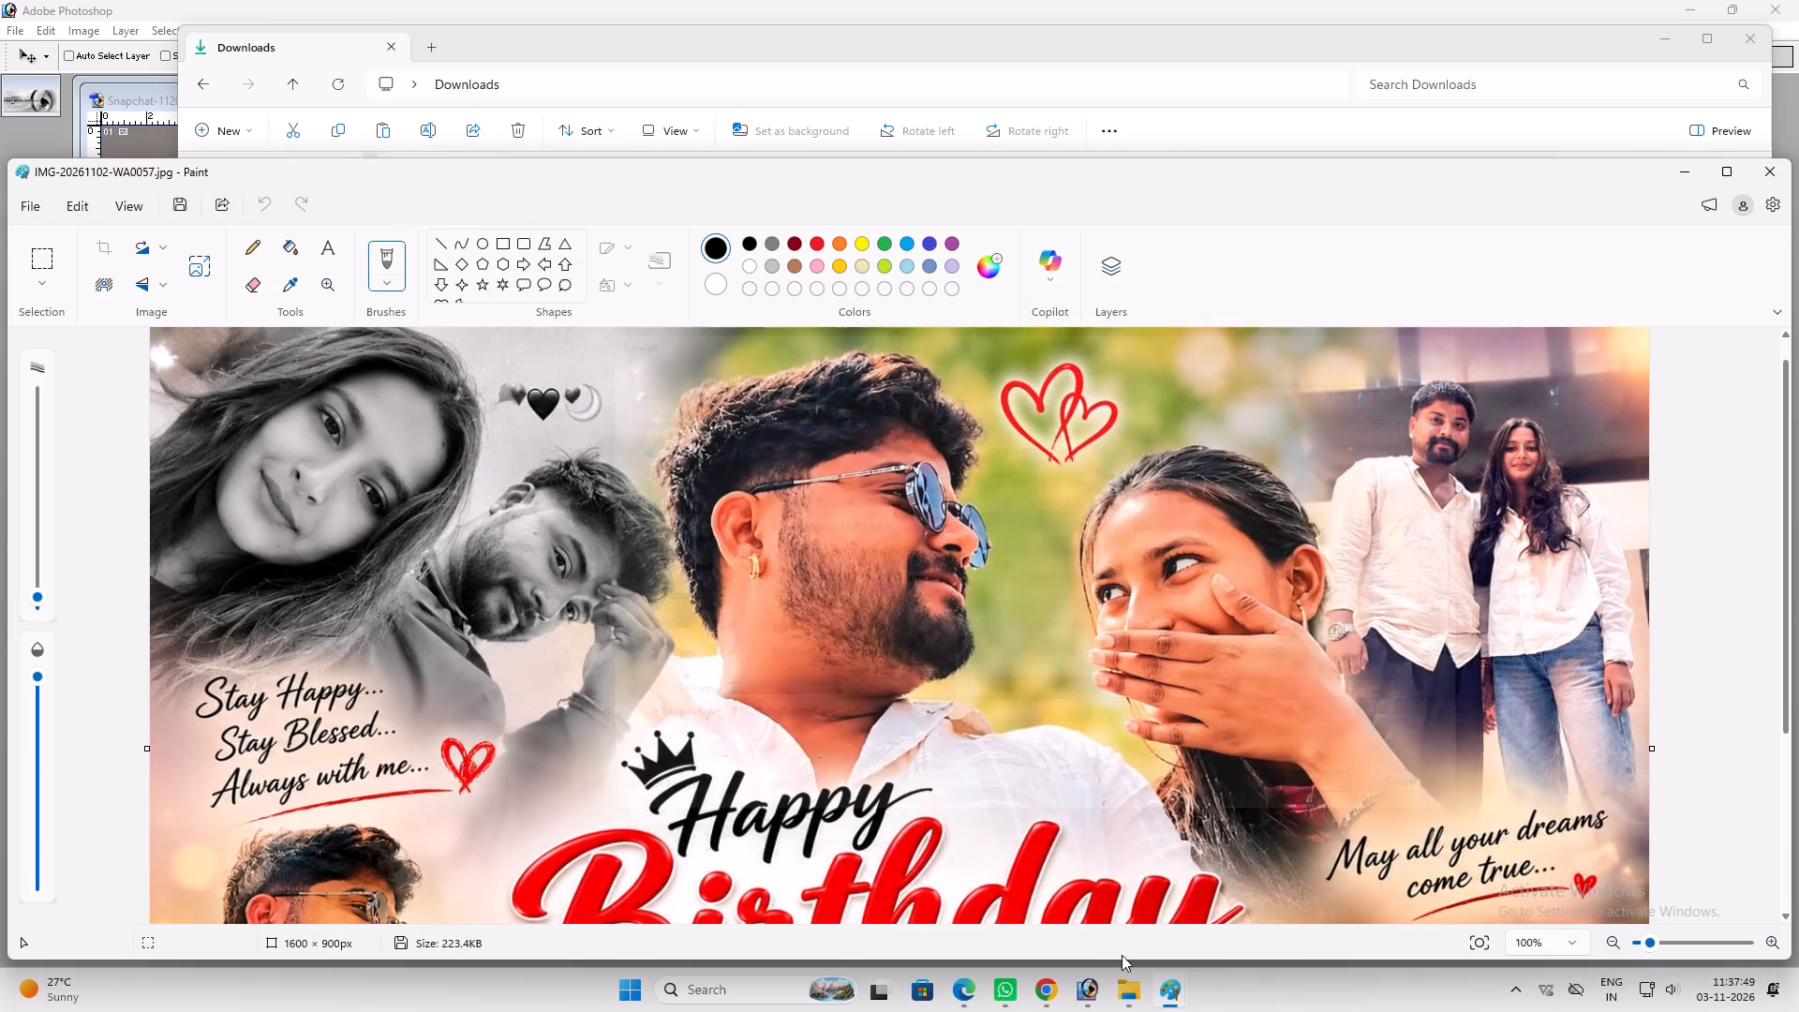
# Open the re-saved copies of IMG-20261102-WA0057 and IMG-20261102-WA0056 from Downloads in Photoshop.
pyautogui.click(1126, 988)
pyautogui.click(1197, 911)
pyautogui.click(250, 365)
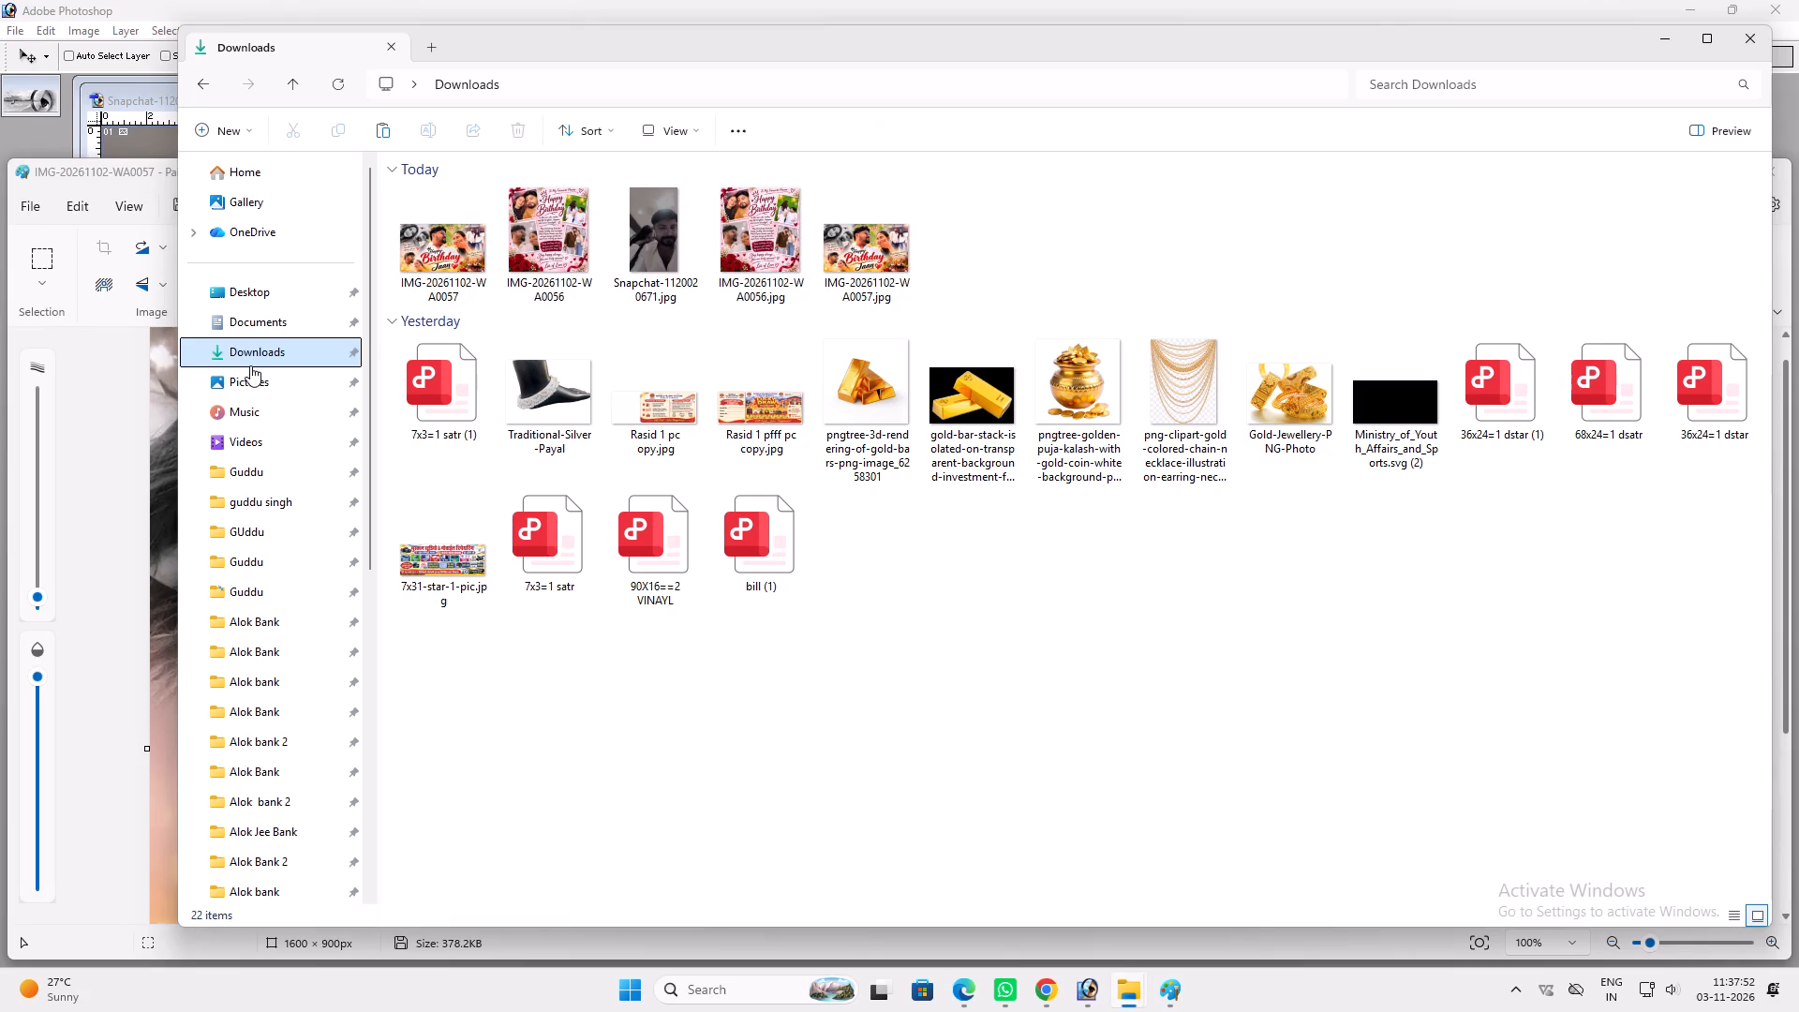
pyautogui.doubleClick(245, 362)
pyautogui.click(453, 232)
pyautogui.keyDown('ctrl'); pyautogui.click(543, 232); pyautogui.keyUp('ctrl')
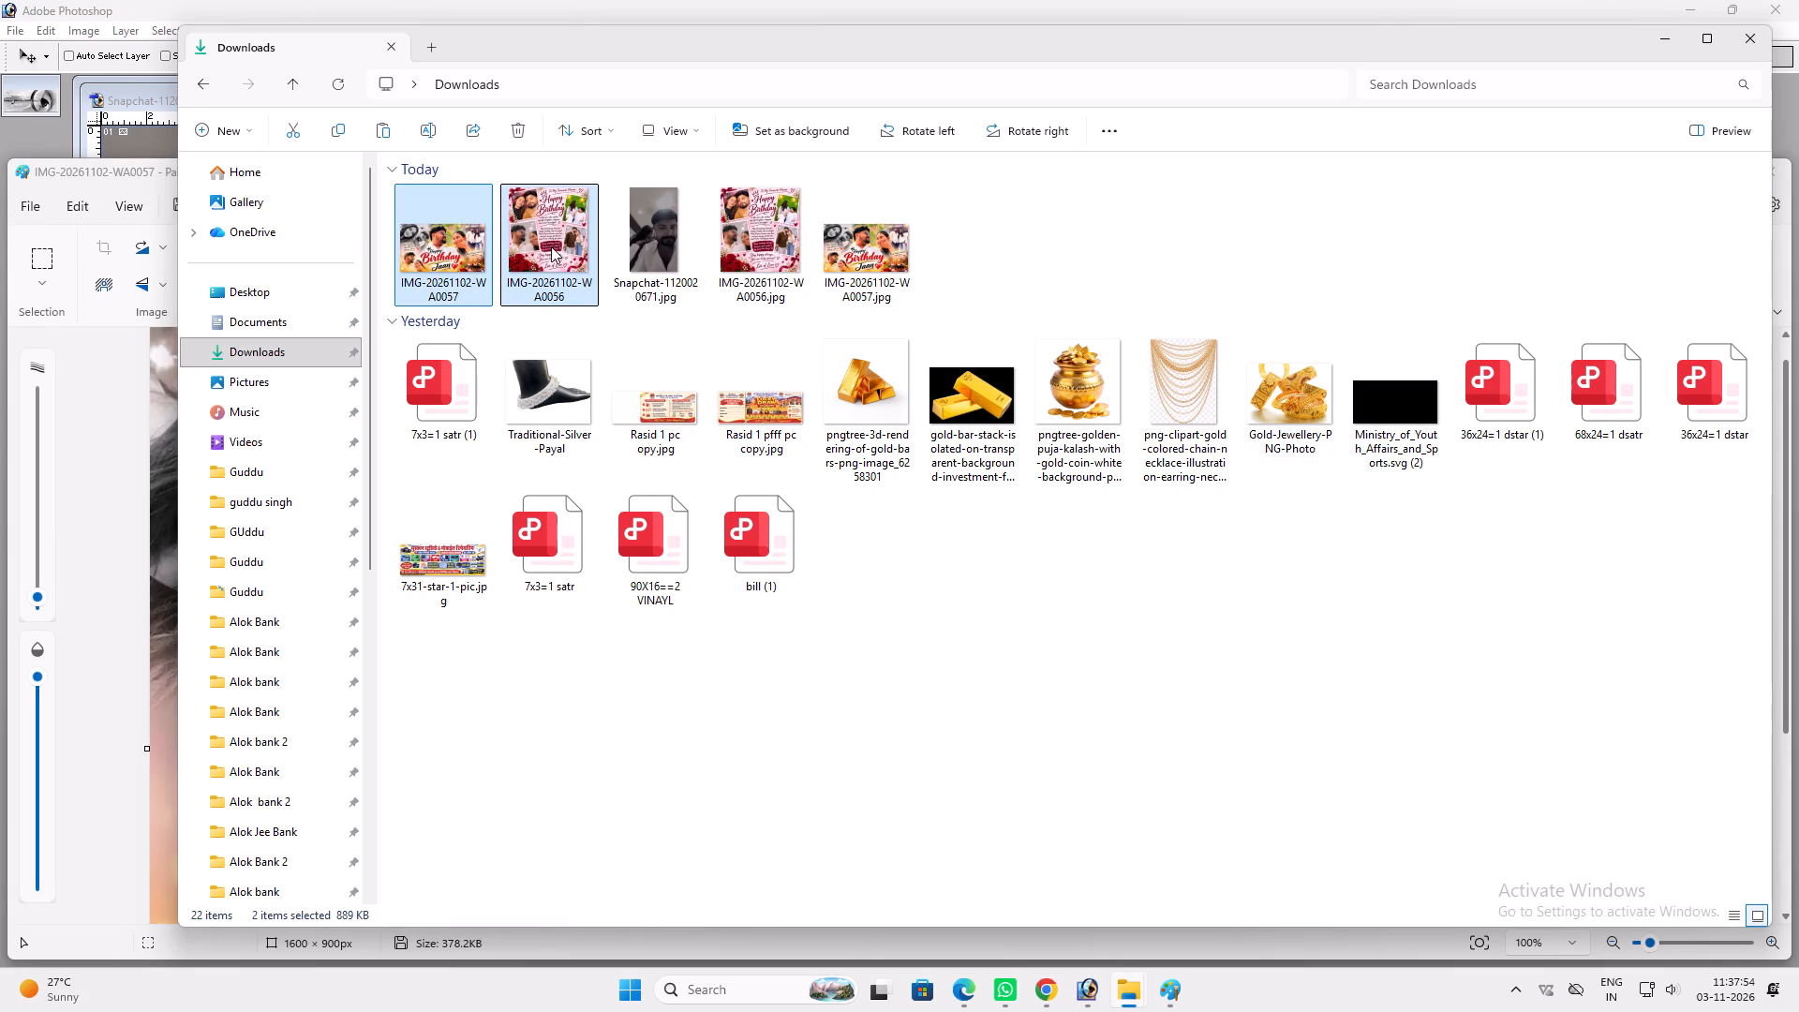
pyautogui.moveTo(543, 251); pyautogui.dragTo(1033, 684)
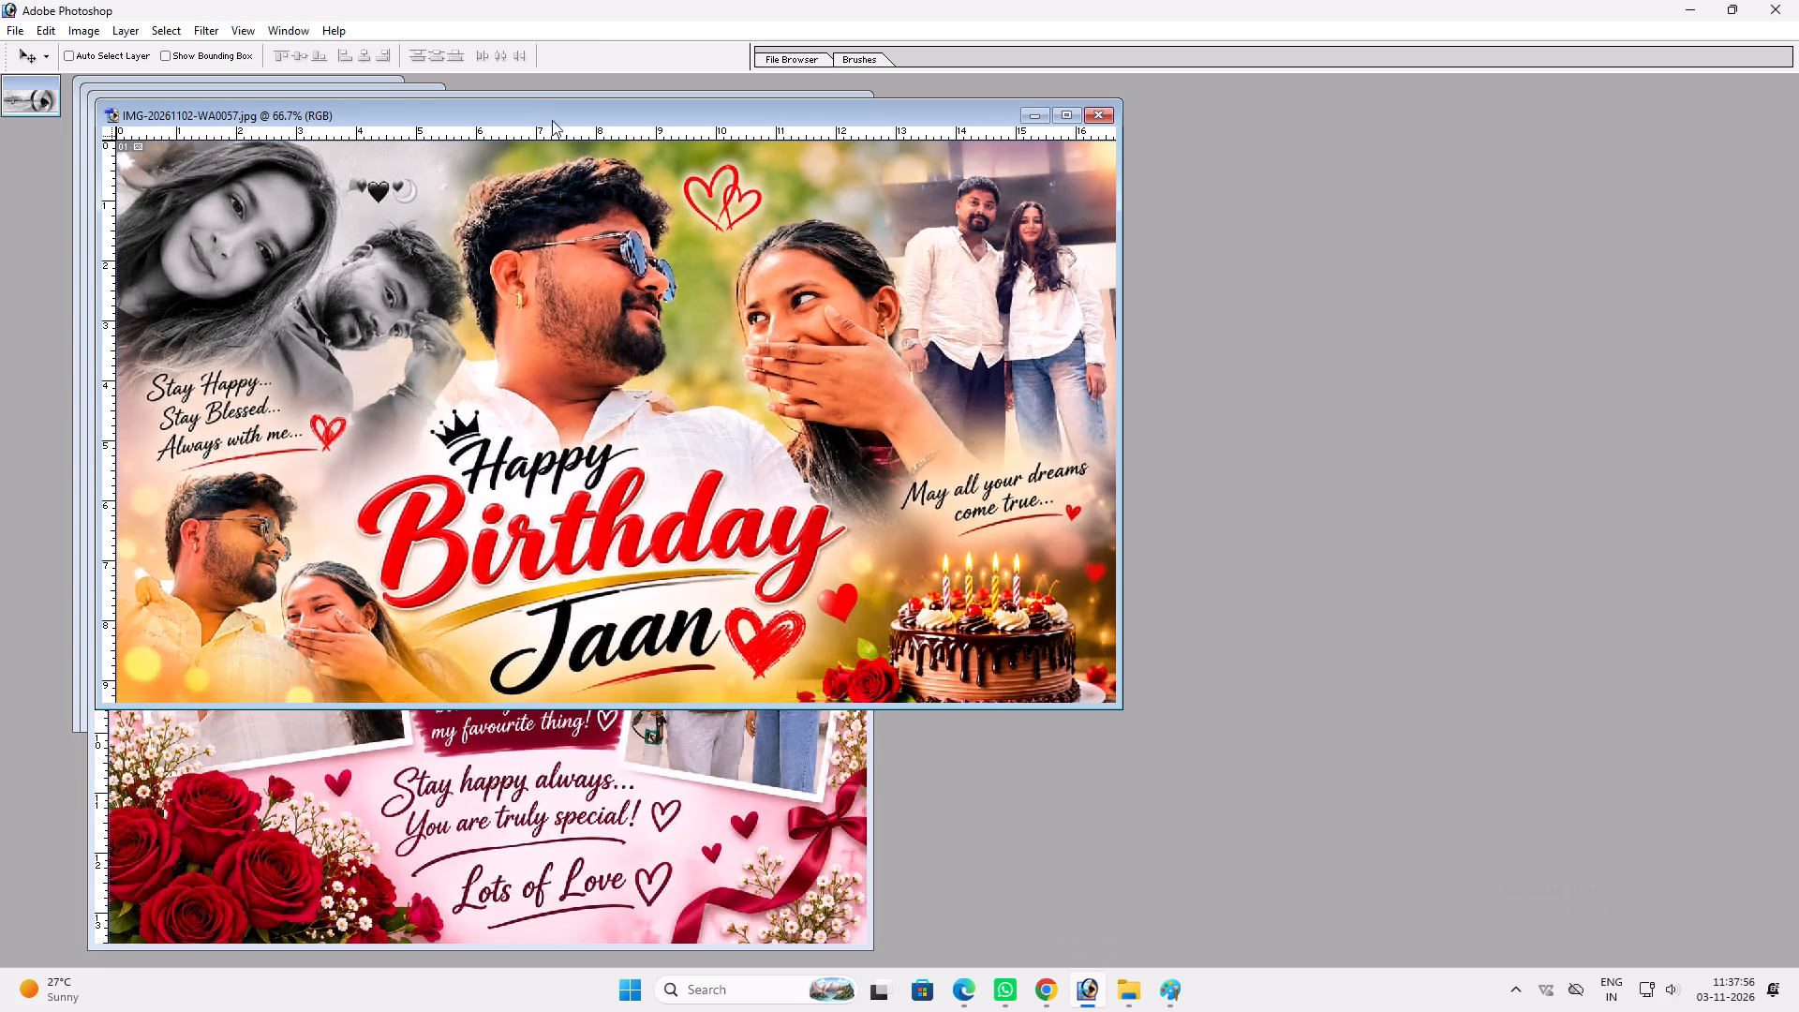
# Move the WA0057 image window aside and view the WA0056 birthday poster maximised and fitted to the screen.
pyautogui.moveTo(542, 113); pyautogui.dragTo(1017, 137)
pyautogui.hotkey('ctrl', '0')
pyautogui.press('v')
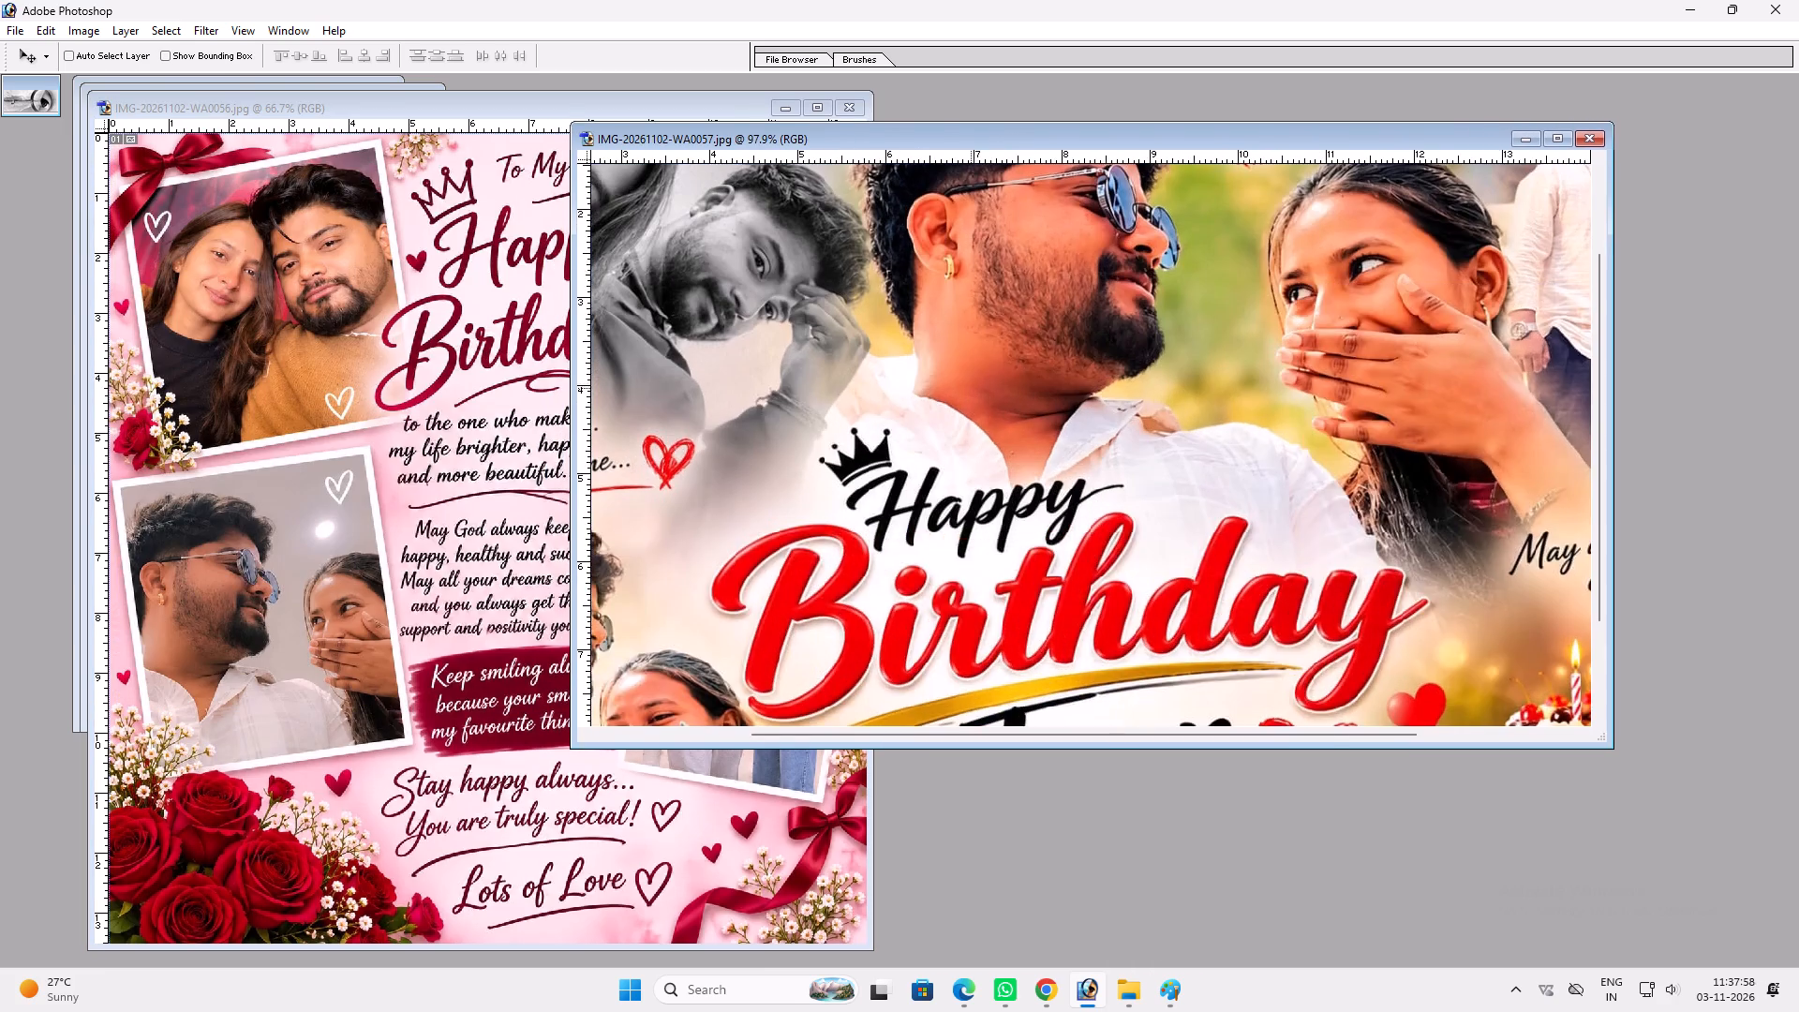
pyautogui.write('ff')
pyautogui.press('f')
pyautogui.click(284, 528)
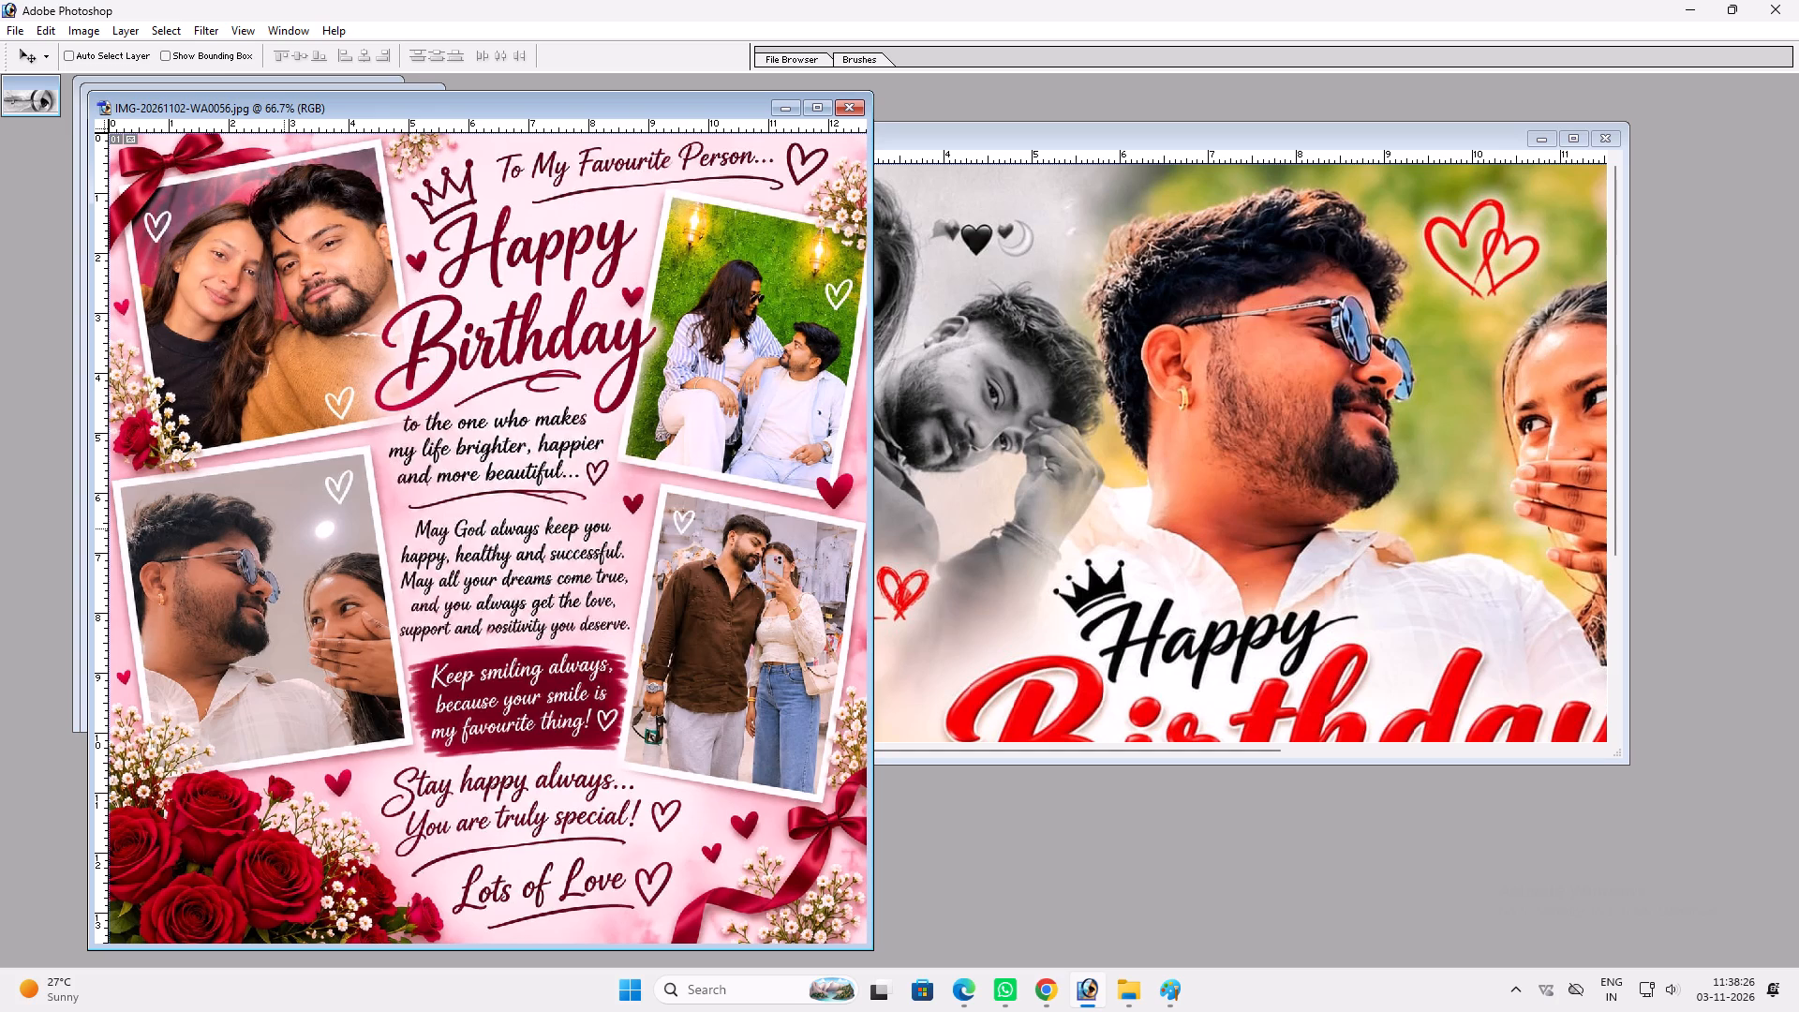
pyautogui.click(823, 99)
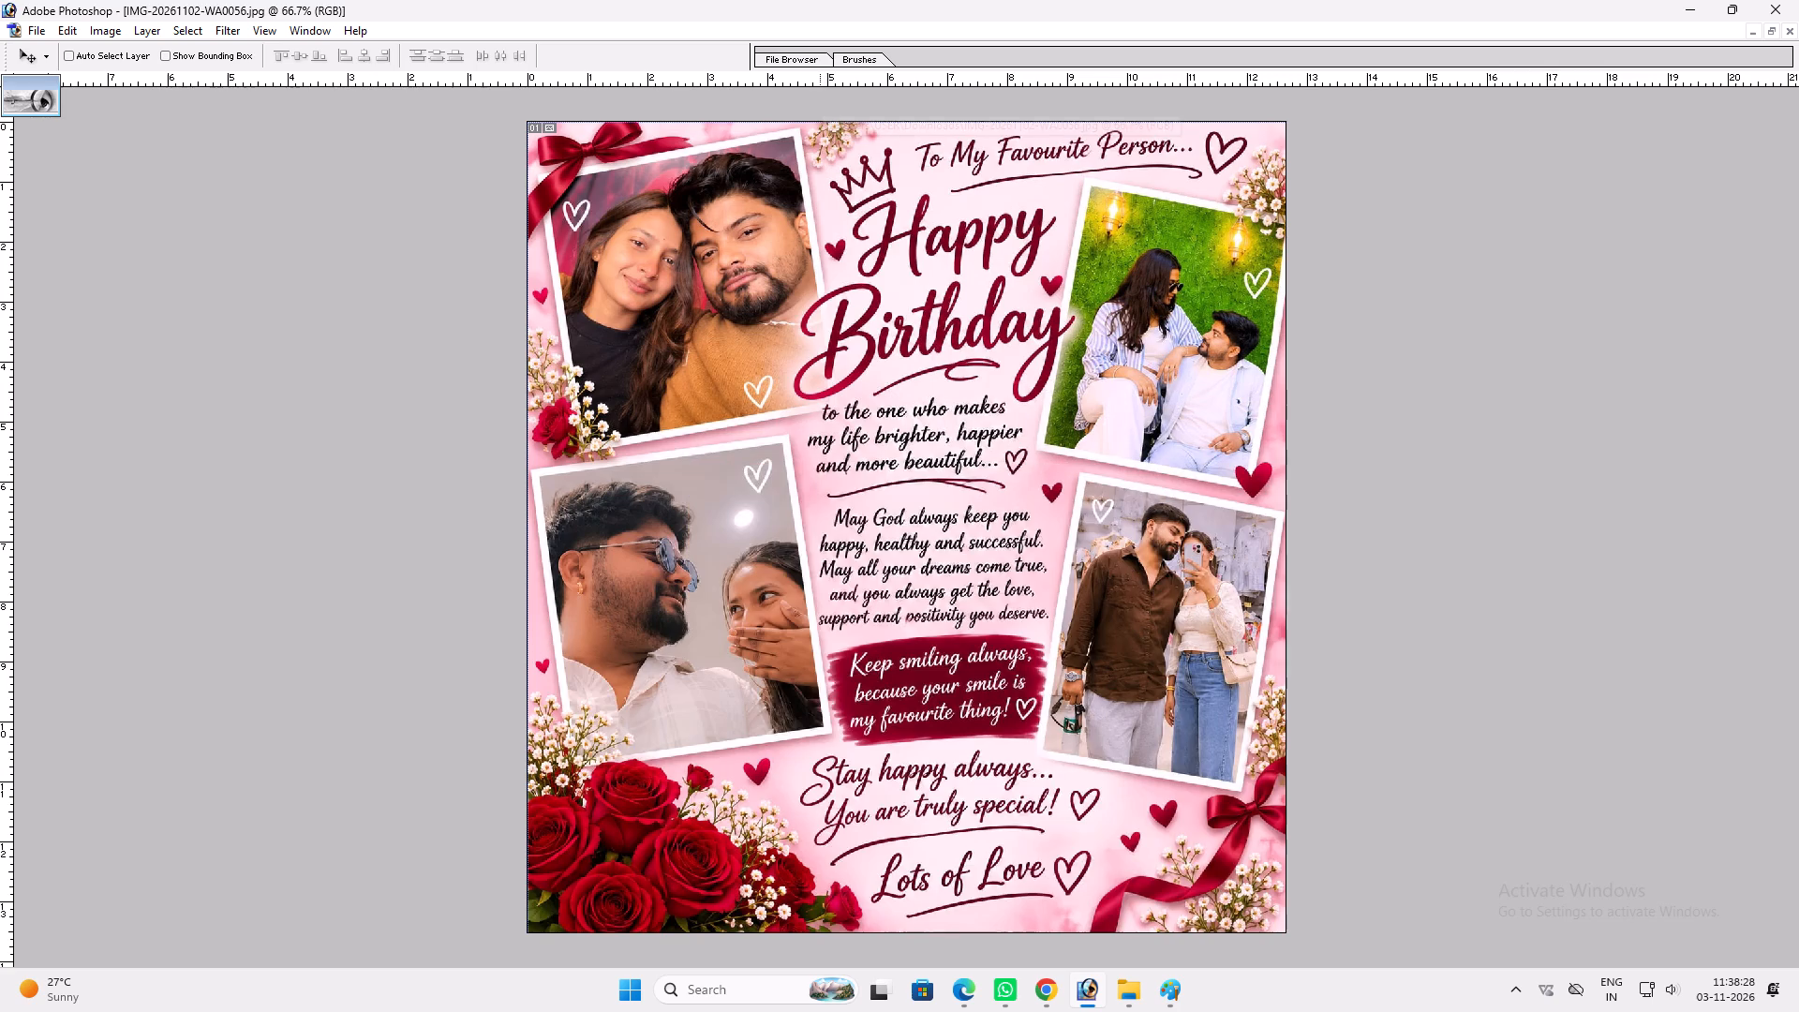
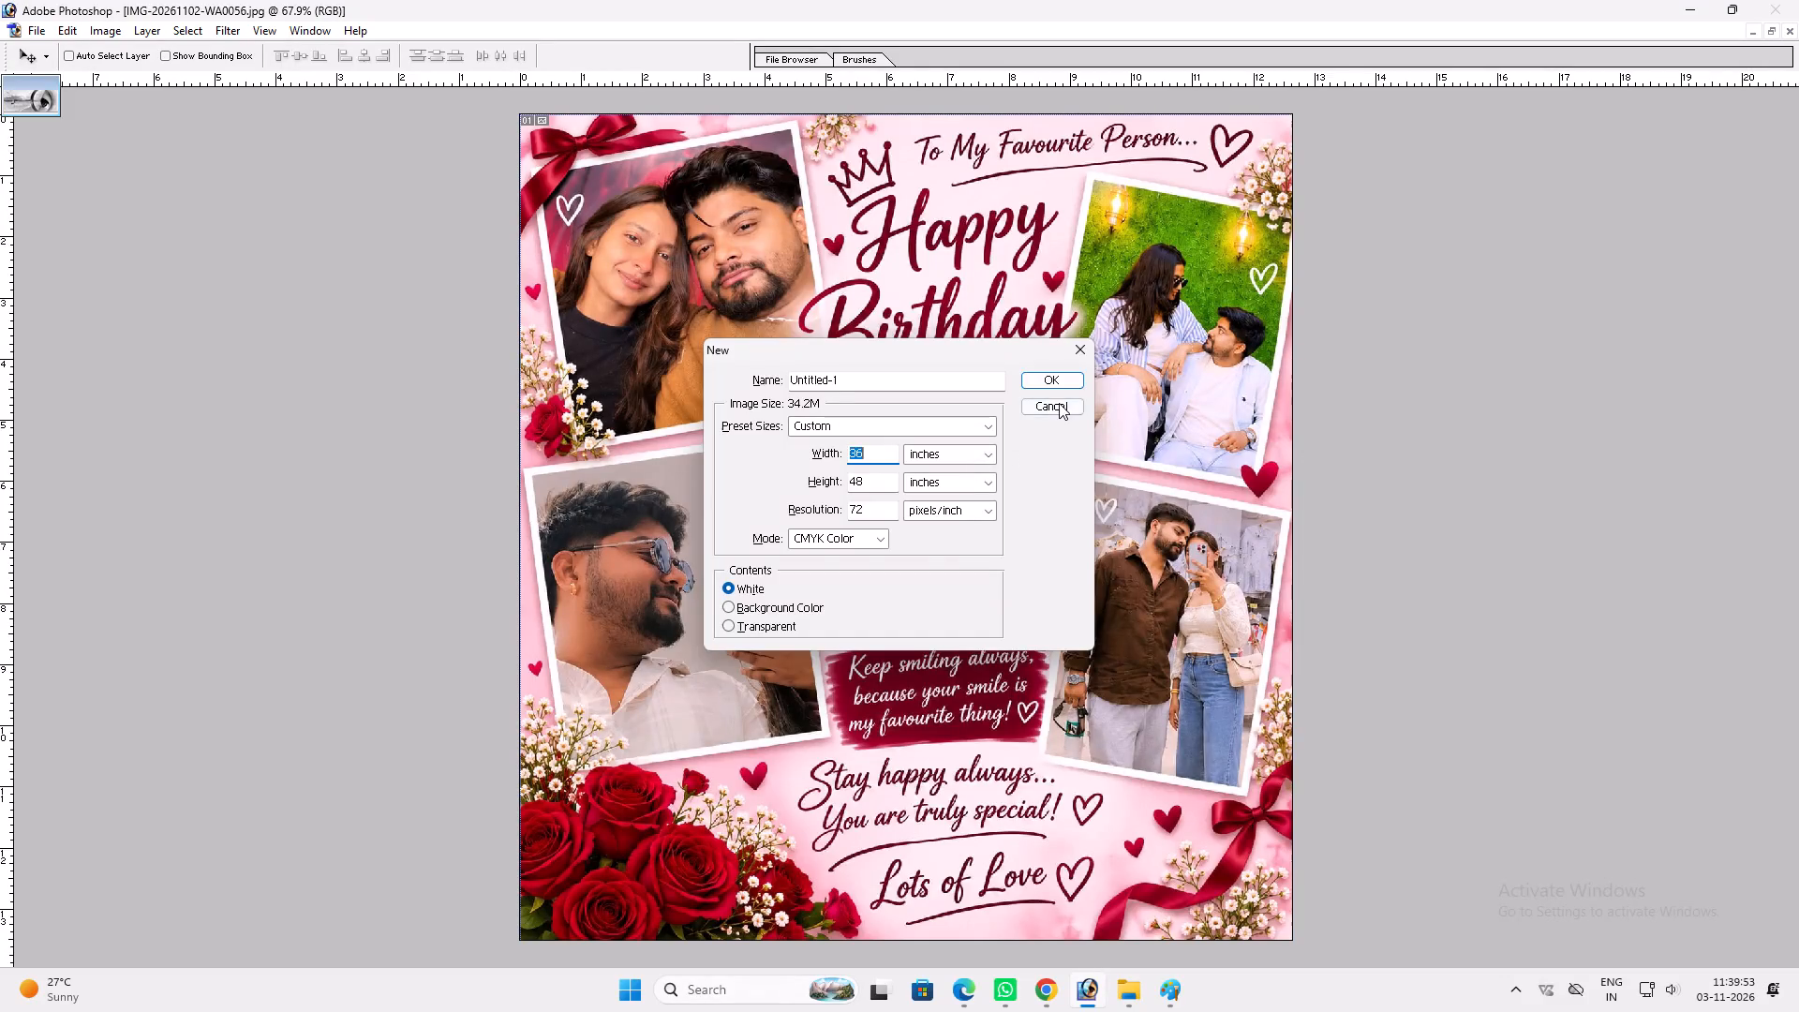
# Discard the pending new document and create a white CMYK one, 47 by 80 inches at 72 pixels/inch.
pyautogui.click(1058, 402)
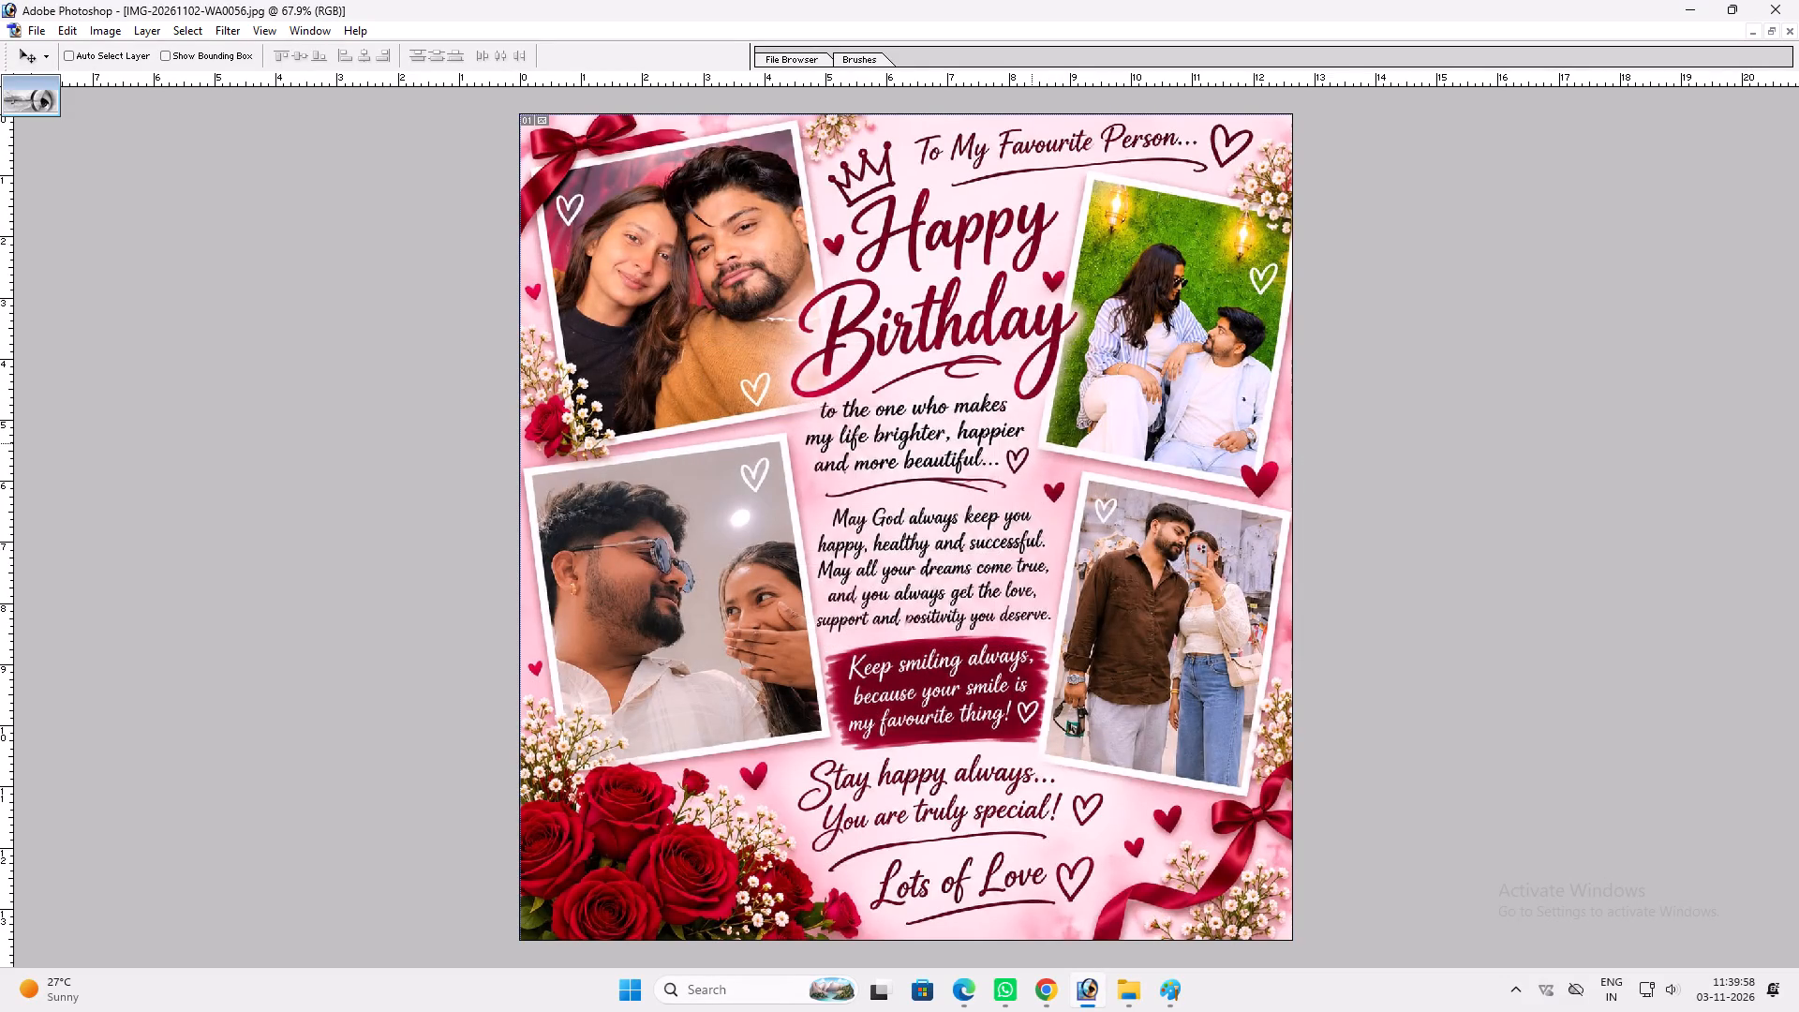
pyautogui.hotkey('ctrl', 'n')
pyautogui.press('Tab')
pyautogui.press('Tab')
pyautogui.press('4')
pyautogui.press('7')
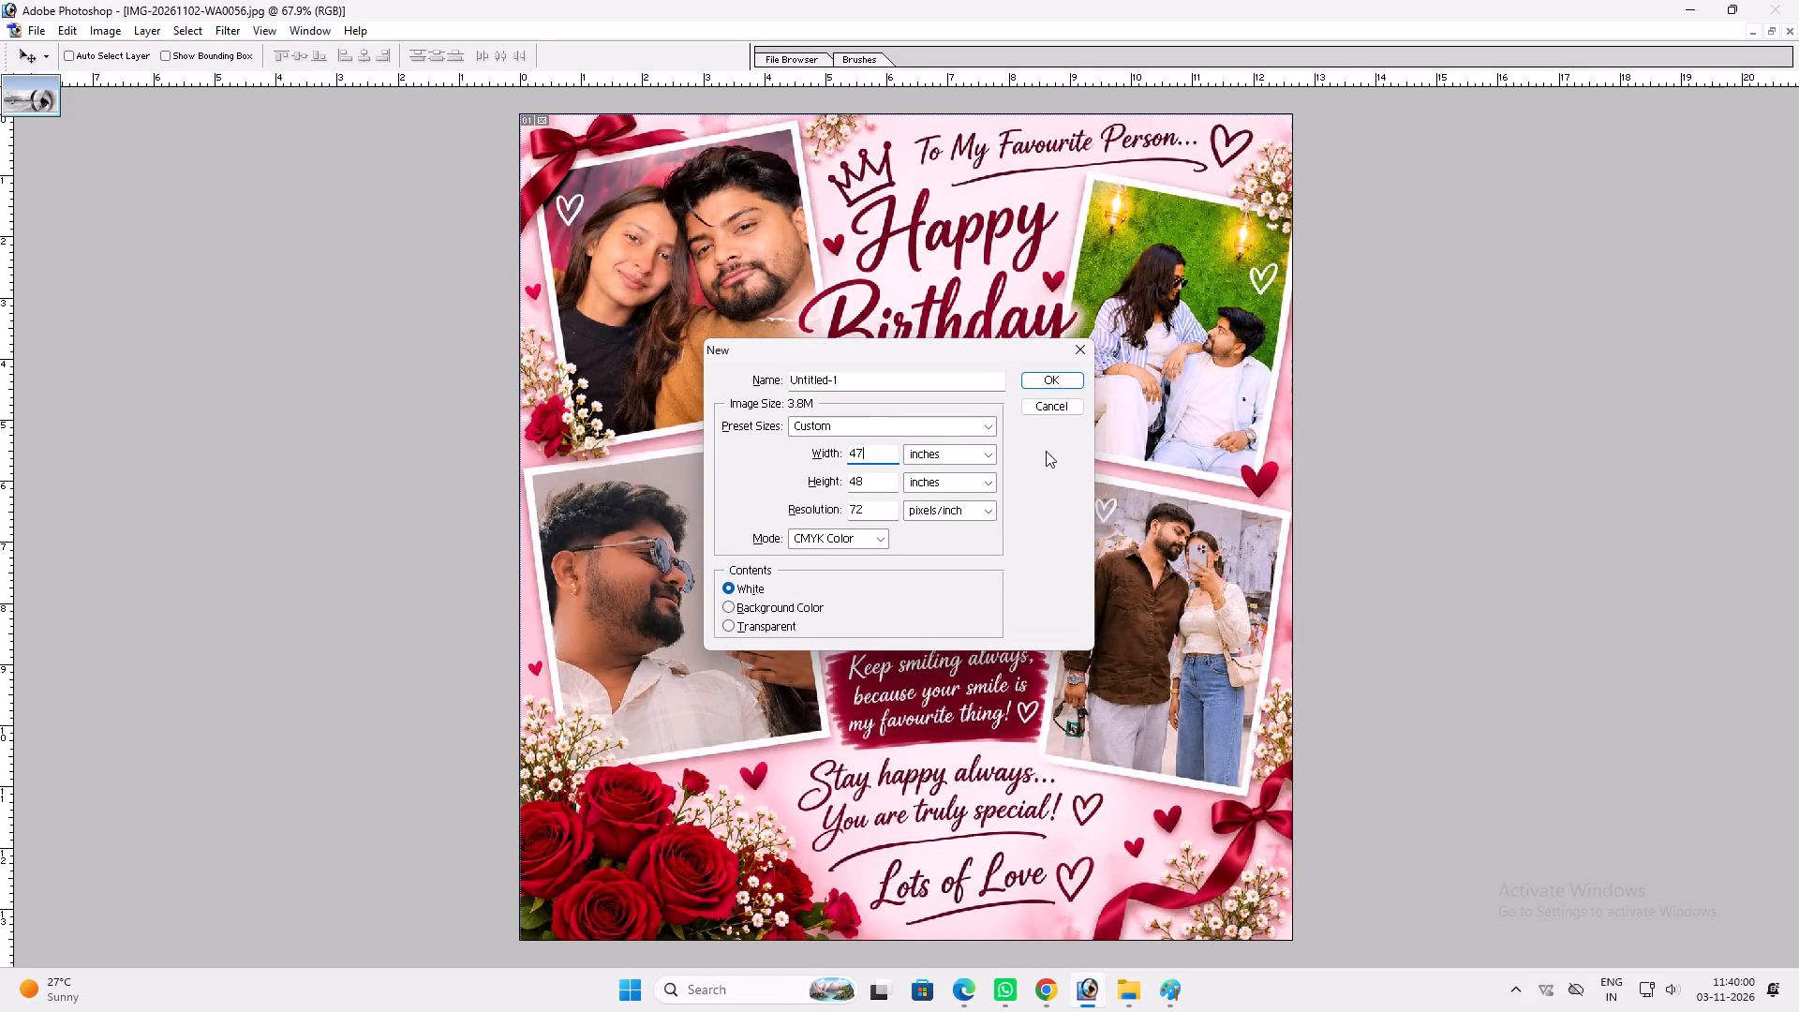
pyautogui.press('Tab')
pyautogui.press('Tab')
pyautogui.press('8')
pyautogui.press('0')
pyautogui.press('Tab')
pyautogui.press('Tab')
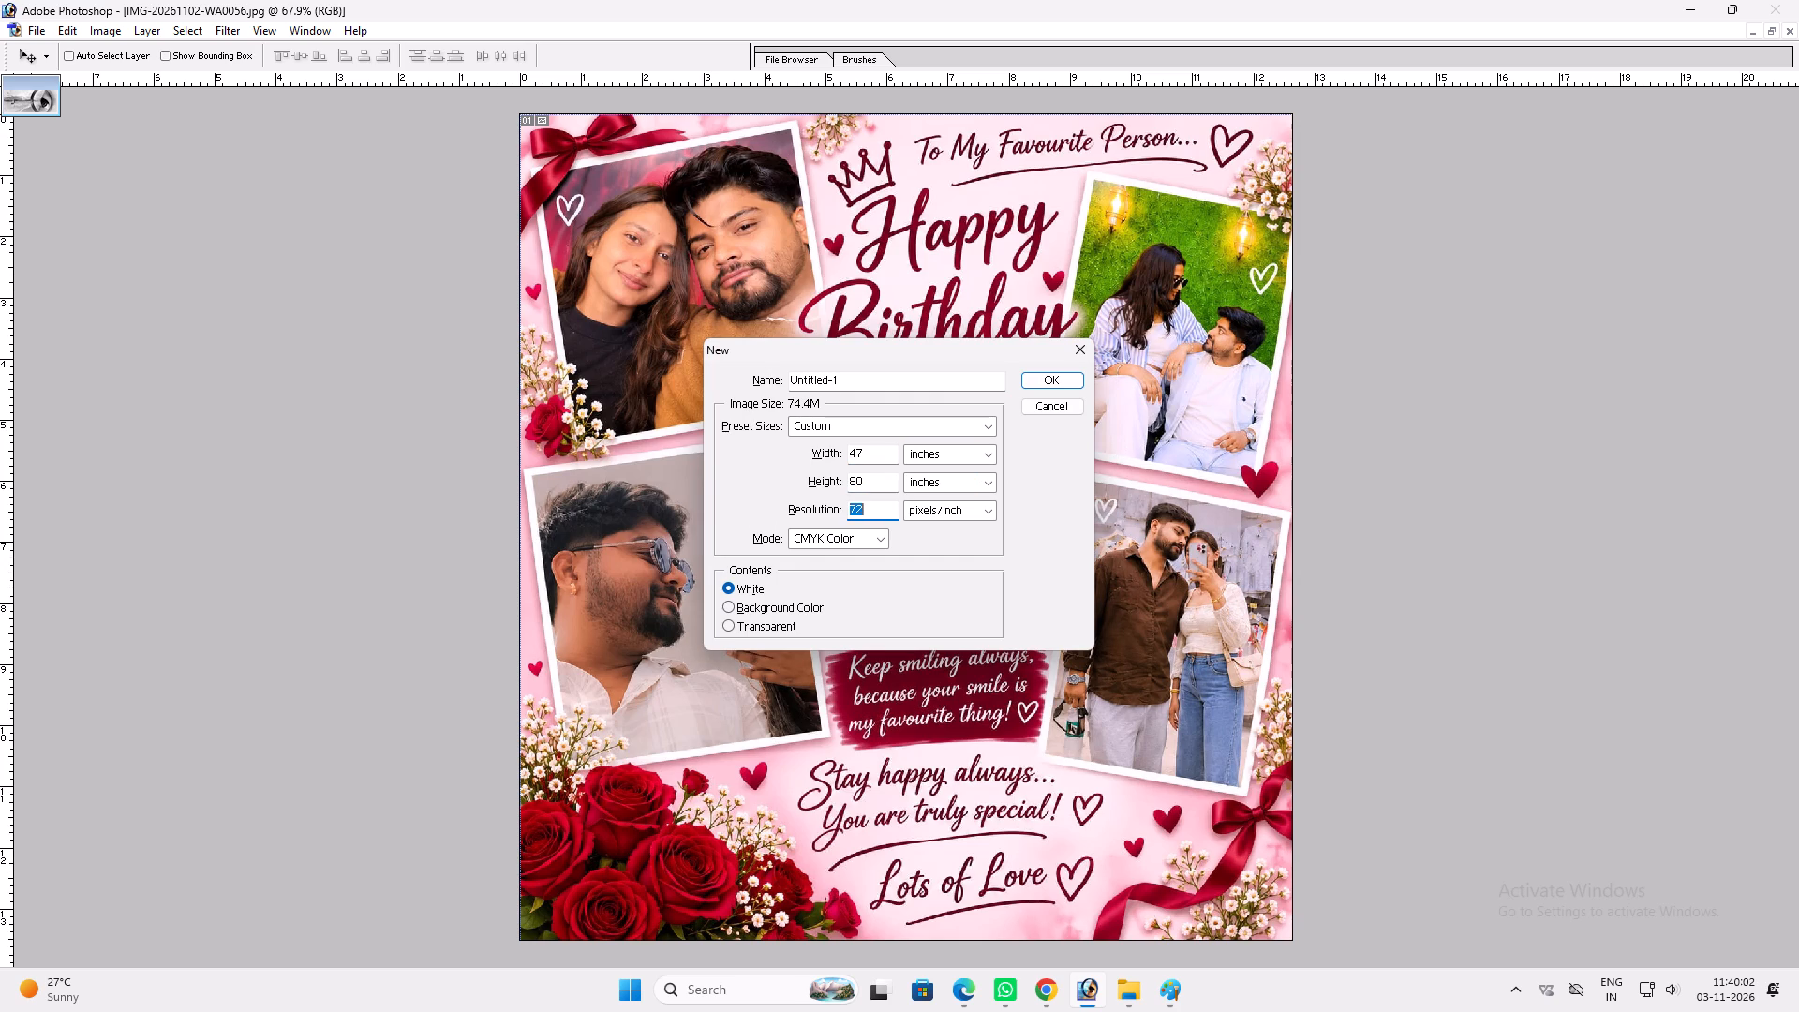
pyautogui.press('Return')
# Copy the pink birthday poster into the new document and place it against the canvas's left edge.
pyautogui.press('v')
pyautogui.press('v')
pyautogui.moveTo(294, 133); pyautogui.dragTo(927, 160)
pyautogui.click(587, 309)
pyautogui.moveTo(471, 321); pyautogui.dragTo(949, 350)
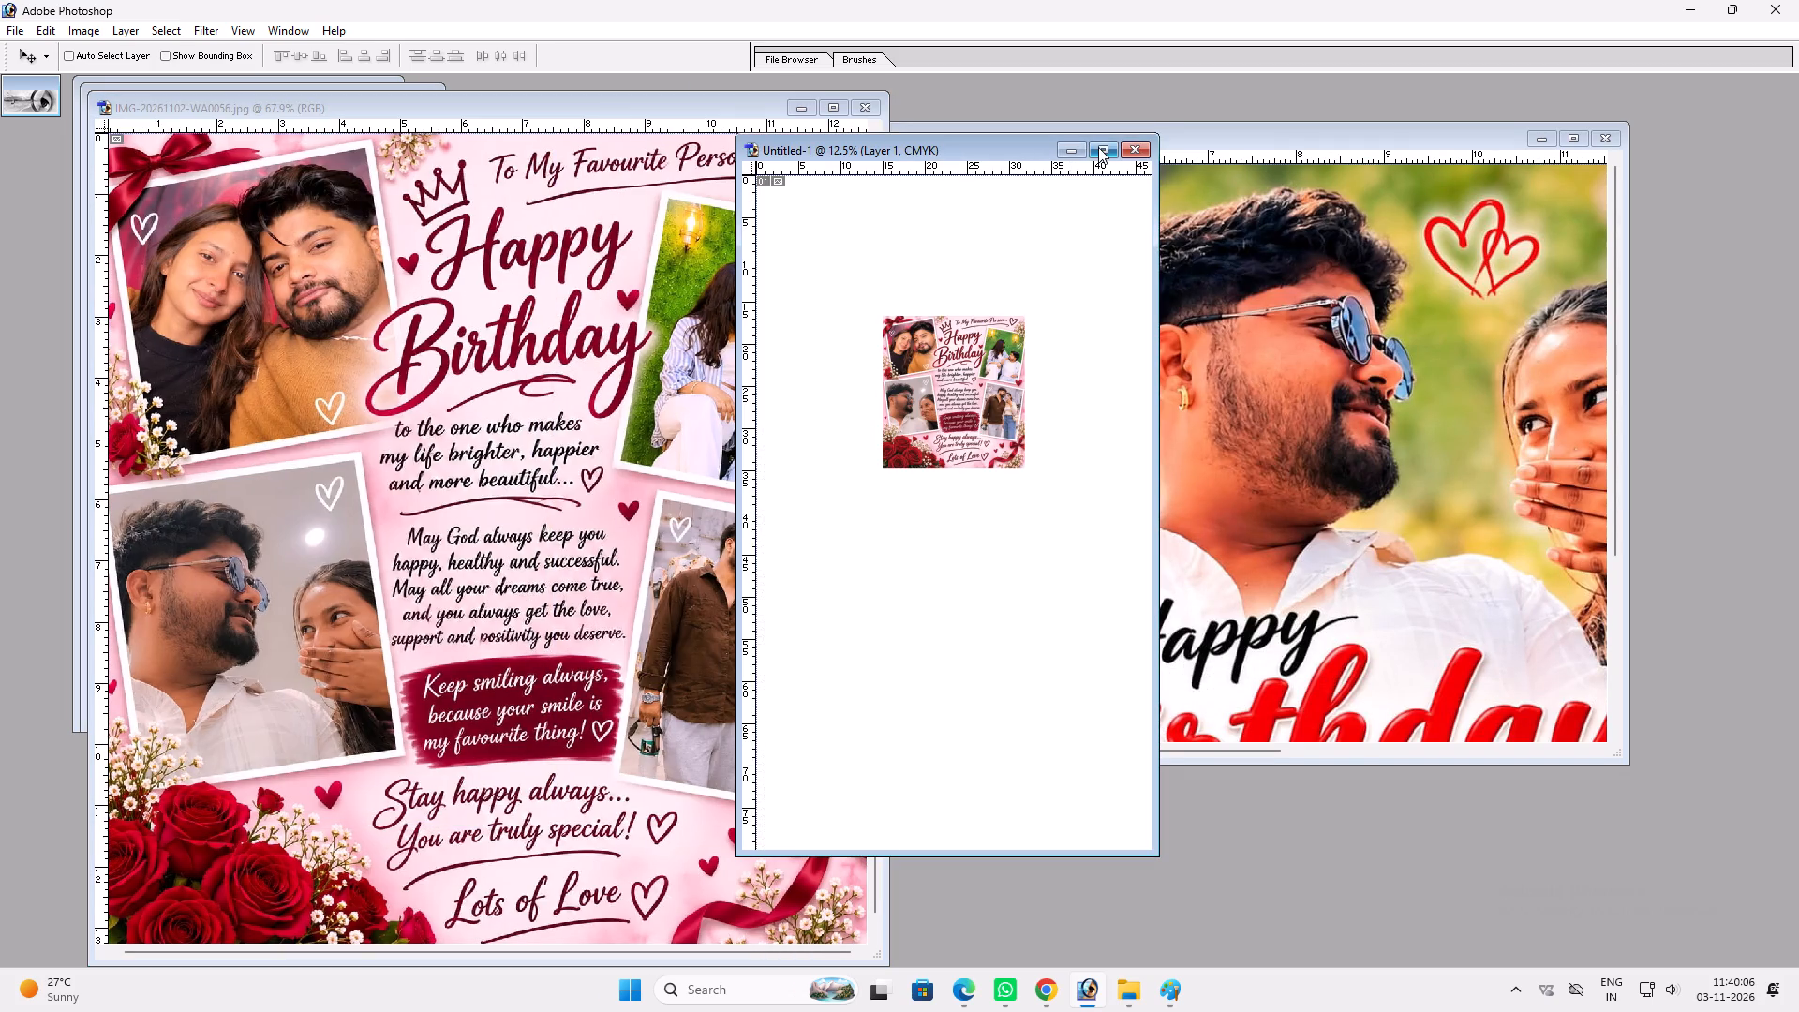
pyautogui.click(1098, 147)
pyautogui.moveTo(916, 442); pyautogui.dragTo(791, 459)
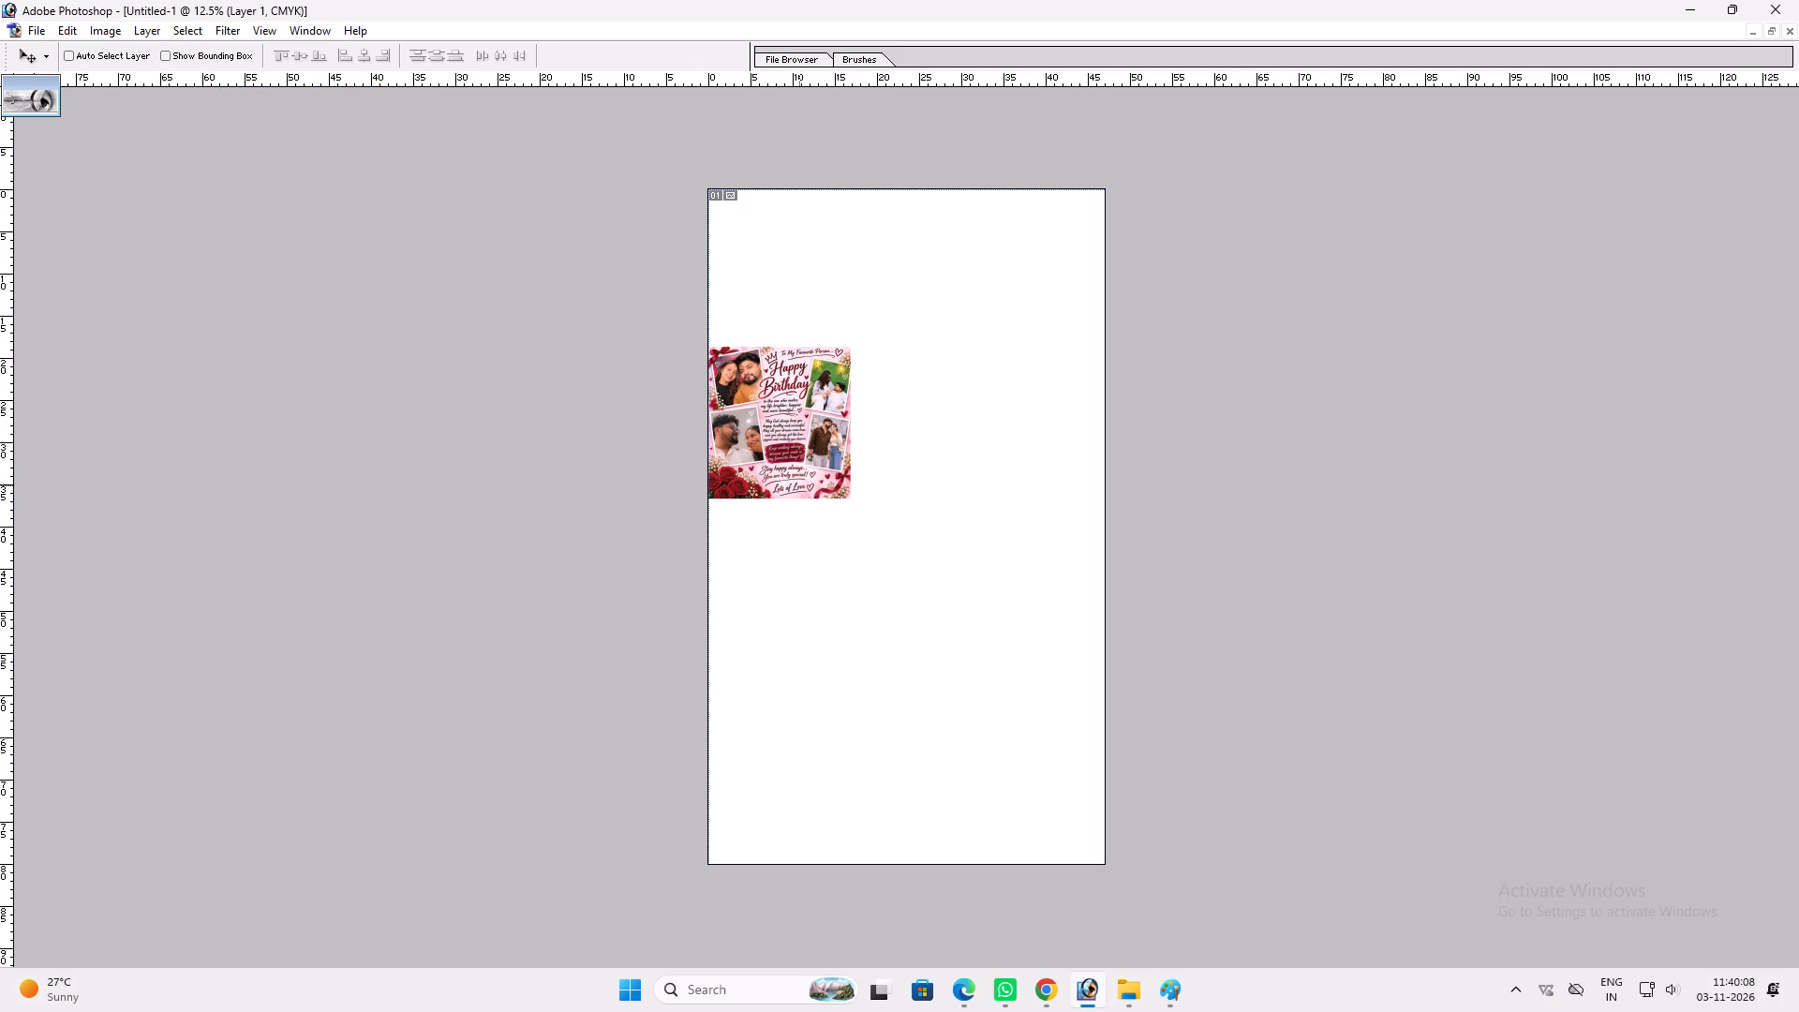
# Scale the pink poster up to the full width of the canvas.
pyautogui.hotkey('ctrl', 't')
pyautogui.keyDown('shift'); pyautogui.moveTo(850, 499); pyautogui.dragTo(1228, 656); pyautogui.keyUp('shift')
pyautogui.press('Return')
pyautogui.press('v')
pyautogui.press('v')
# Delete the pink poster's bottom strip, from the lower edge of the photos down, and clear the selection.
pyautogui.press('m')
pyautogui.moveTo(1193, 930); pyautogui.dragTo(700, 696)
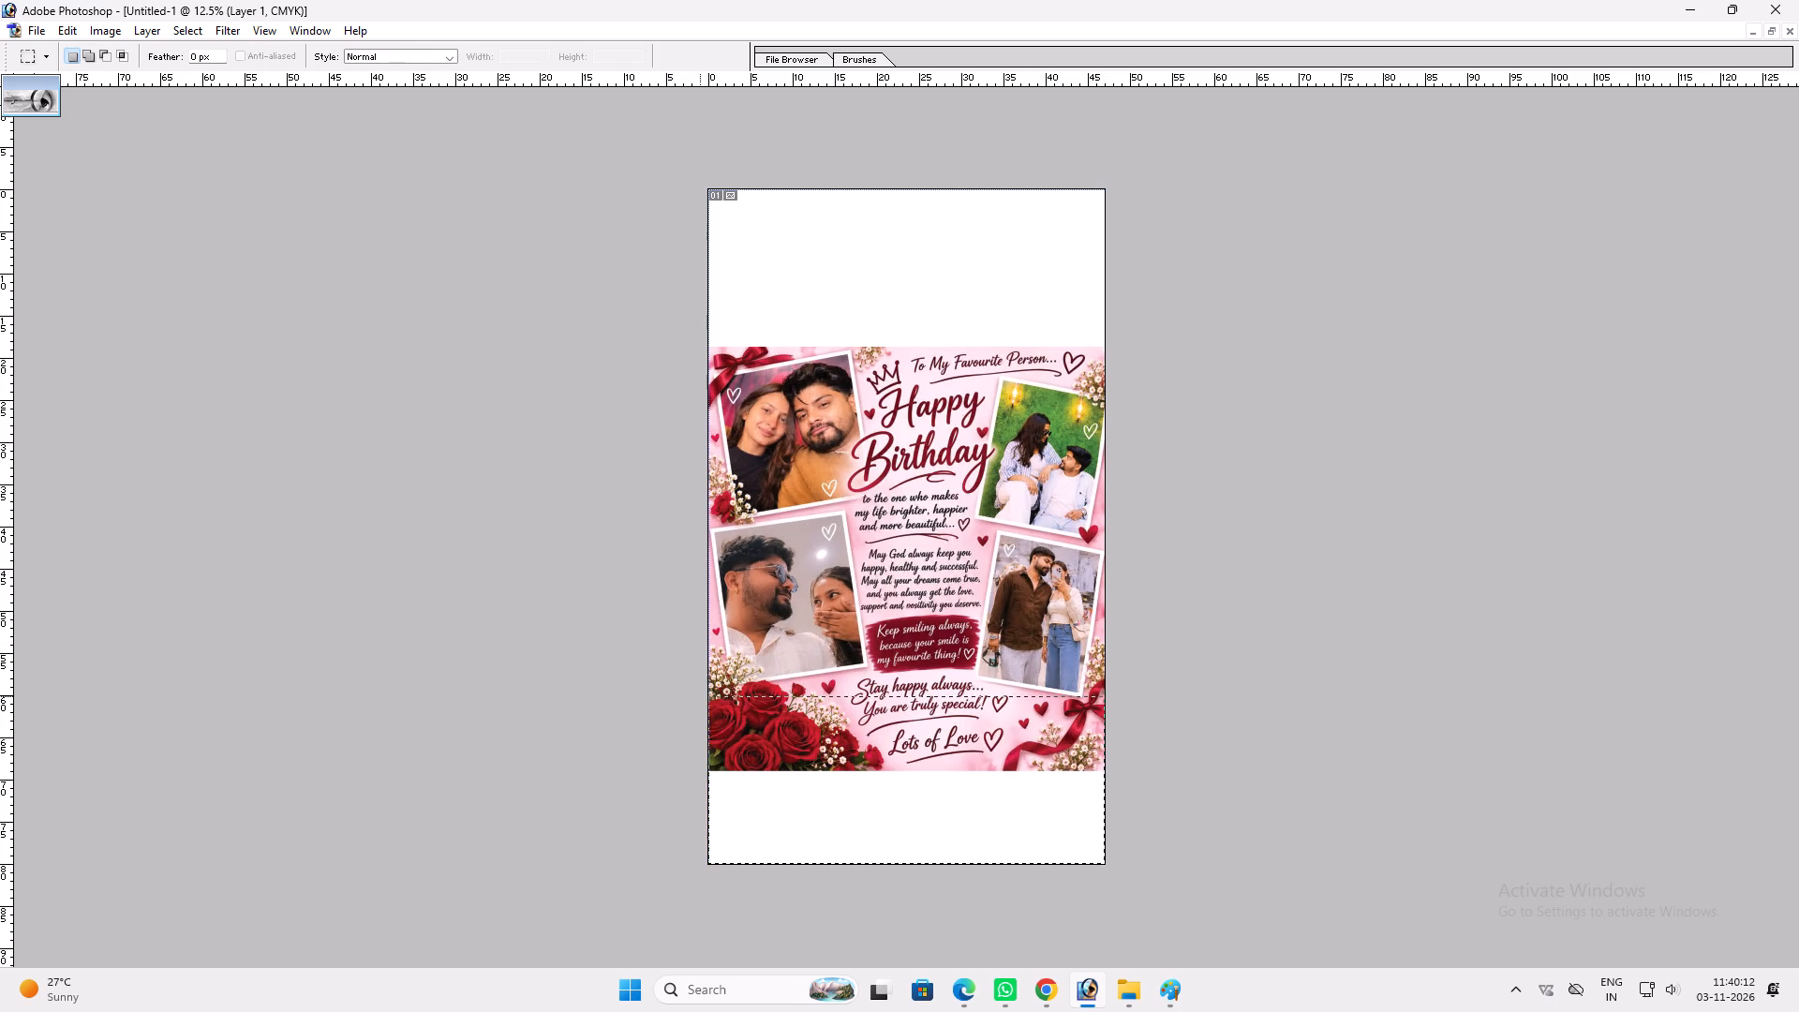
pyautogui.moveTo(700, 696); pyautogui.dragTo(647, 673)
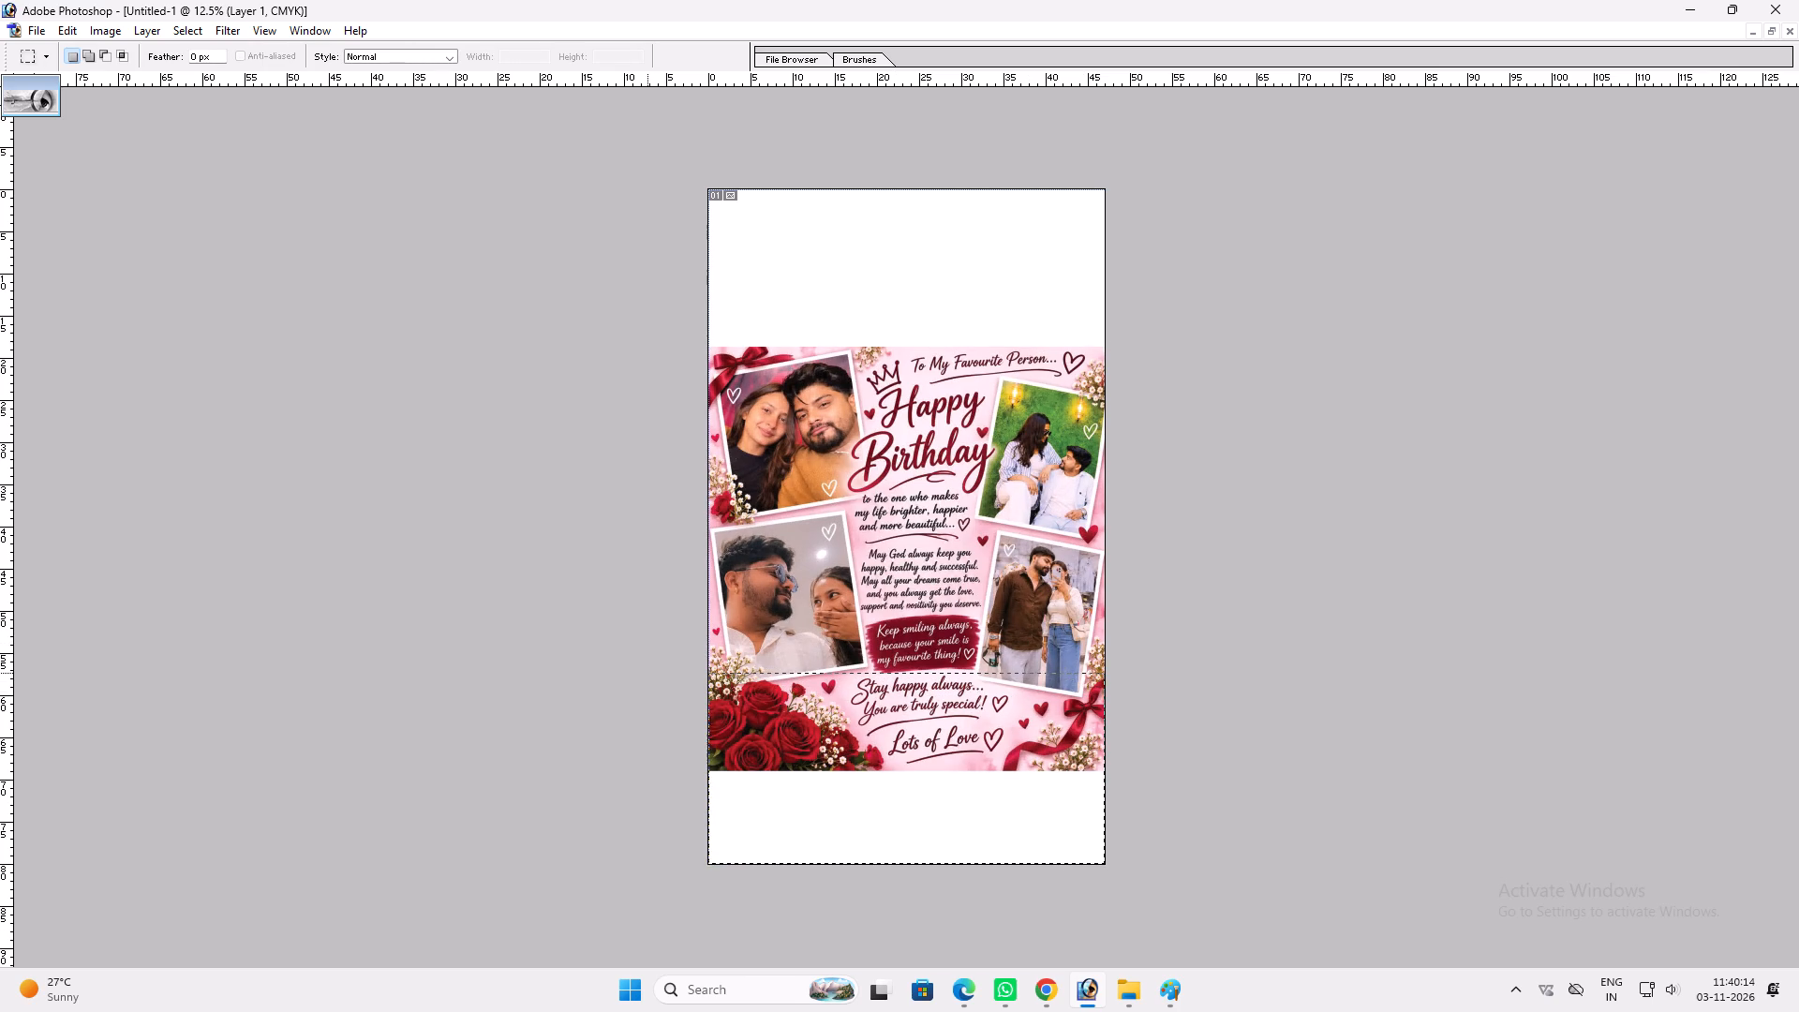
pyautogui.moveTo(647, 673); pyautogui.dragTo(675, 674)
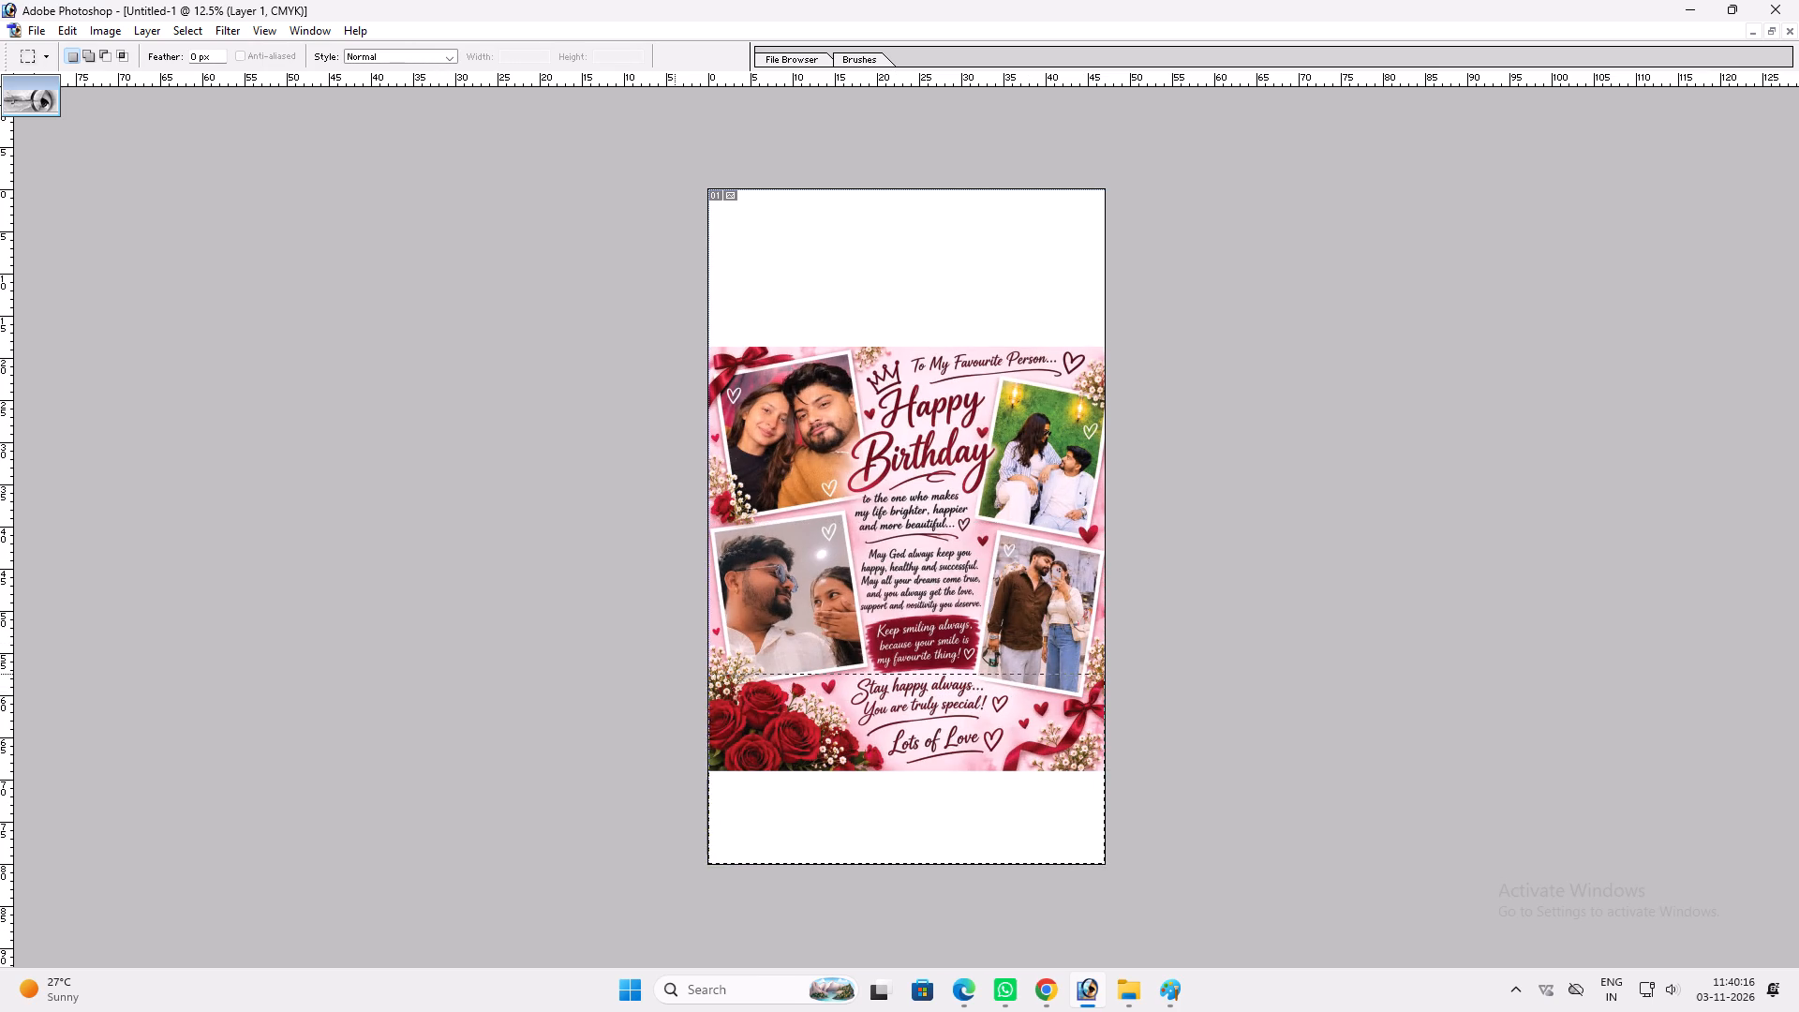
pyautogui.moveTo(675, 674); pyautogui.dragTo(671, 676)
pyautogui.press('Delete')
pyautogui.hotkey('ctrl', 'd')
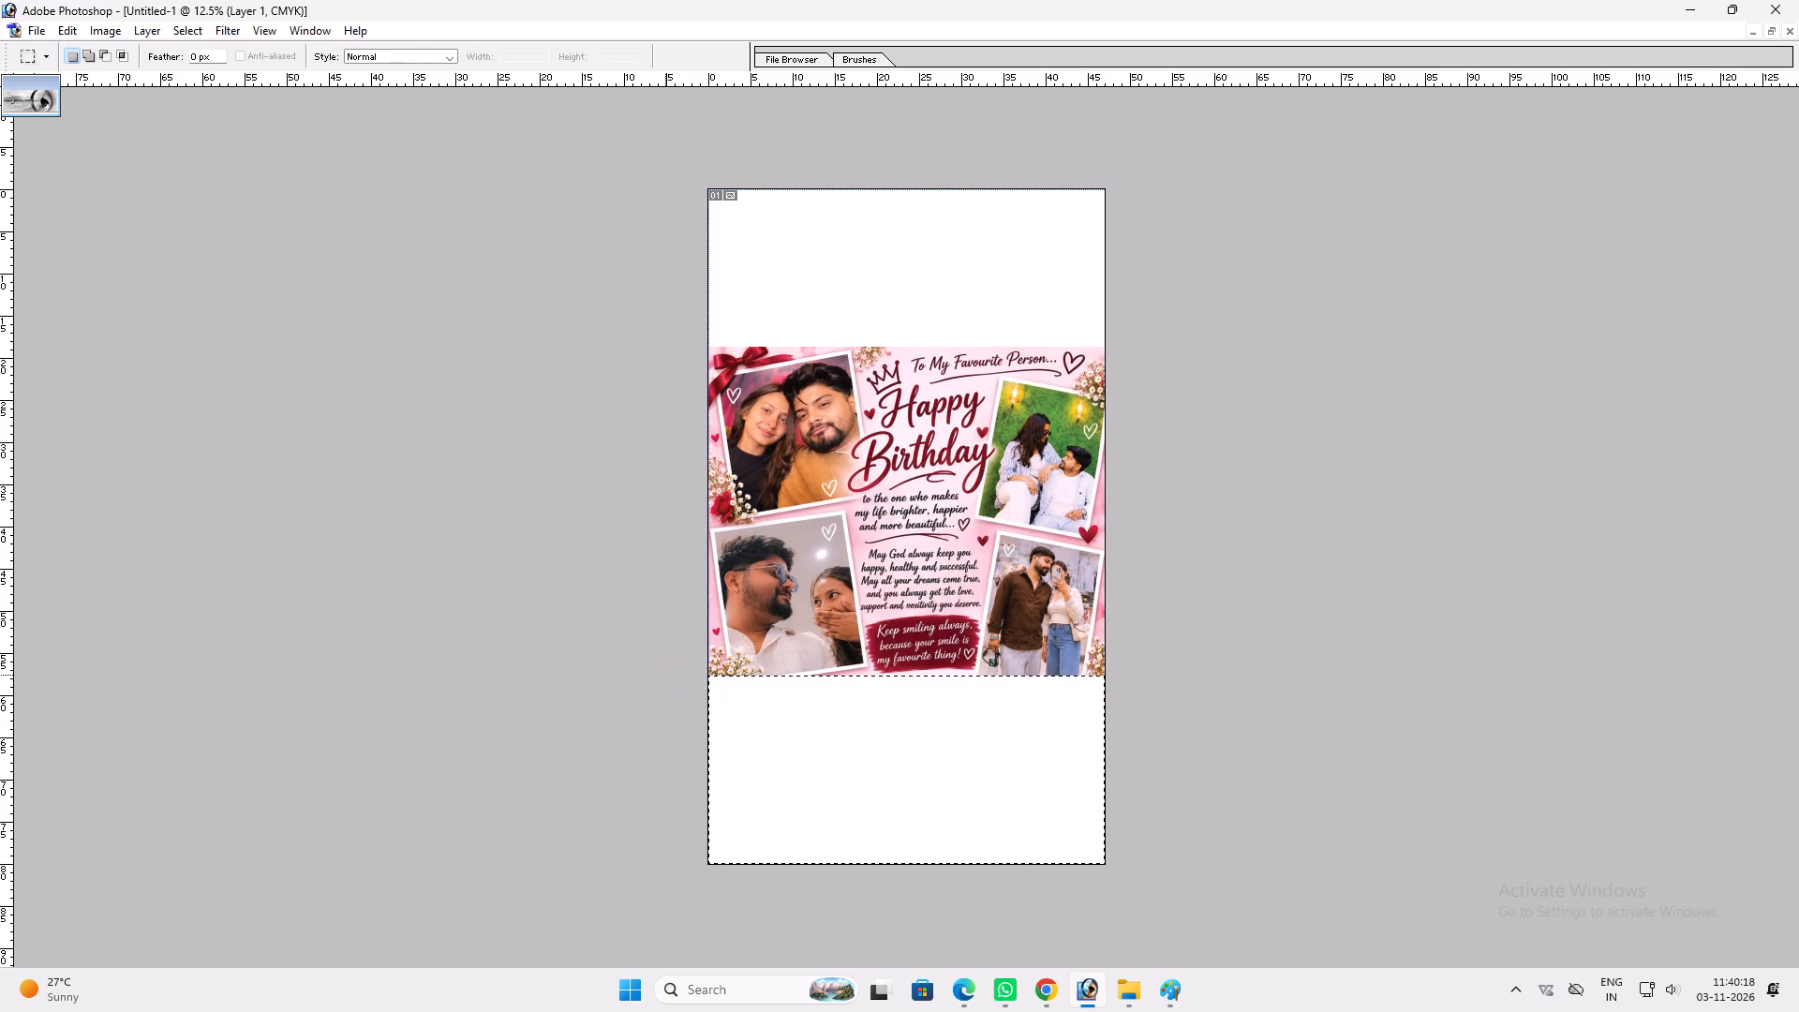
# Copy the "Happy Birthday Jaan" banner into the new document and place it flush left directly beneath the pink poster.
pyautogui.write('vvff')
pyautogui.press('f')
pyautogui.click(1275, 423)
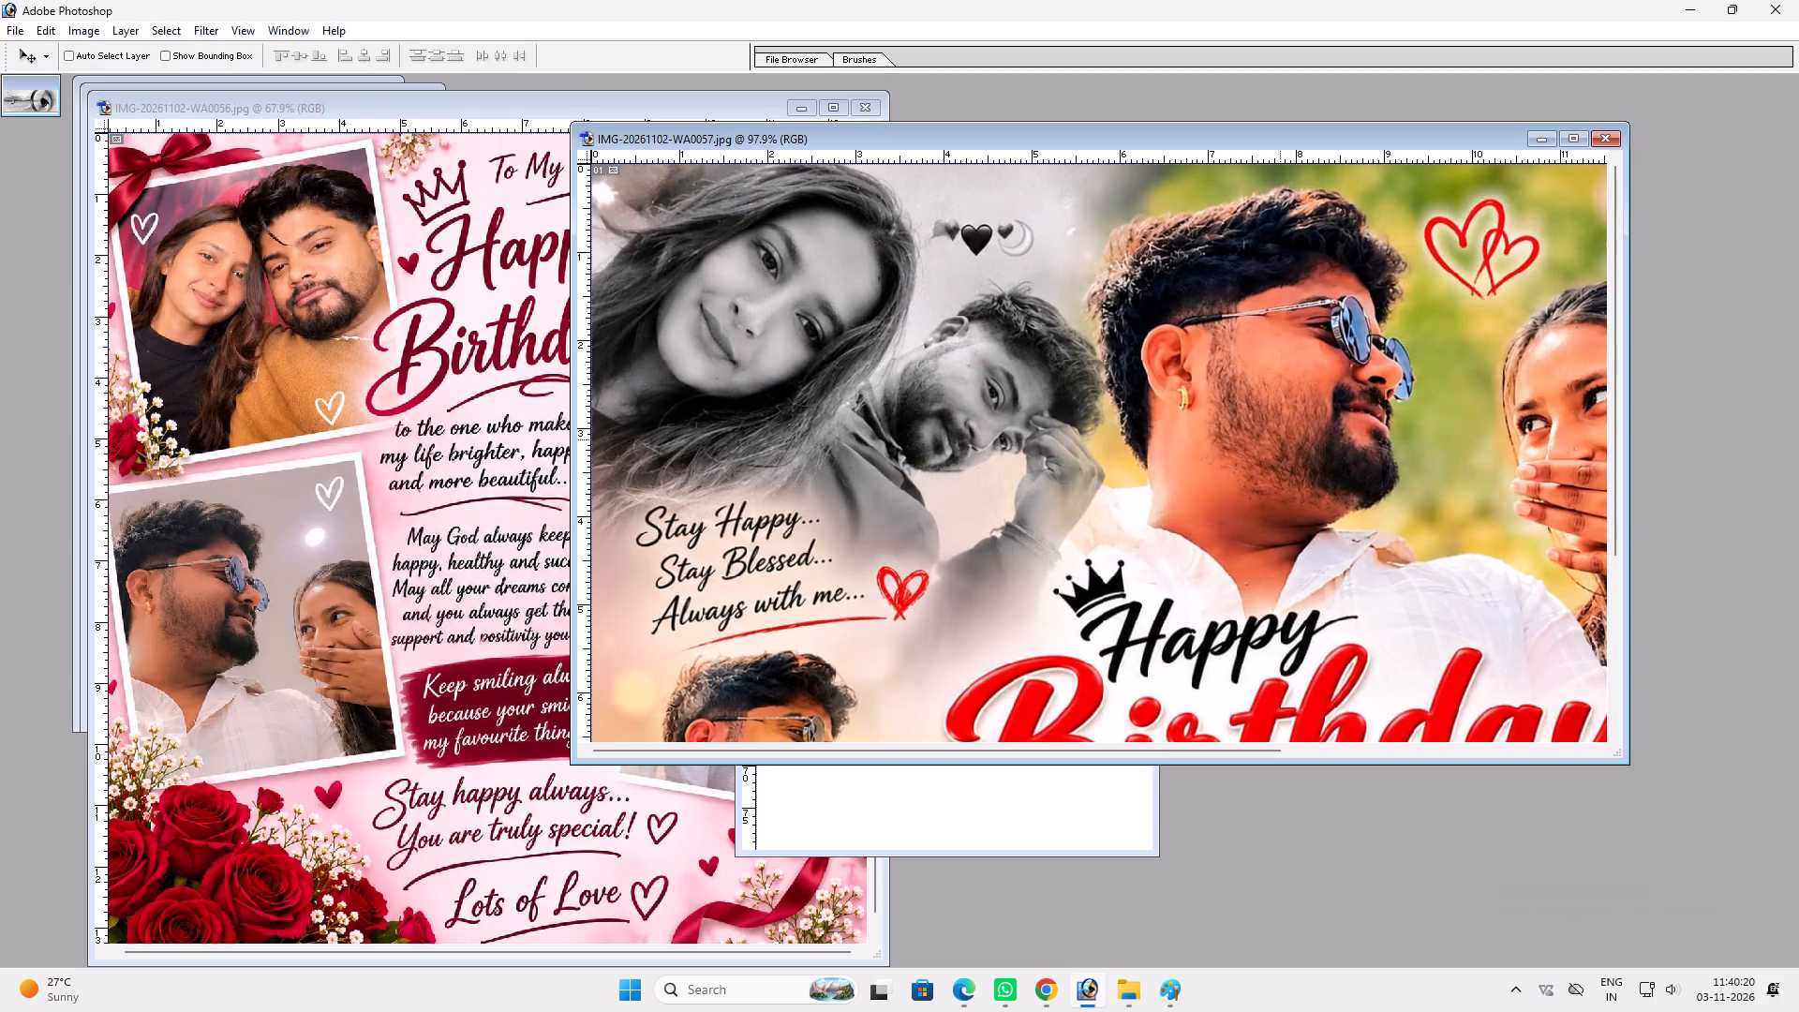
pyautogui.moveTo(946, 141); pyautogui.dragTo(1687, 188)
pyautogui.moveTo(1663, 396); pyautogui.dragTo(1038, 660)
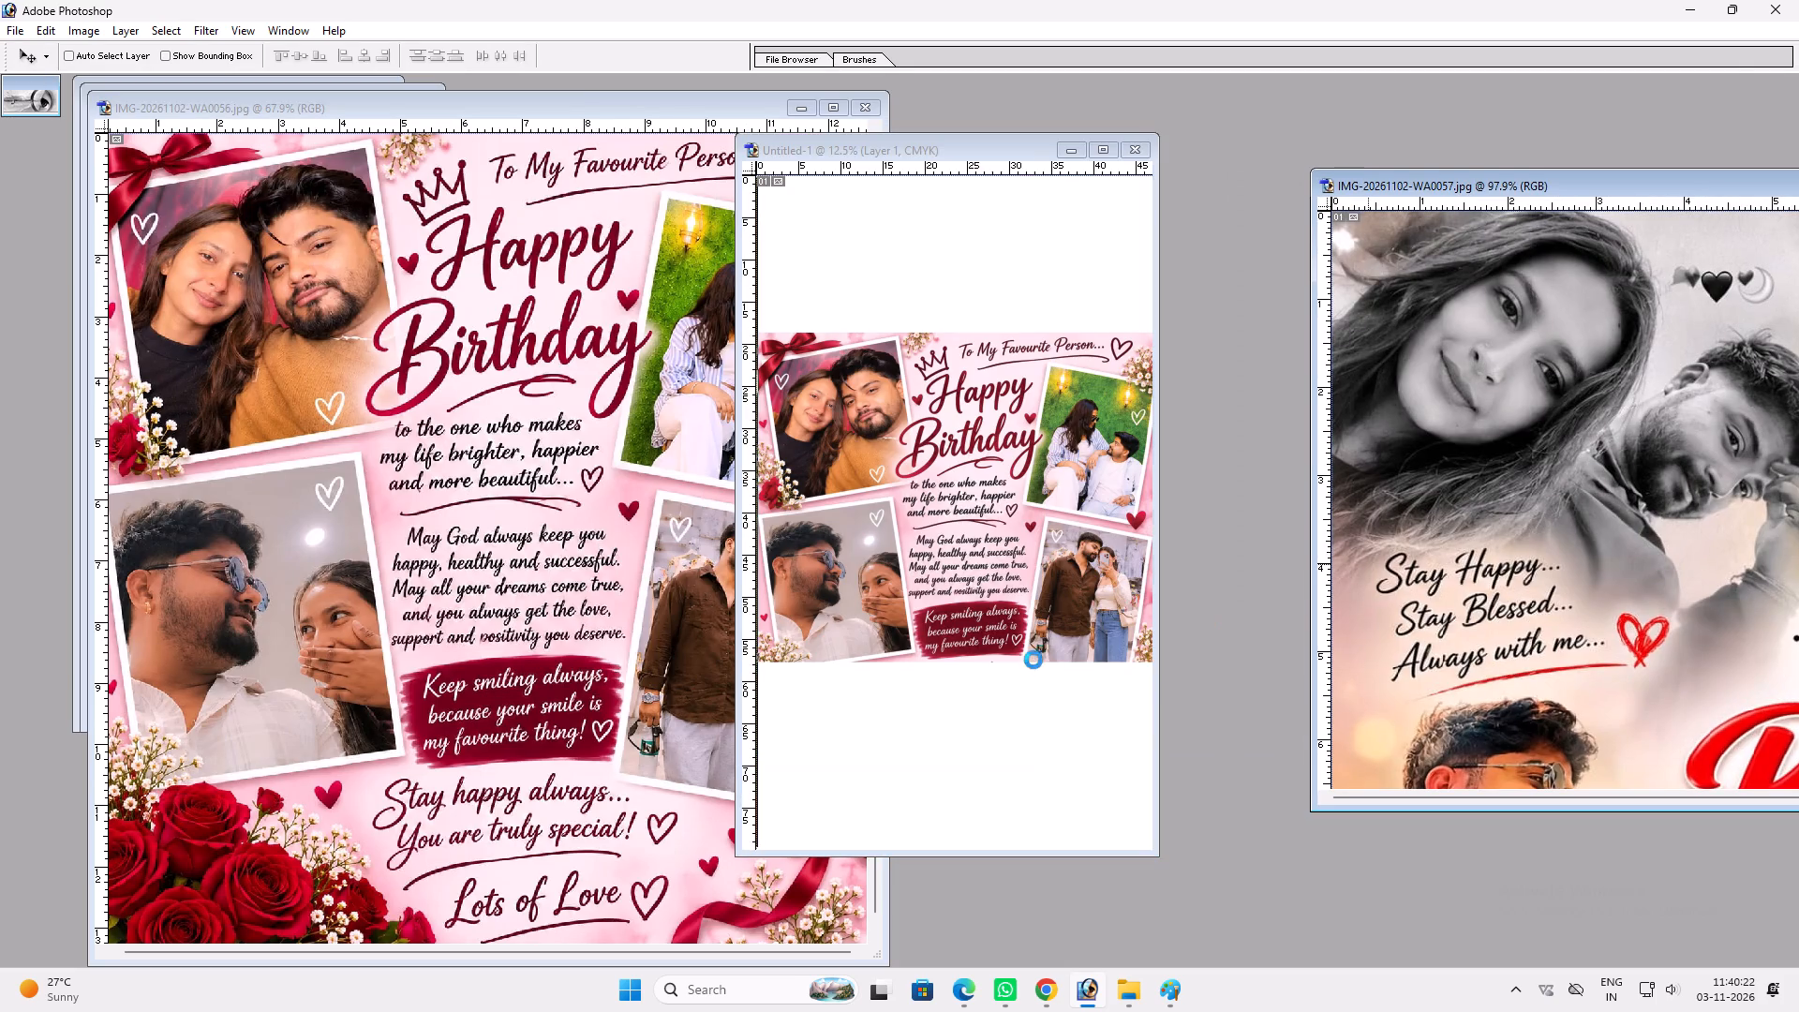
pyautogui.click(1093, 149)
pyautogui.press('v')
pyautogui.moveTo(1099, 715); pyautogui.dragTo(888, 751)
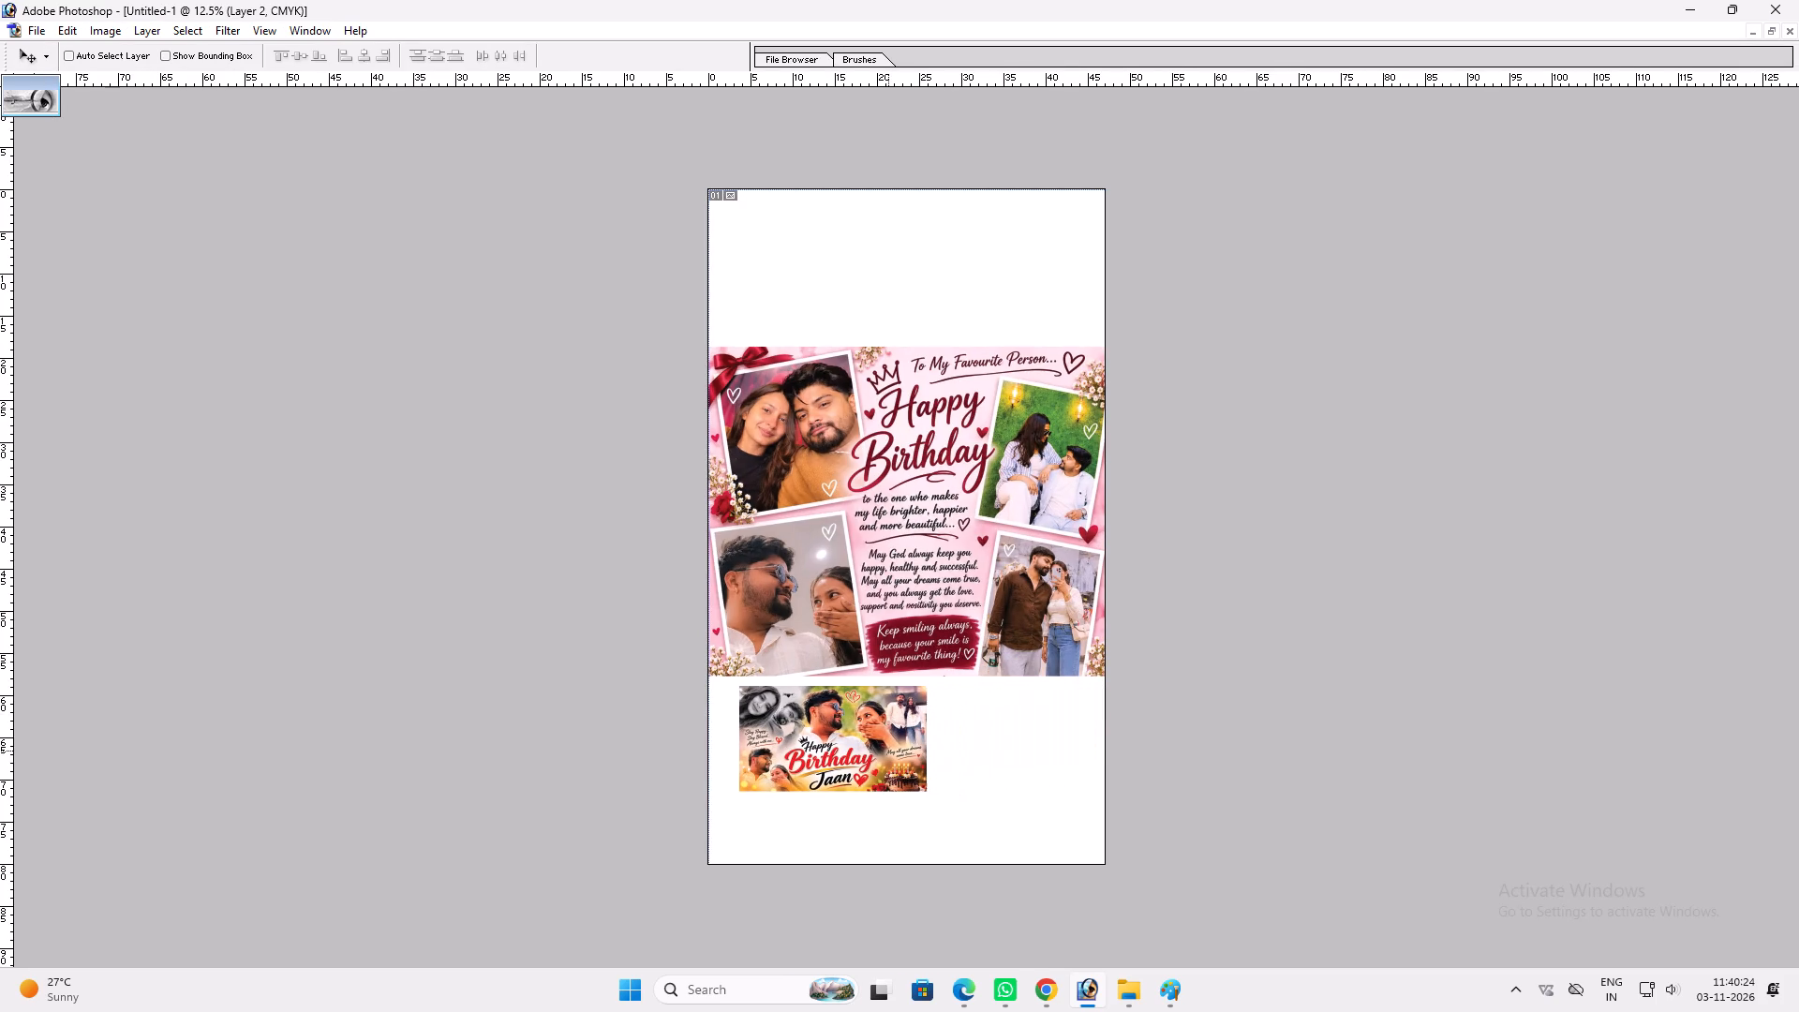
pyautogui.moveTo(888, 751); pyautogui.dragTo(861, 740)
# Stretch the "Happy Birthday Jaan" banner to fill the canvas's full width down to its bottom edge.
pyautogui.hotkey('ctrl', 't')
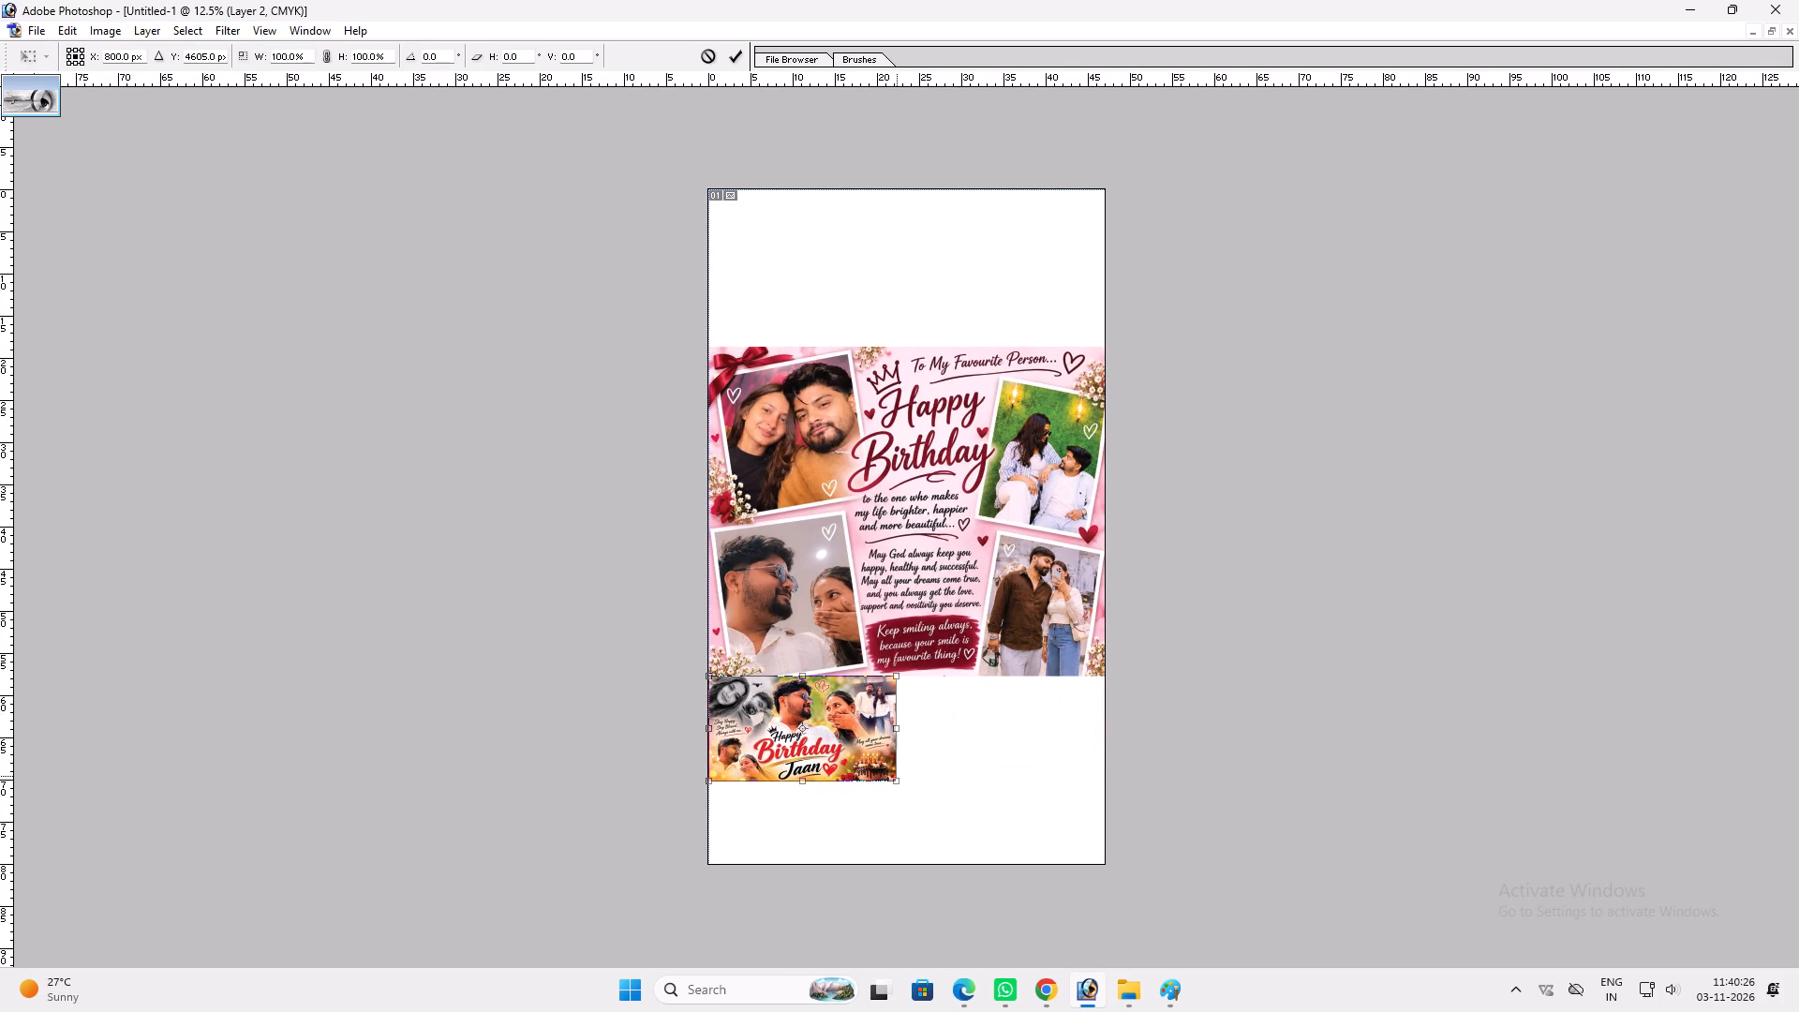
pyautogui.keyDown('shift'); pyautogui.moveTo(893, 782); pyautogui.dragTo(1058, 841); pyautogui.keyUp('shift')
pyautogui.keyDown('shift'); pyautogui.moveTo(1047, 831); pyautogui.dragTo(1098, 831); pyautogui.keyUp('shift')
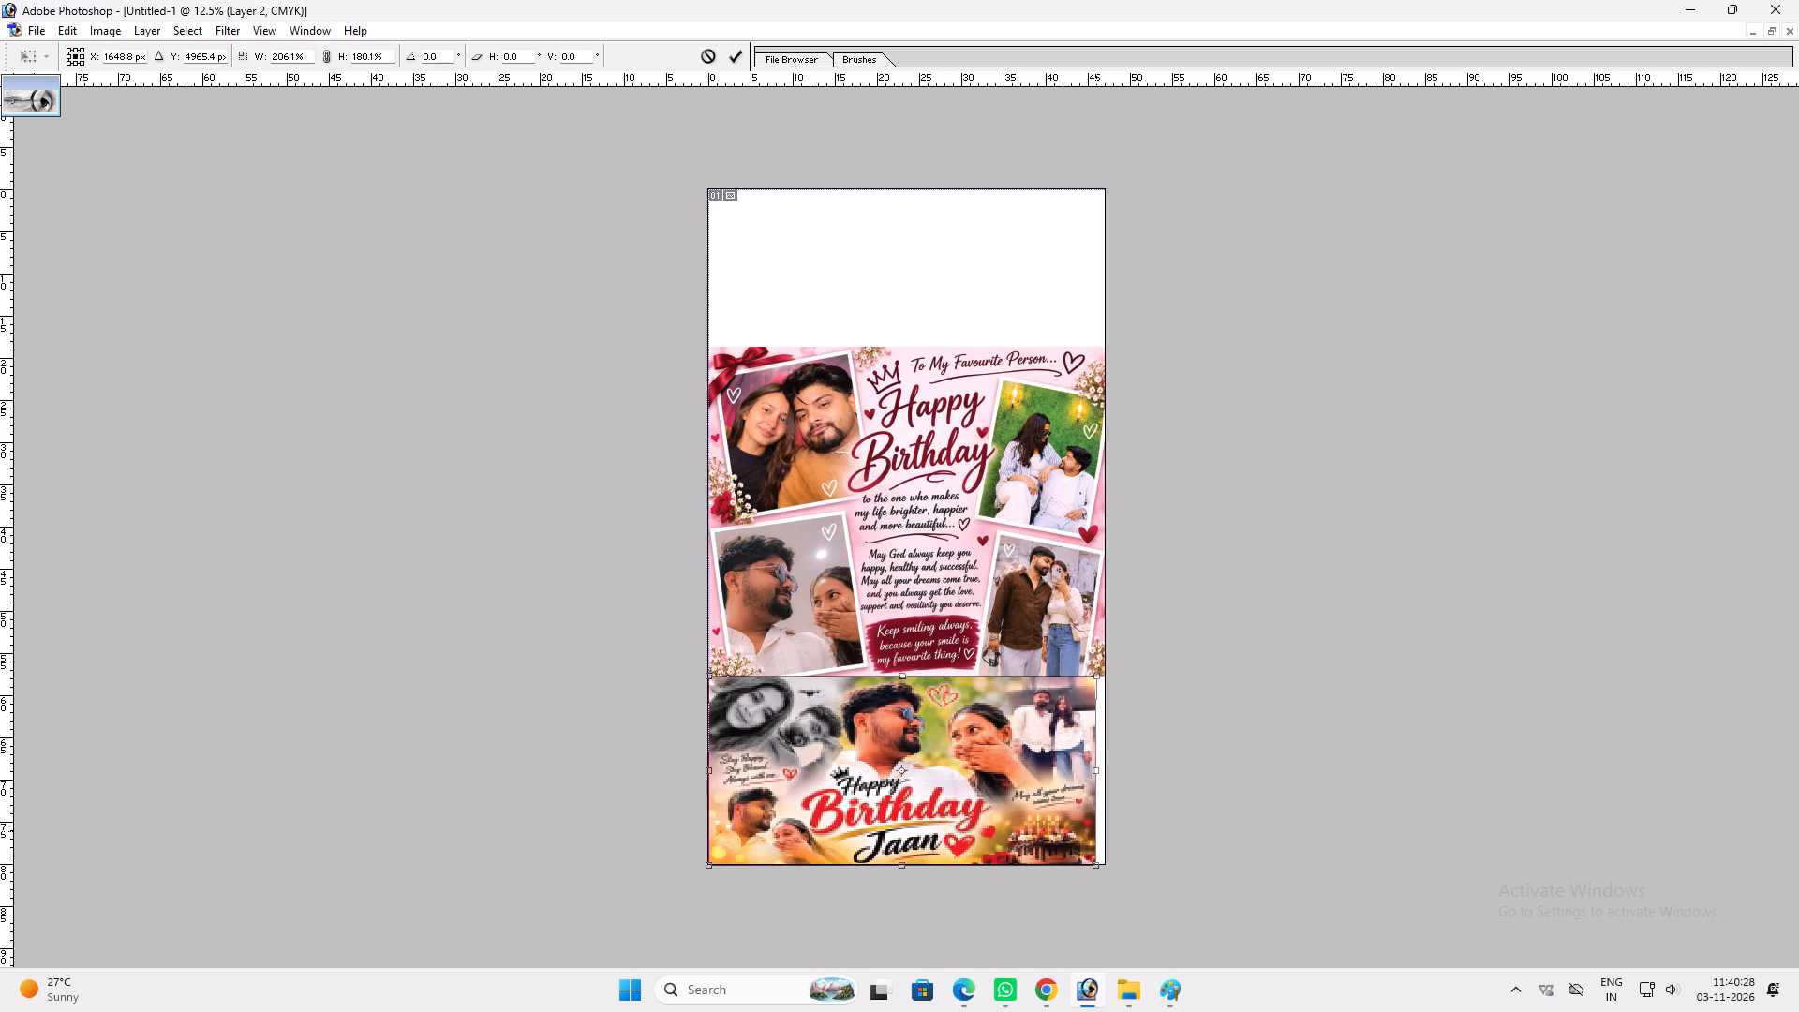
pyautogui.keyDown('shift'); pyautogui.moveTo(1098, 831); pyautogui.dragTo(1101, 831); pyautogui.keyUp('shift')
pyautogui.hotkey('shift', 'Return')
pyautogui.hotkey('ctrl', '0')
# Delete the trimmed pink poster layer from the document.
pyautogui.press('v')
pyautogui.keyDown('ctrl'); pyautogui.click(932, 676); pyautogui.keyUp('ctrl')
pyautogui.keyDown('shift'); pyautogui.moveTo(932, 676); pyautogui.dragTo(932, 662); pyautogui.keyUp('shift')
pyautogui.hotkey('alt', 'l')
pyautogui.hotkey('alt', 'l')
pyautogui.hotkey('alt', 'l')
# Copy the complete pink poster into the document again and place it at the canvas's left edge above the banner.
pyautogui.write('fff')
pyautogui.click(610, 629)
pyautogui.moveTo(521, 602); pyautogui.dragTo(1015, 607)
pyautogui.press('v')
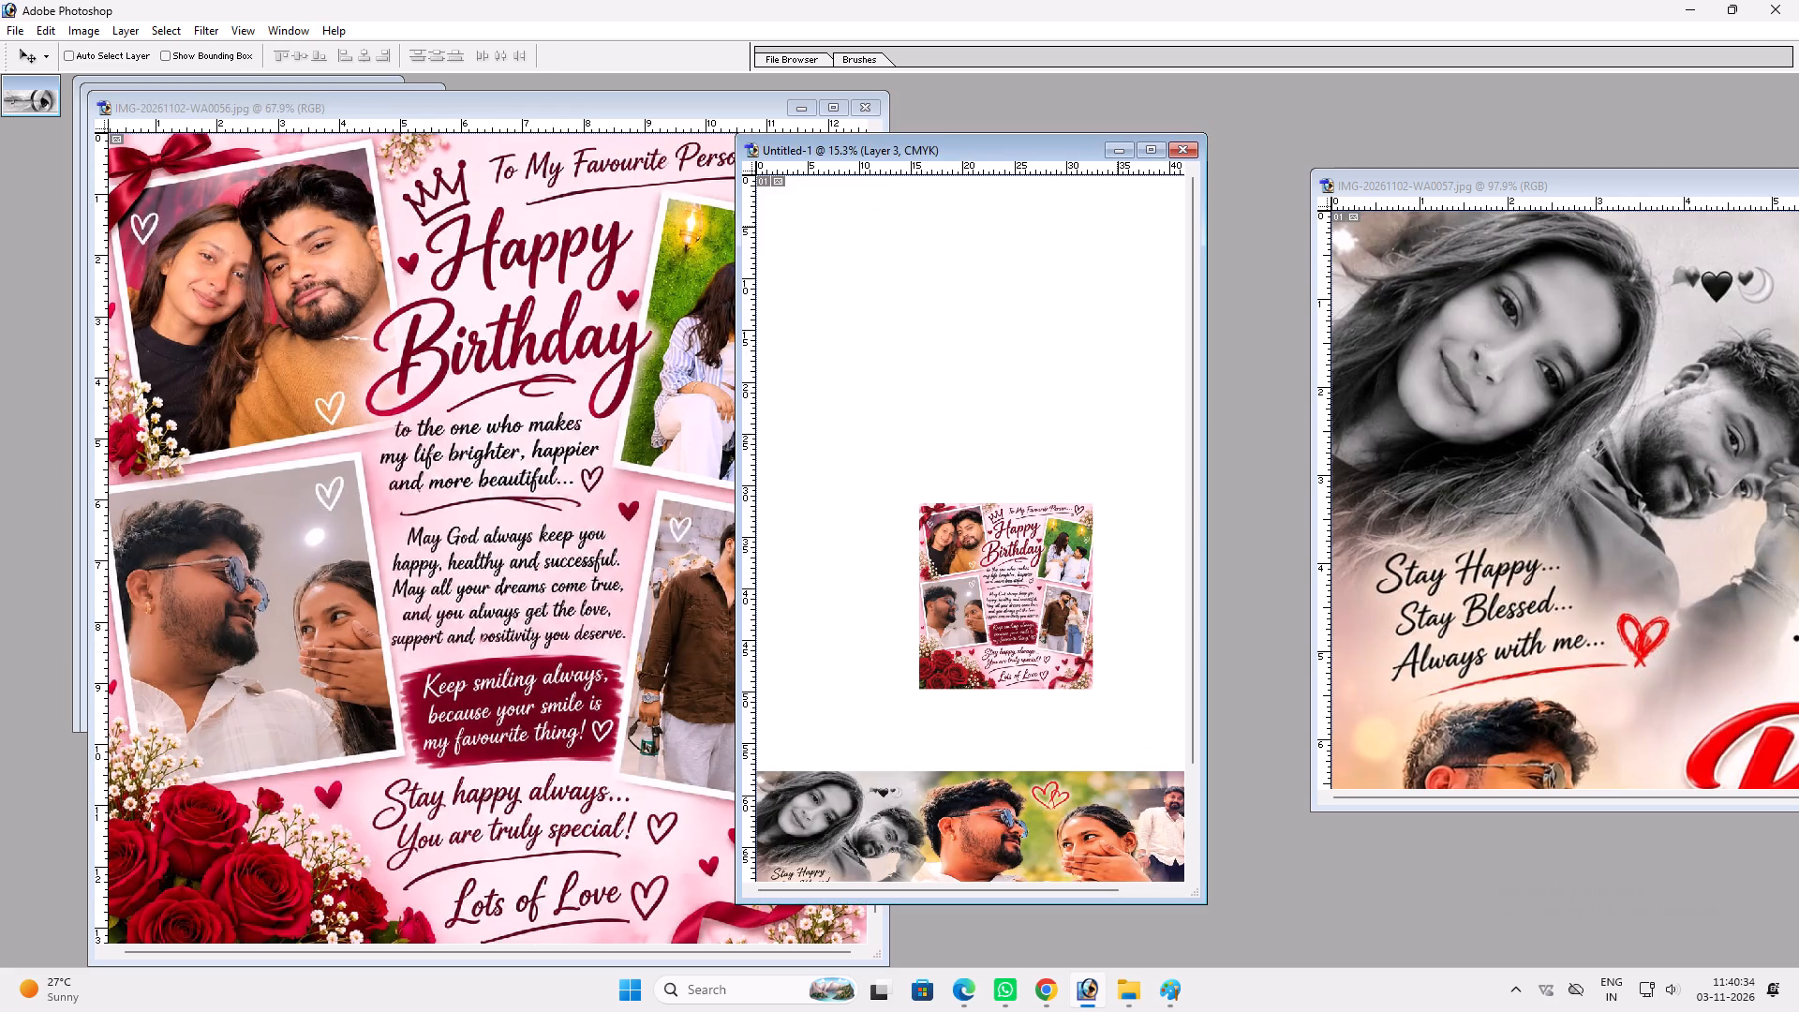
pyautogui.click(1157, 148)
pyautogui.moveTo(1066, 665); pyautogui.dragTo(896, 581)
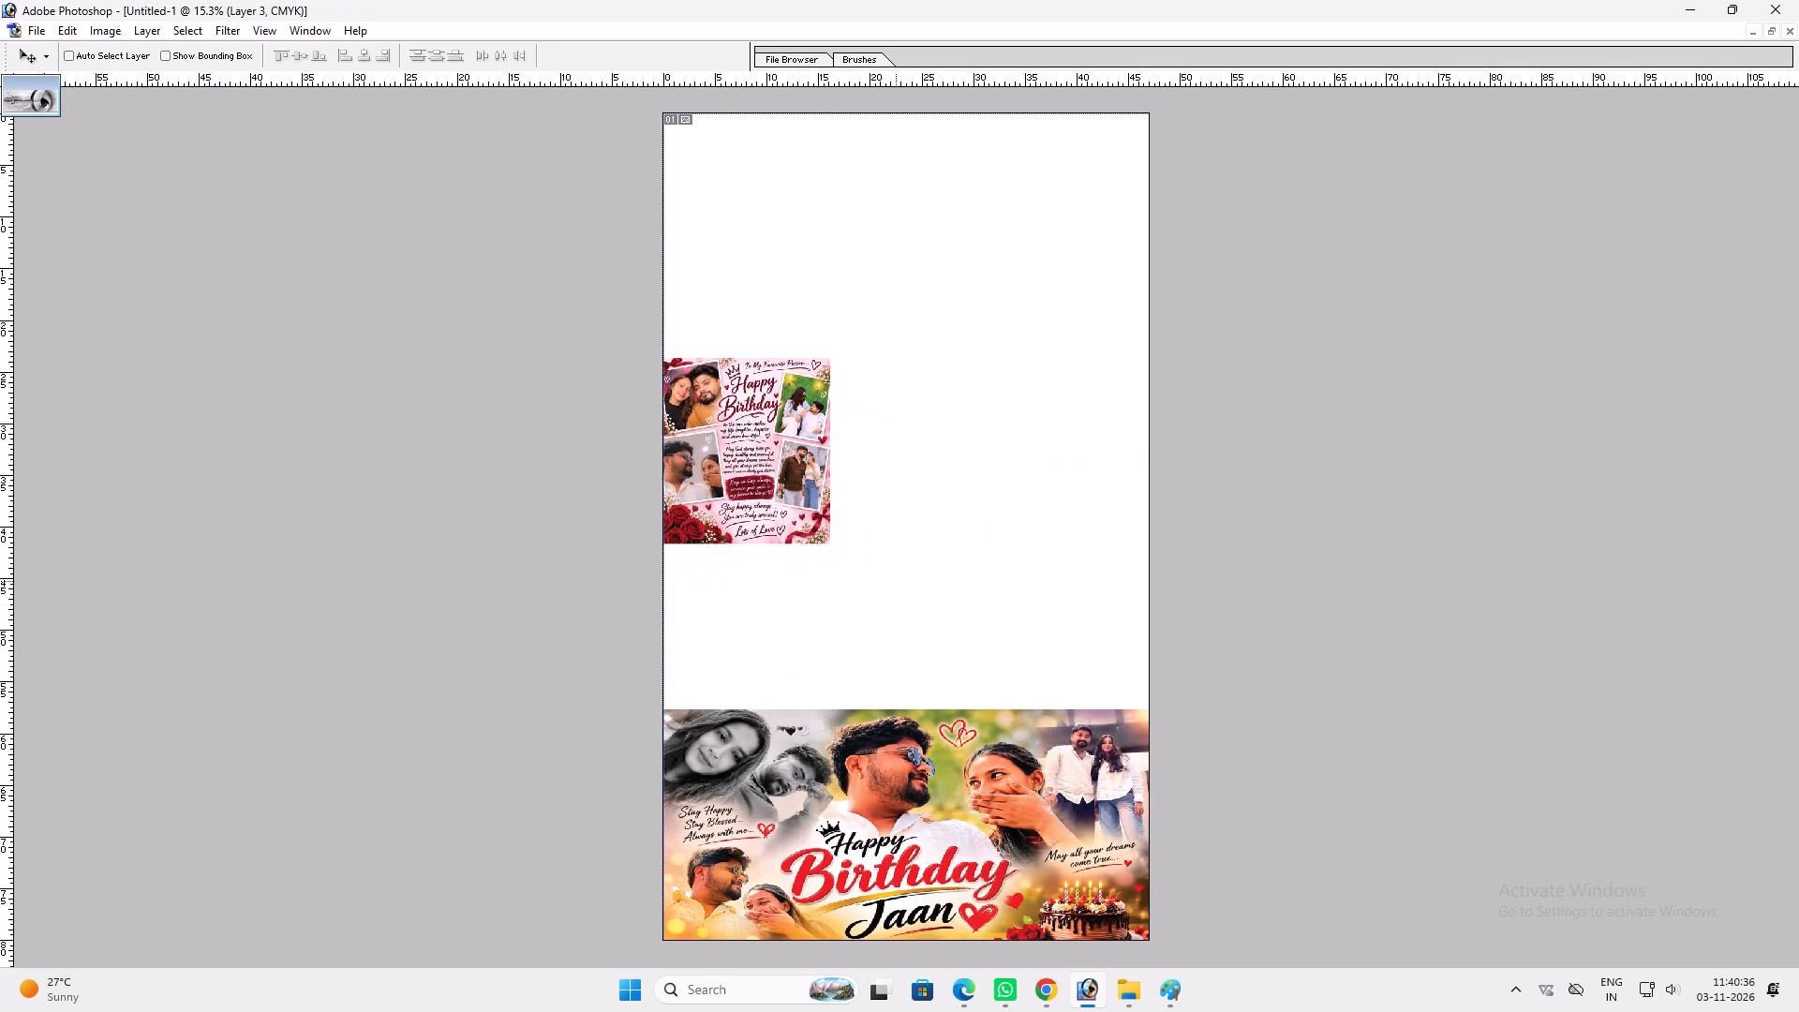
pyautogui.moveTo(896, 581); pyautogui.dragTo(896, 580)
pyautogui.hotkey('ctrl', 'z')
pyautogui.moveTo(913, 550); pyautogui.dragTo(747, 438)
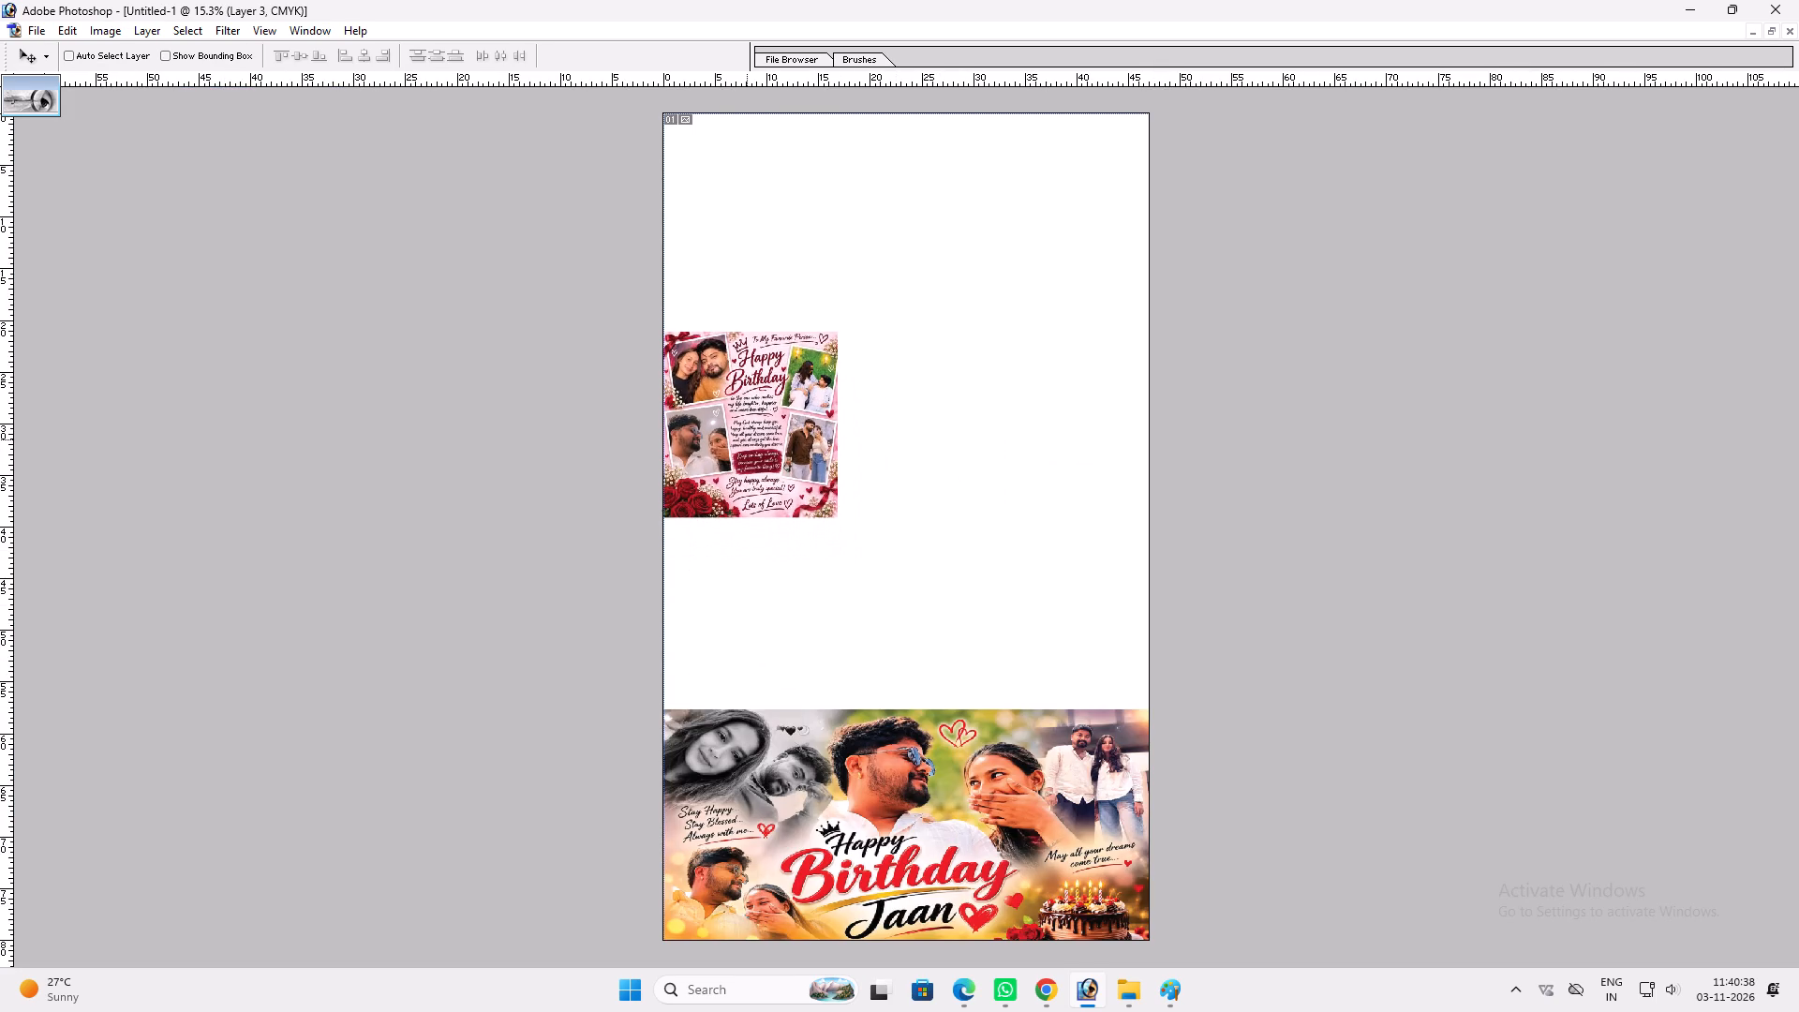
pyautogui.moveTo(747, 438); pyautogui.dragTo(747, 434)
# Scale the pink poster to about 277% to span the canvas width, and place it slightly above the banner.
pyautogui.hotkey('ctrl', 't')
pyautogui.keyDown('shift'); pyautogui.moveTo(838, 513); pyautogui.dragTo(1094, 658); pyautogui.keyUp('shift')
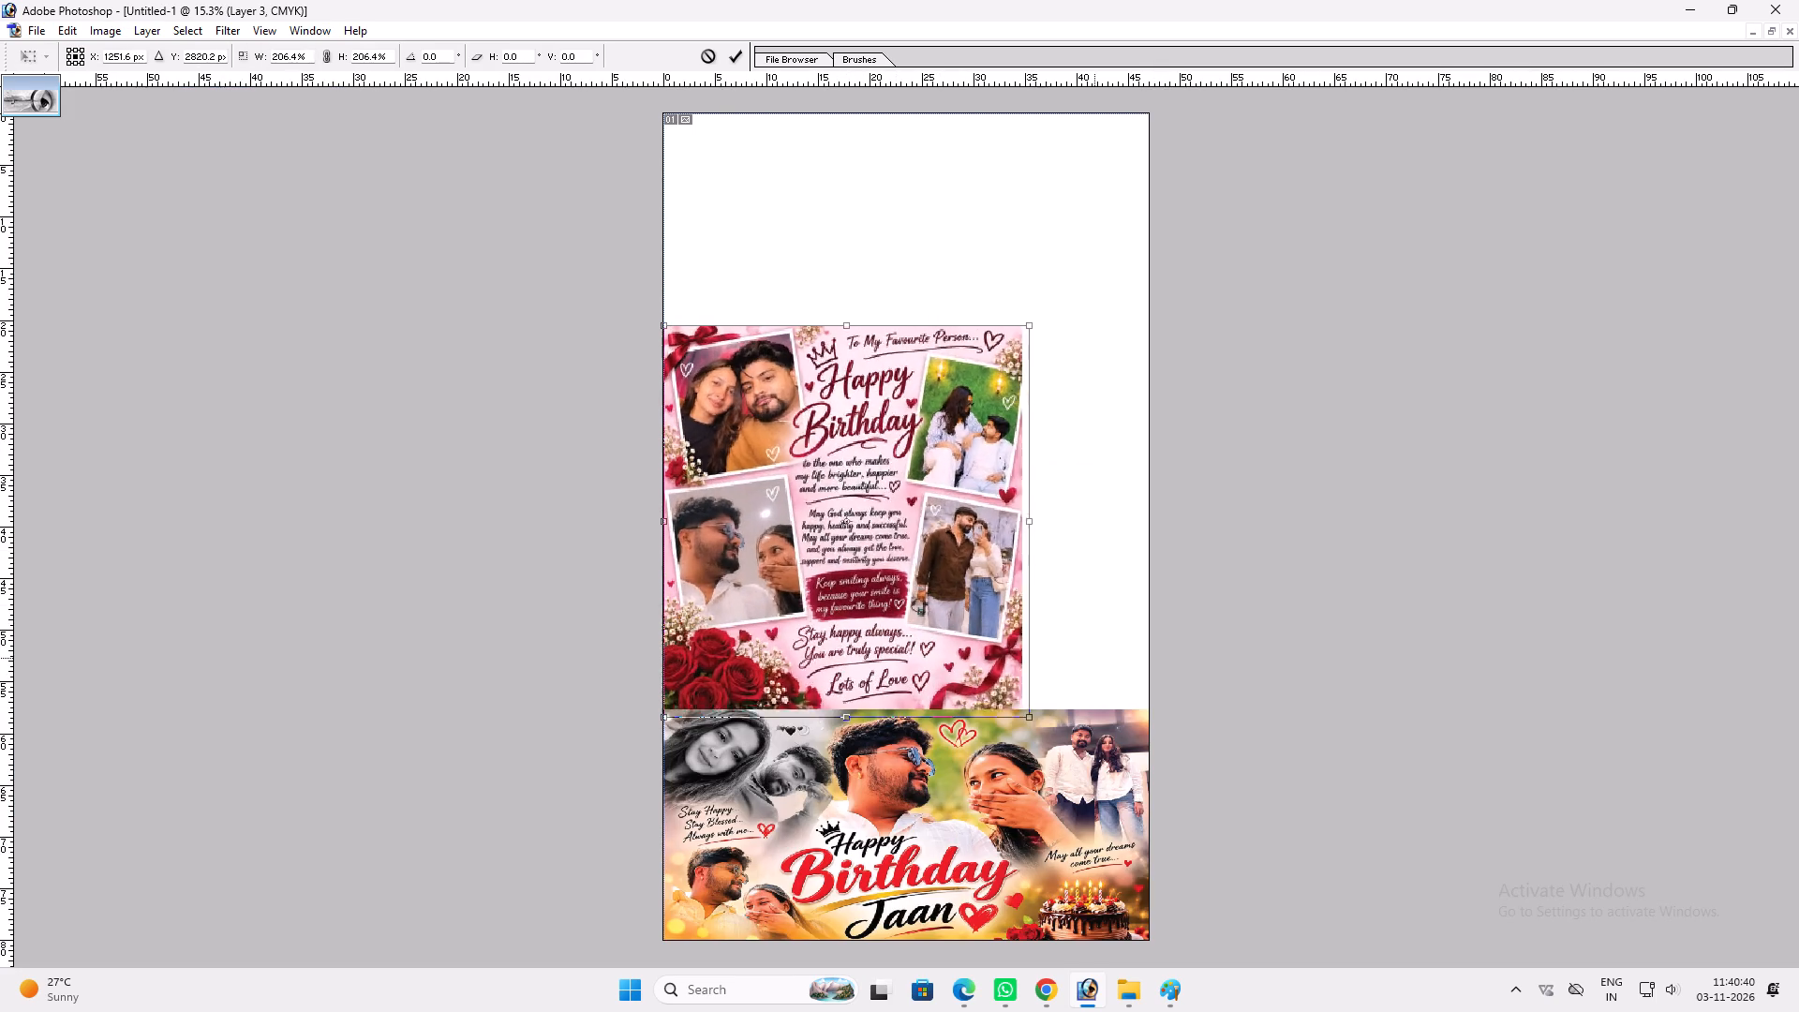
pyautogui.keyDown('shift'); pyautogui.moveTo(1094, 658); pyautogui.dragTo(1078, 658); pyautogui.keyUp('shift')
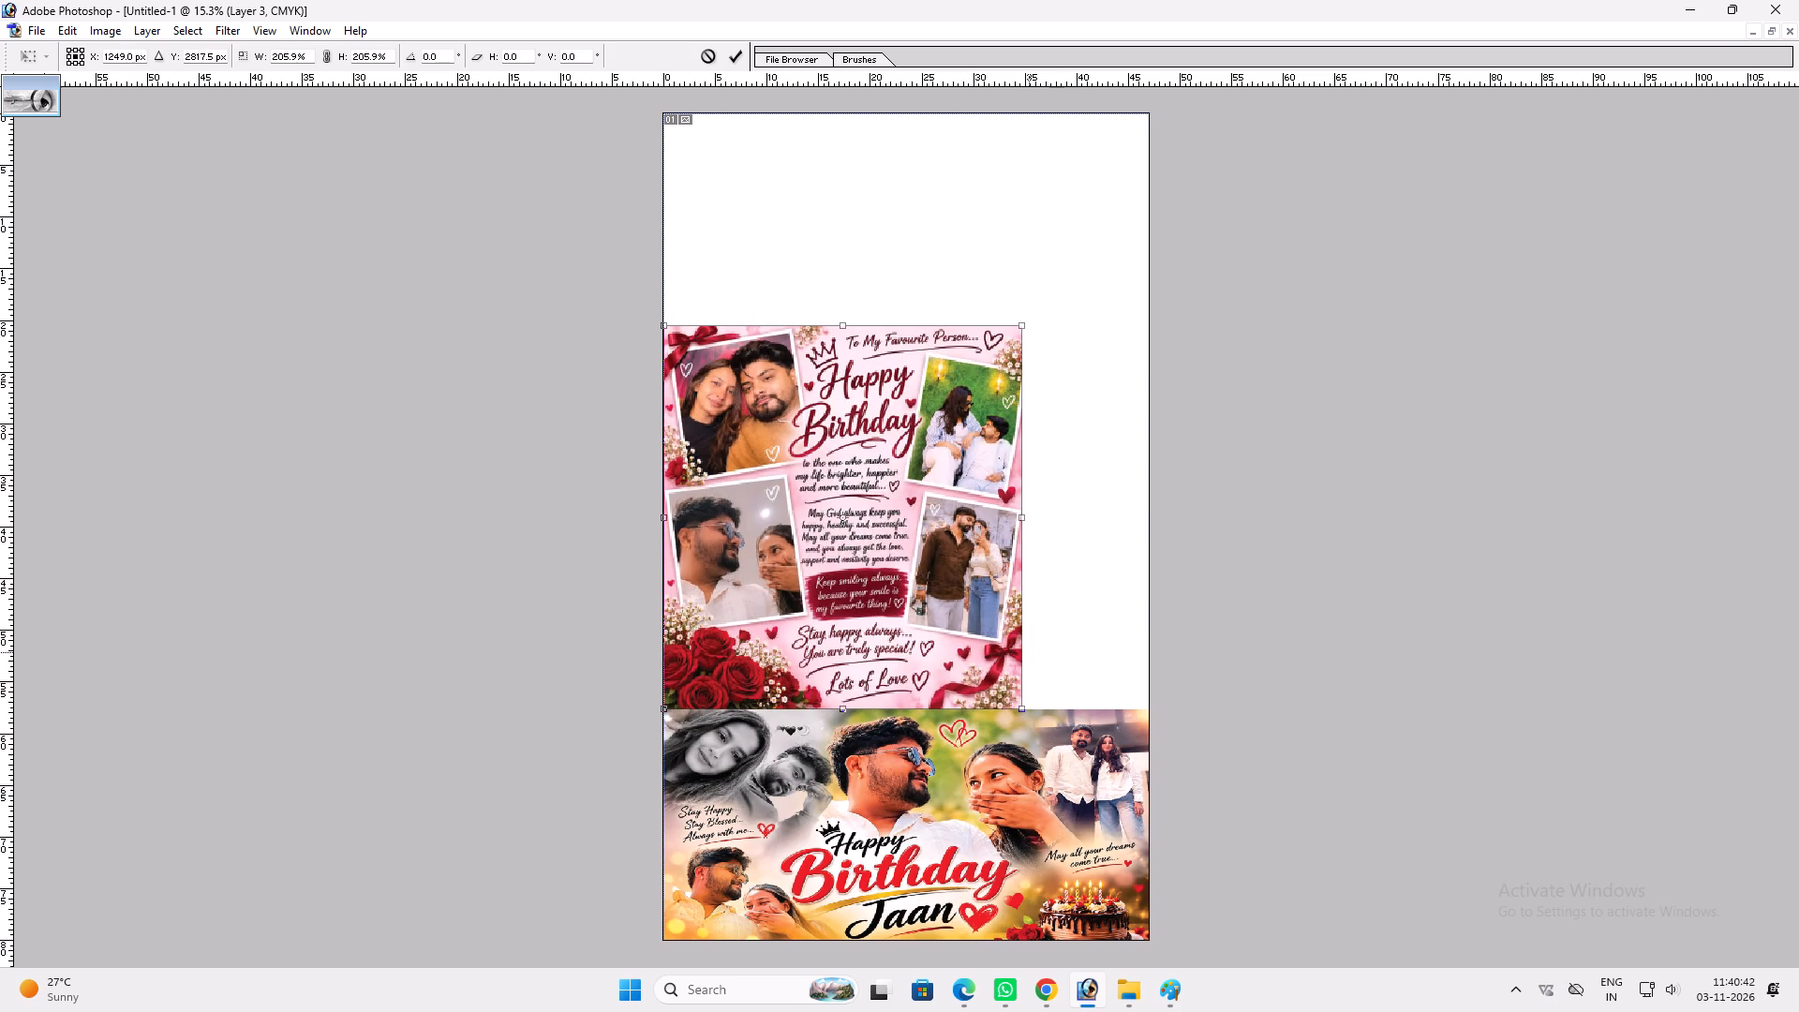
pyautogui.keyDown('shift'); pyautogui.click(1022, 654); pyautogui.keyUp('shift')
pyautogui.keyDown('shift'); pyautogui.moveTo(1021, 328); pyautogui.dragTo(1208, 248); pyautogui.keyUp('shift')
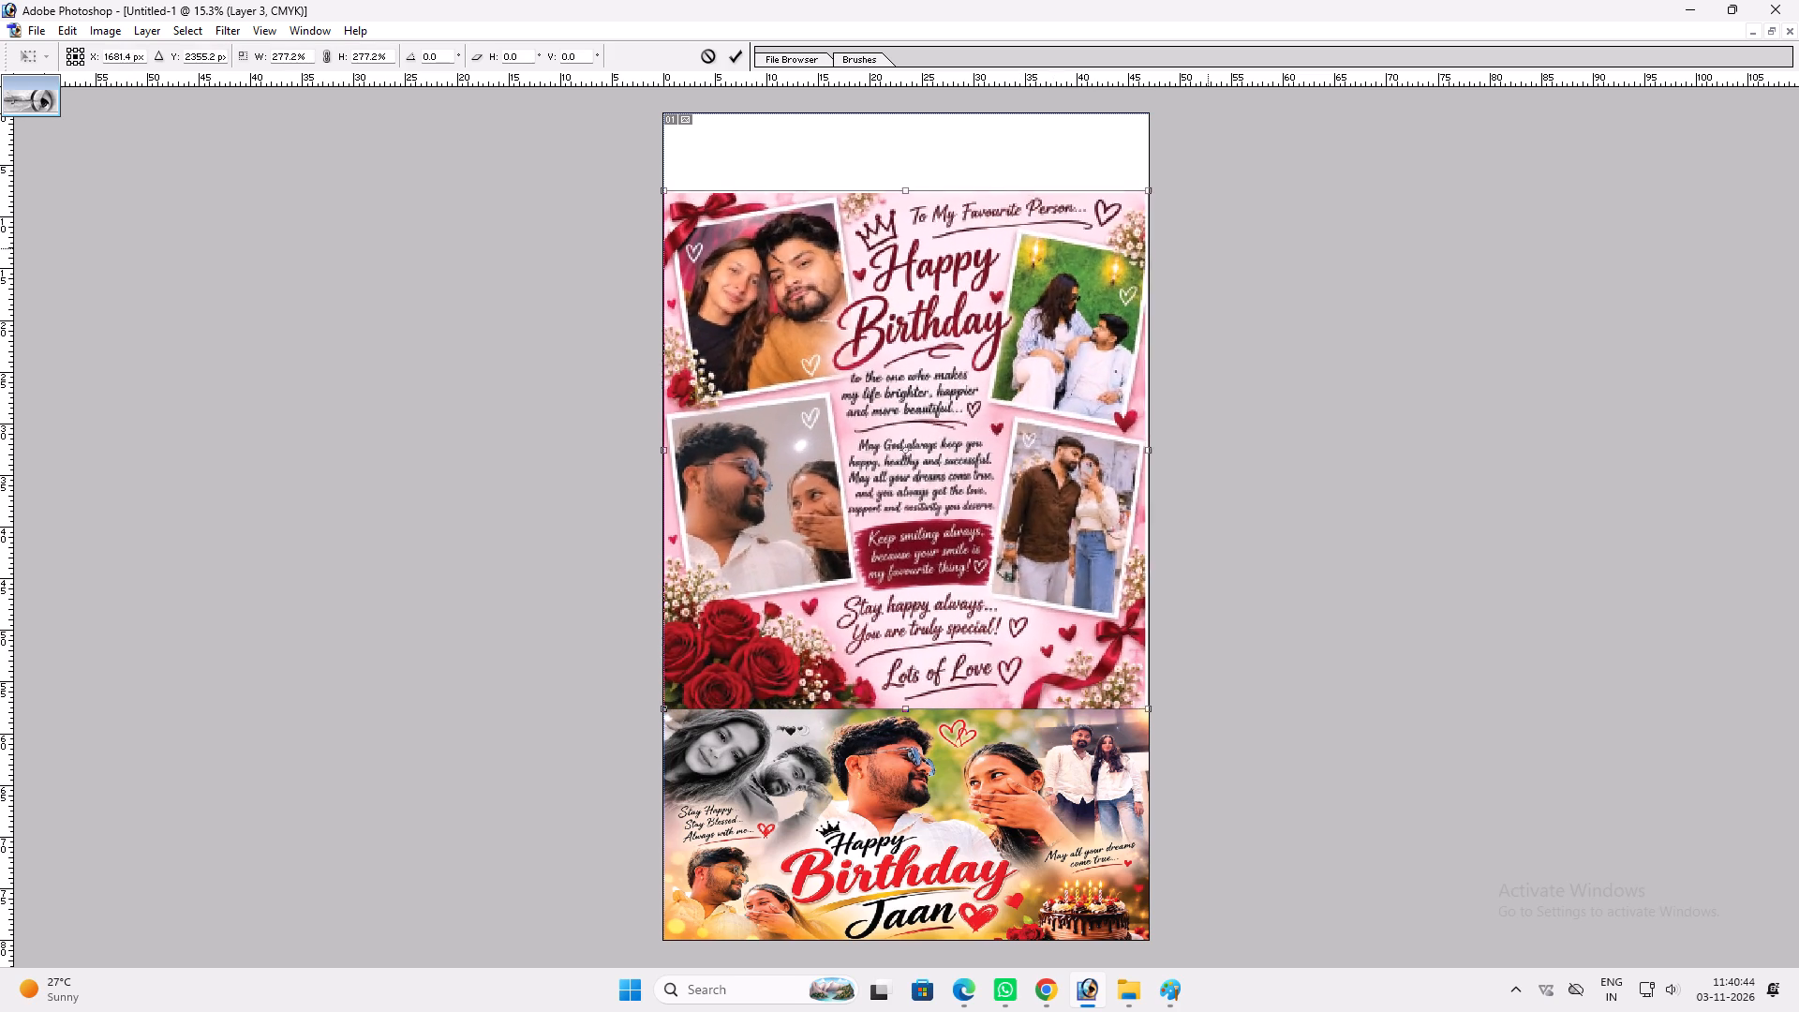
pyautogui.keyDown('shift'); pyautogui.moveTo(1208, 248); pyautogui.dragTo(1205, 249); pyautogui.keyUp('shift')
pyautogui.hotkey('shift', 'Return')
pyautogui.press('v')
pyautogui.keyDown('shift'); pyautogui.moveTo(898, 579); pyautogui.dragTo(898, 569); pyautogui.keyUp('shift')
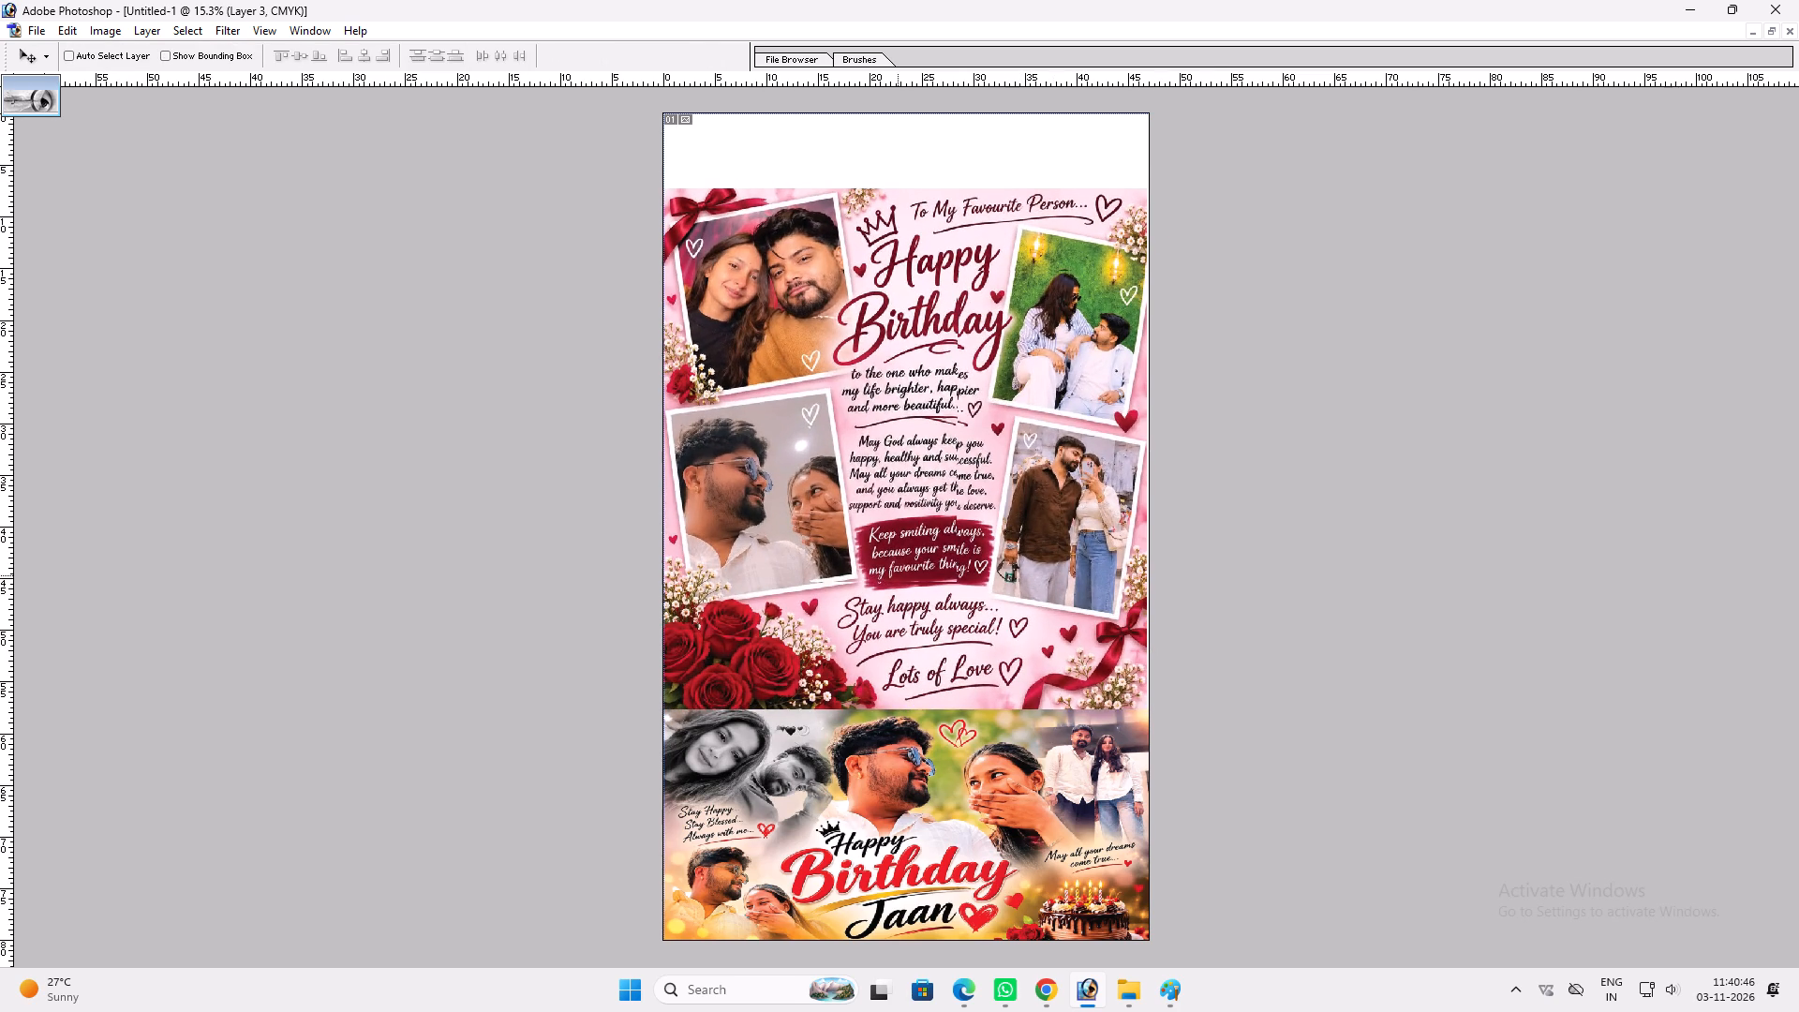
pyautogui.keyDown('shift'); pyautogui.moveTo(898, 569); pyautogui.dragTo(898, 566); pyautogui.keyUp('shift')
# Fade the pink poster's bottom edge across its full width using a soft size 800 eraser.
pyautogui.press('e')
pyautogui.press('[')
pyautogui.press('[')
pyautogui.press('[')
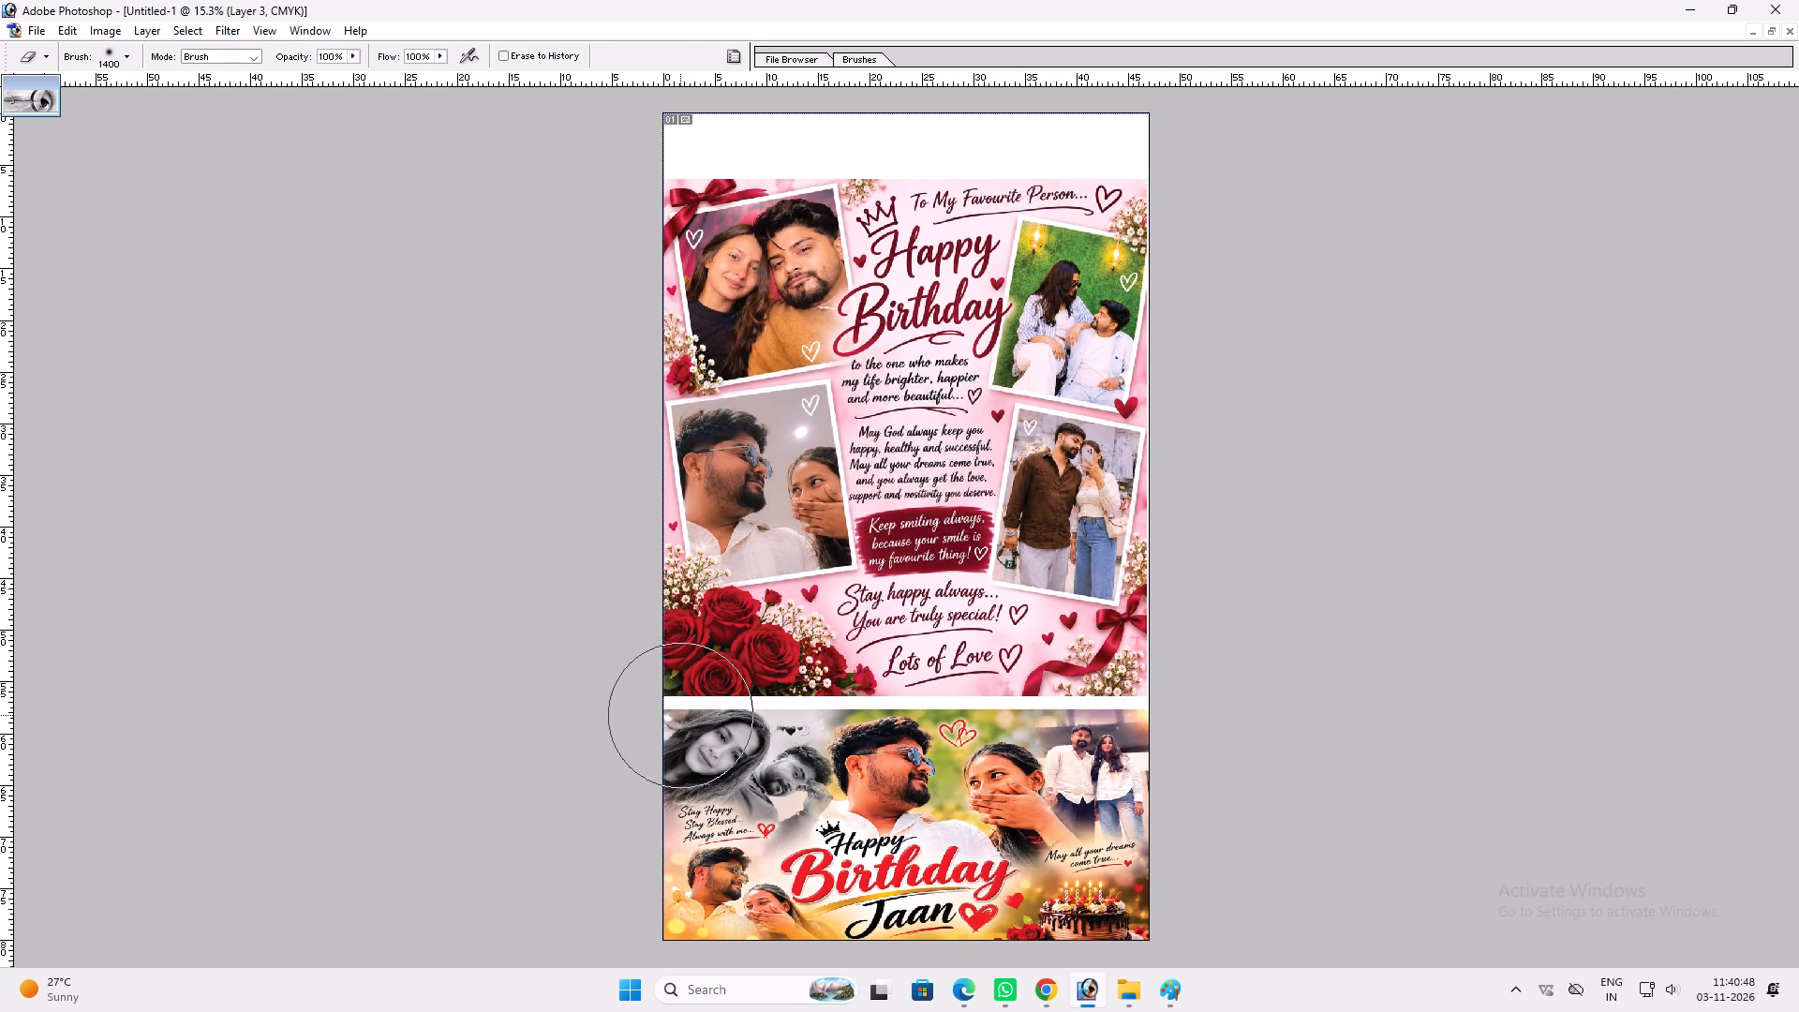
pyautogui.press('[')
pyautogui.press('[')
pyautogui.press('[')
pyautogui.press('[')
pyautogui.press('[')
pyautogui.moveTo(643, 712); pyautogui.dragTo(1081, 729)
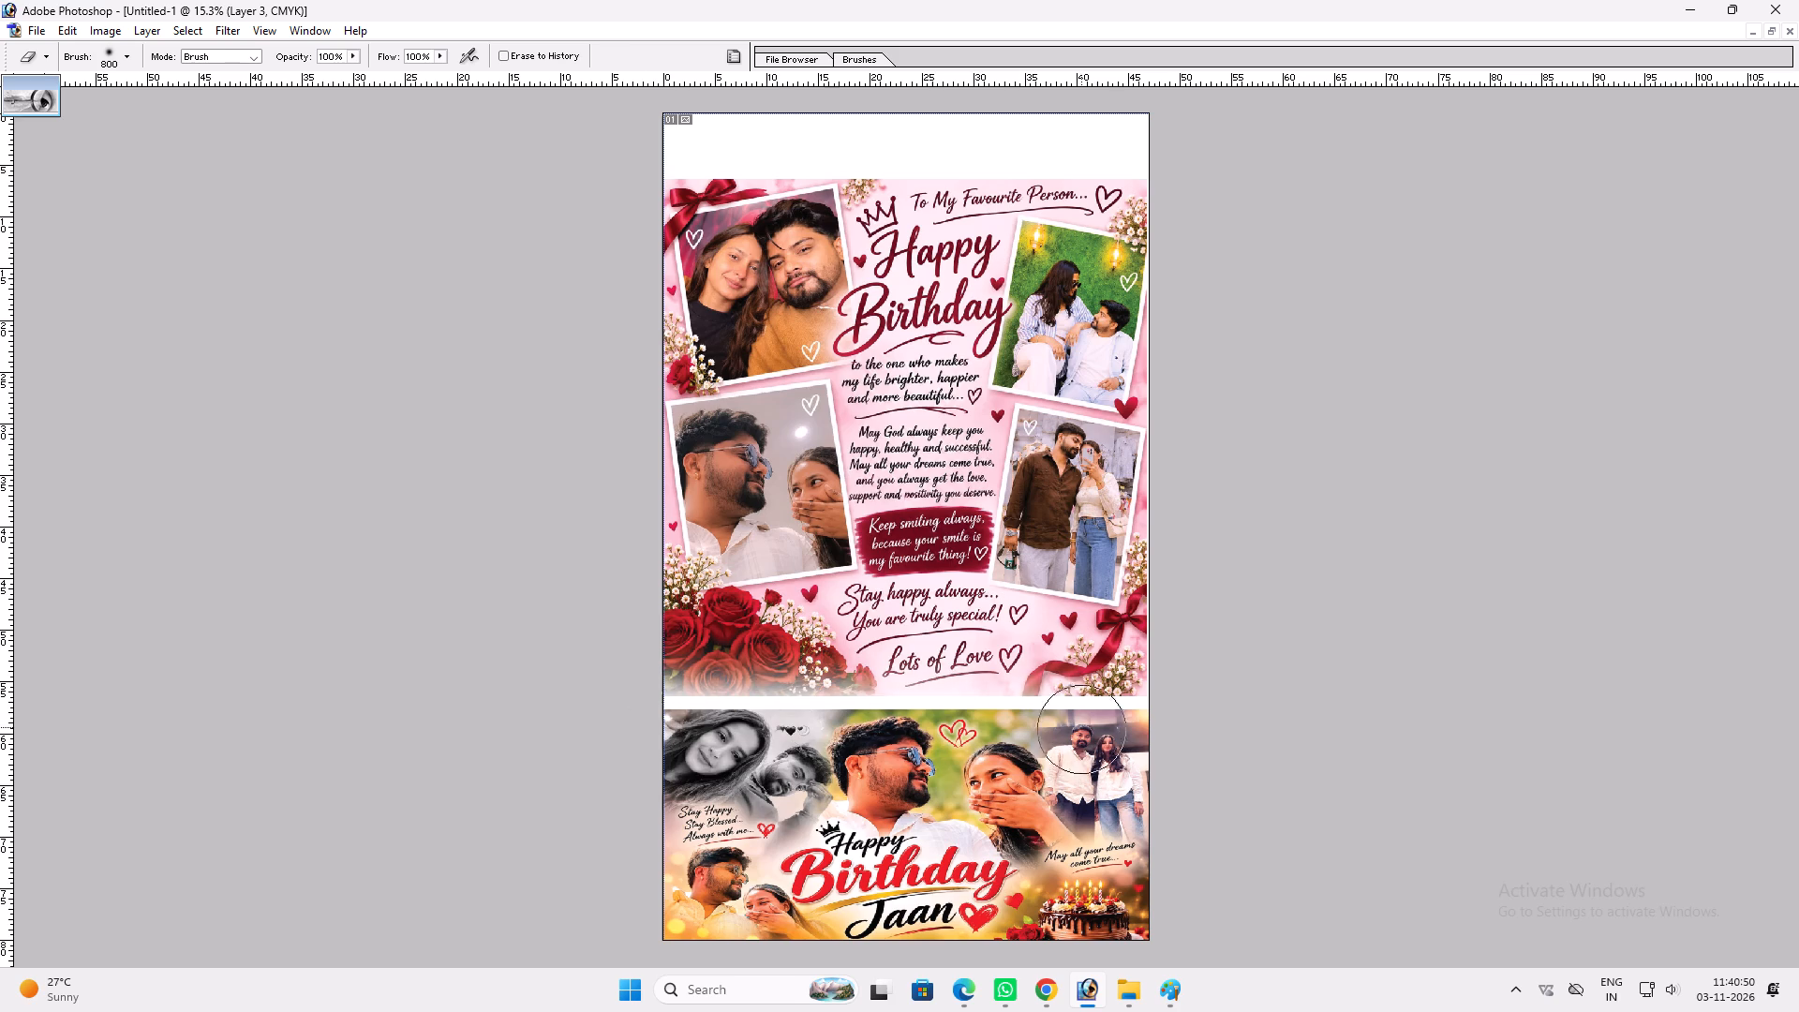
pyautogui.moveTo(1081, 729); pyautogui.dragTo(1125, 725)
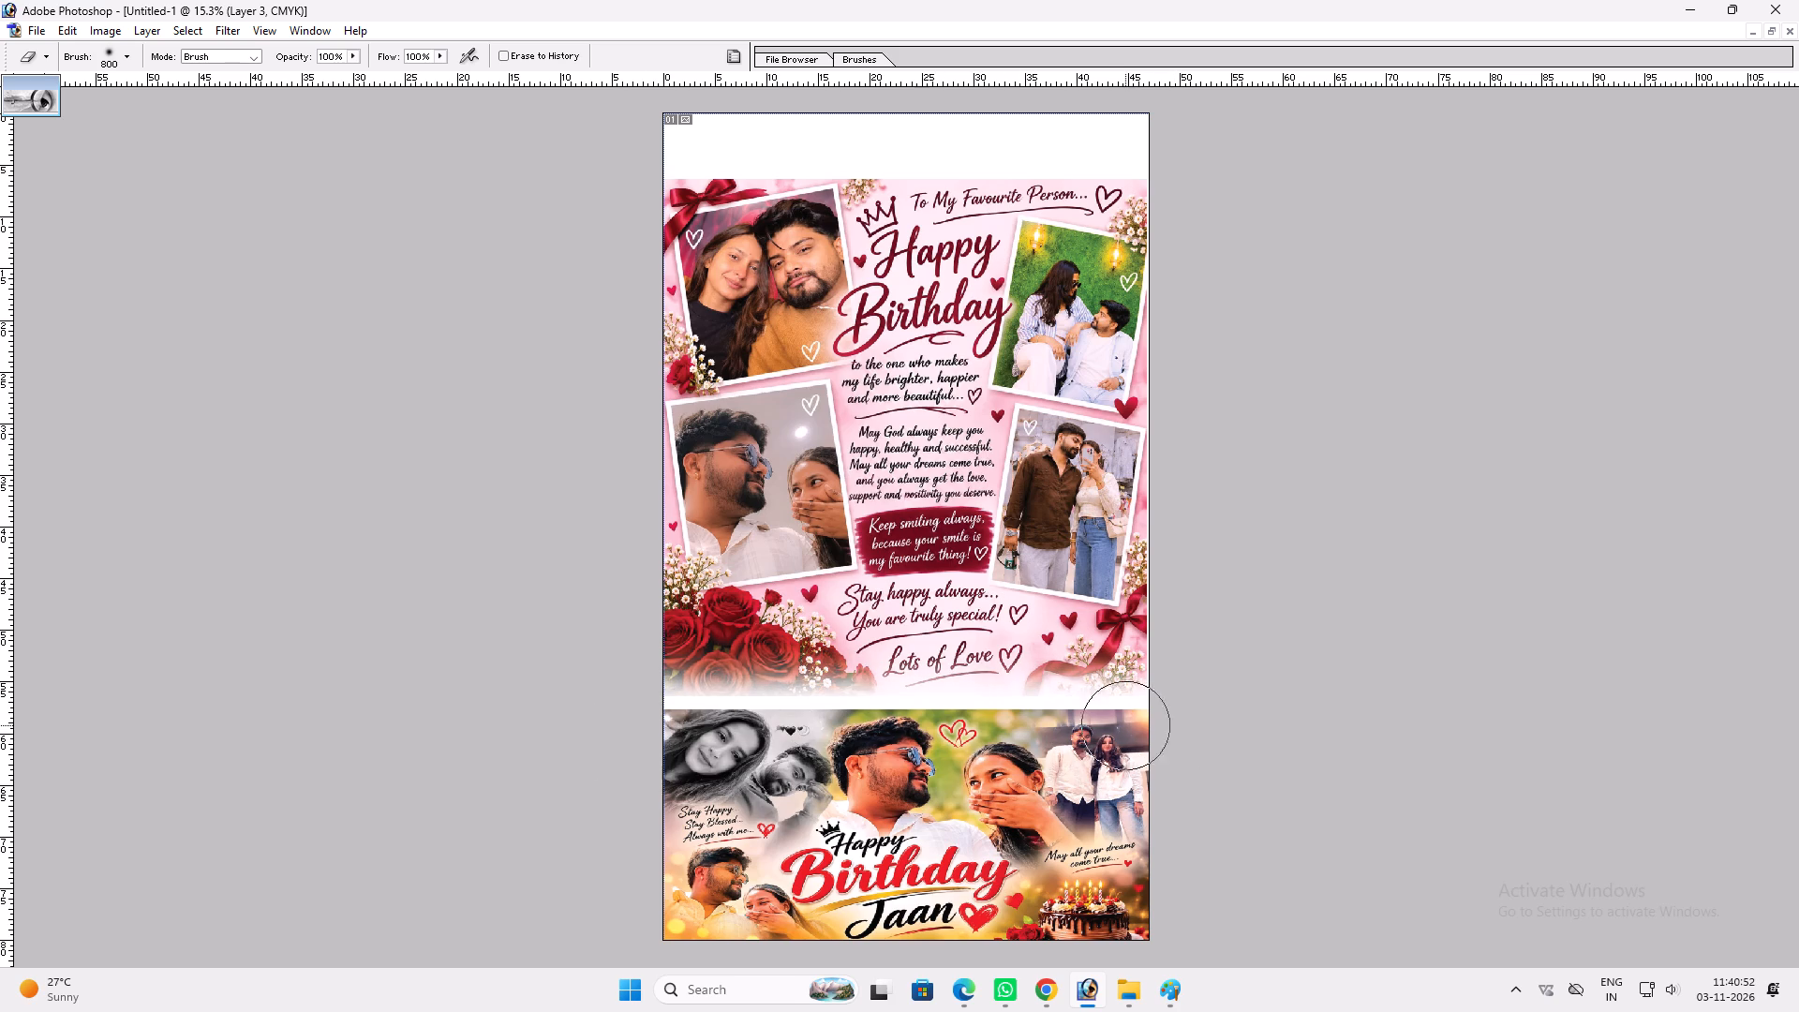
pyautogui.moveTo(1125, 725); pyautogui.dragTo(1172, 725)
# Select the banner layer and fade its top edge across the full width with the same soft eraser.
pyautogui.press('v')
pyautogui.press('v')
pyautogui.rightClick(852, 749)
pyautogui.moveTo(883, 752); pyautogui.dragTo(910, 758)
pyautogui.press('e')
pyautogui.moveTo(678, 683); pyautogui.dragTo(821, 666)
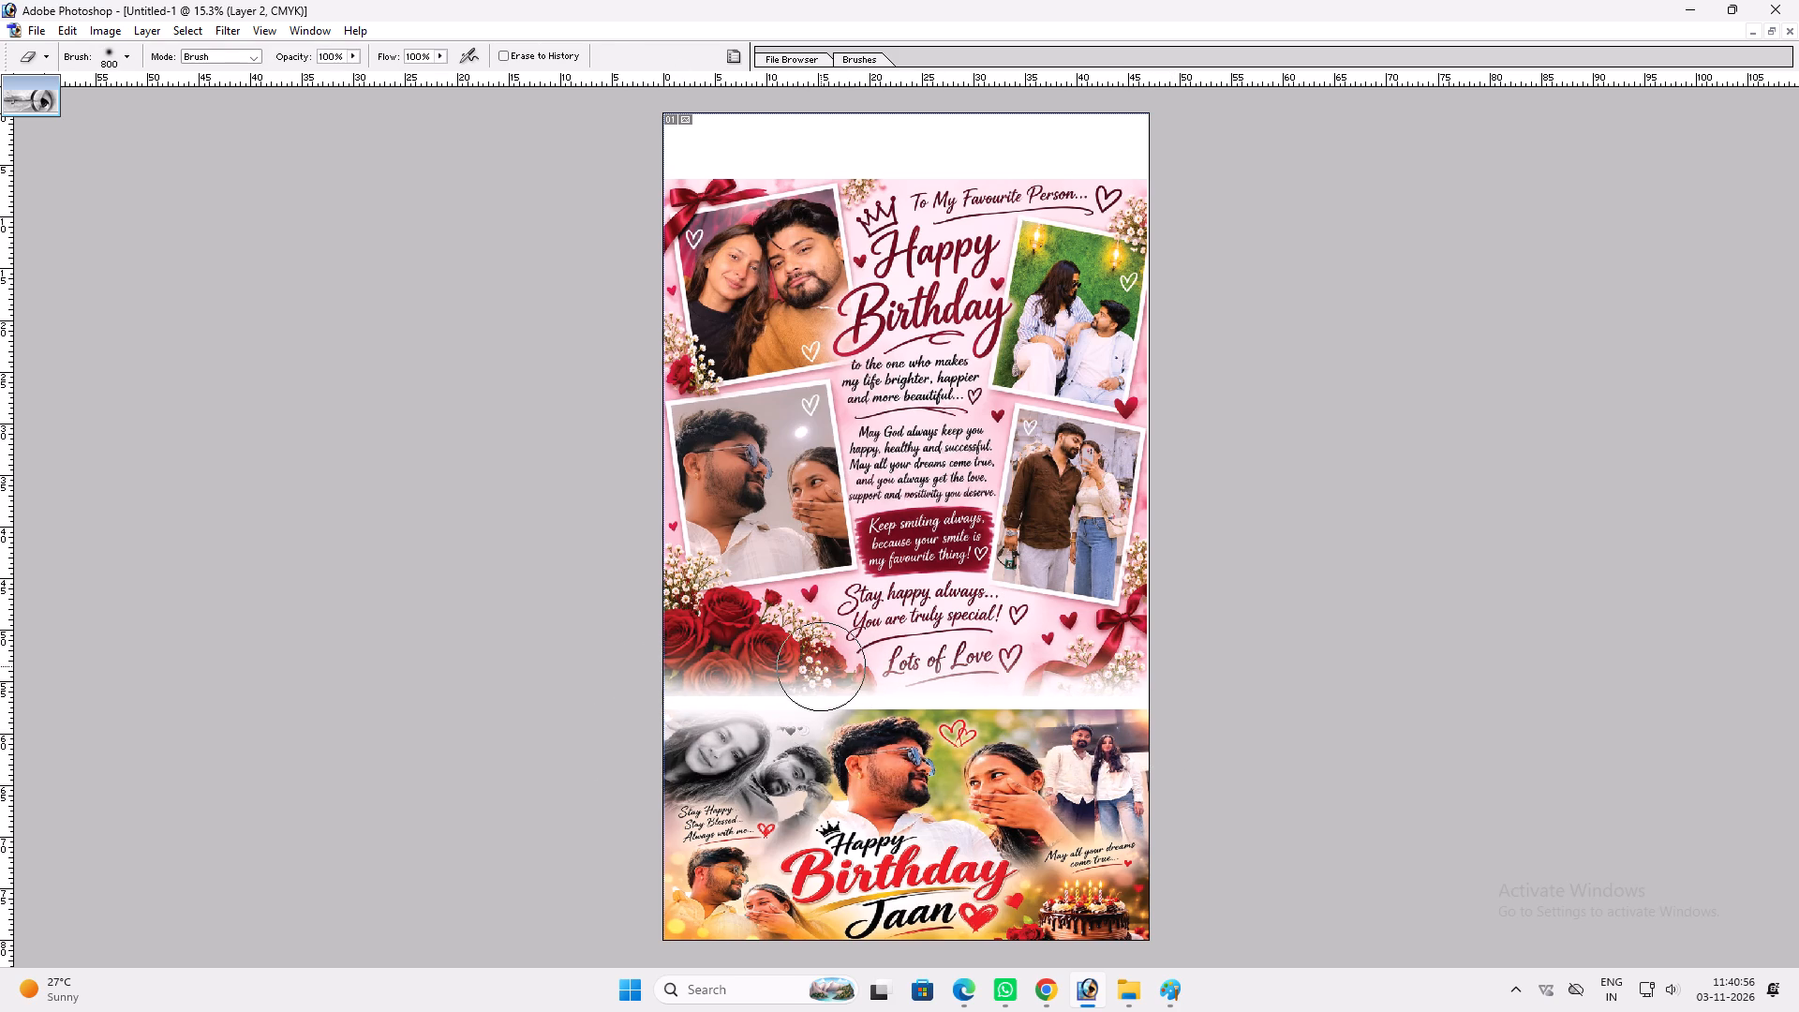
pyautogui.moveTo(821, 666); pyautogui.dragTo(920, 663)
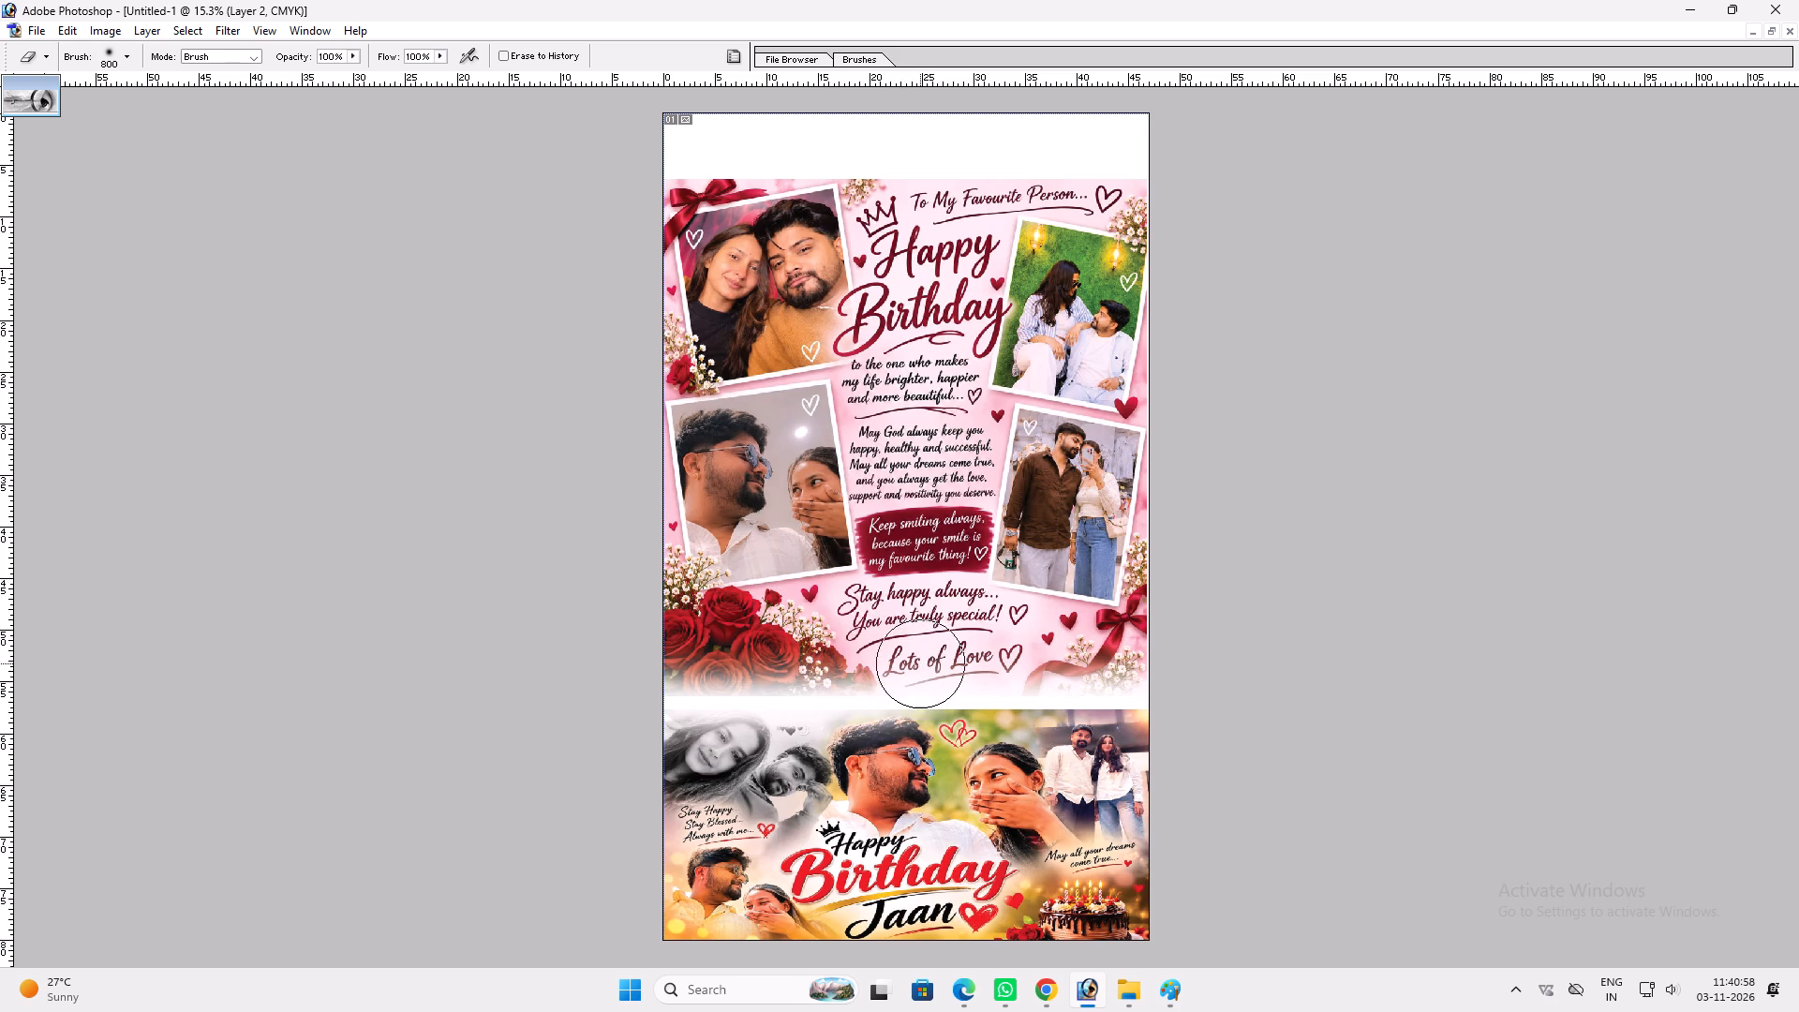
pyautogui.moveTo(920, 663); pyautogui.dragTo(1020, 666)
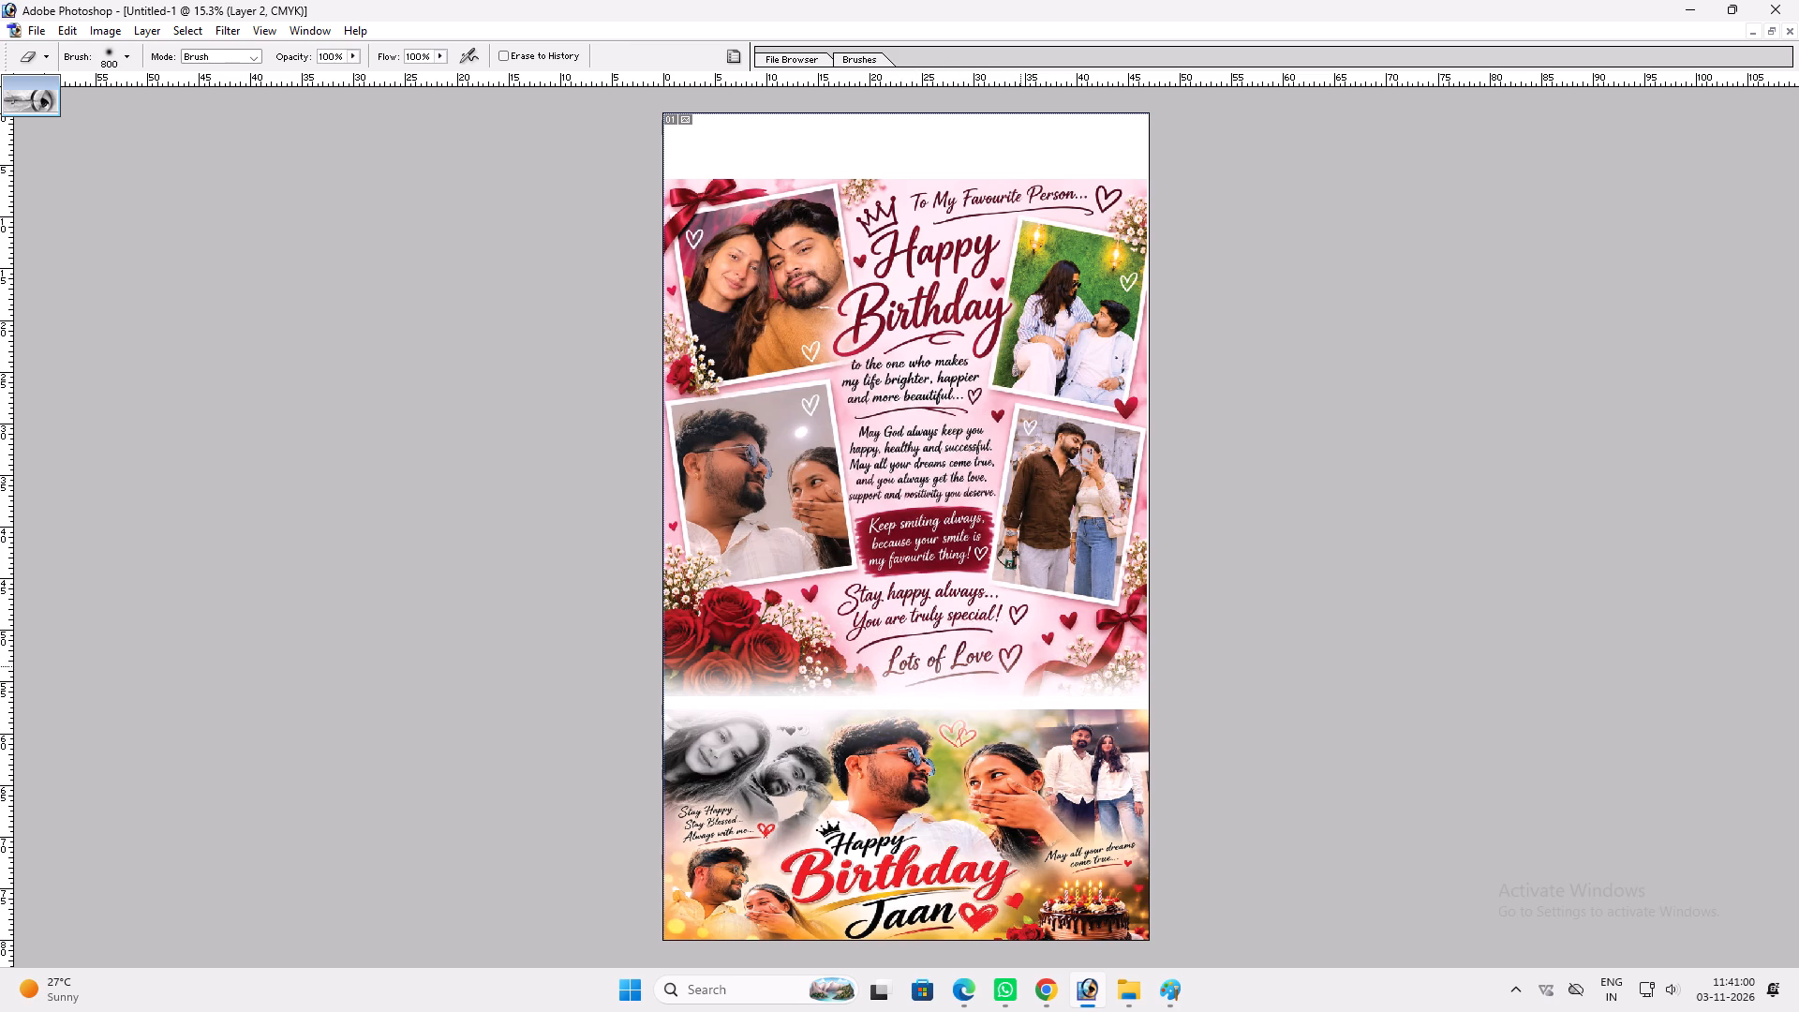
pyautogui.moveTo(1020, 666); pyautogui.dragTo(1034, 668)
pyautogui.click(994, 668)
pyautogui.moveTo(983, 669); pyautogui.dragTo(1027, 660)
pyautogui.moveTo(1014, 664); pyautogui.dragTo(1041, 657)
pyautogui.moveTo(1002, 668); pyautogui.dragTo(1062, 667)
pyautogui.moveTo(1060, 667); pyautogui.dragTo(1099, 667)
pyautogui.moveTo(1073, 672); pyautogui.dragTo(1140, 666)
pyautogui.click(1134, 667)
# Move the banner up so its faded top edge blends into the bottom of the pink poster.
pyautogui.press('v')
pyautogui.keyDown('ctrl'); pyautogui.click(1063, 777); pyautogui.keyUp('ctrl')
pyautogui.keyDown('shift'); pyautogui.moveTo(1061, 778); pyautogui.dragTo(1063, 760); pyautogui.keyUp('shift')
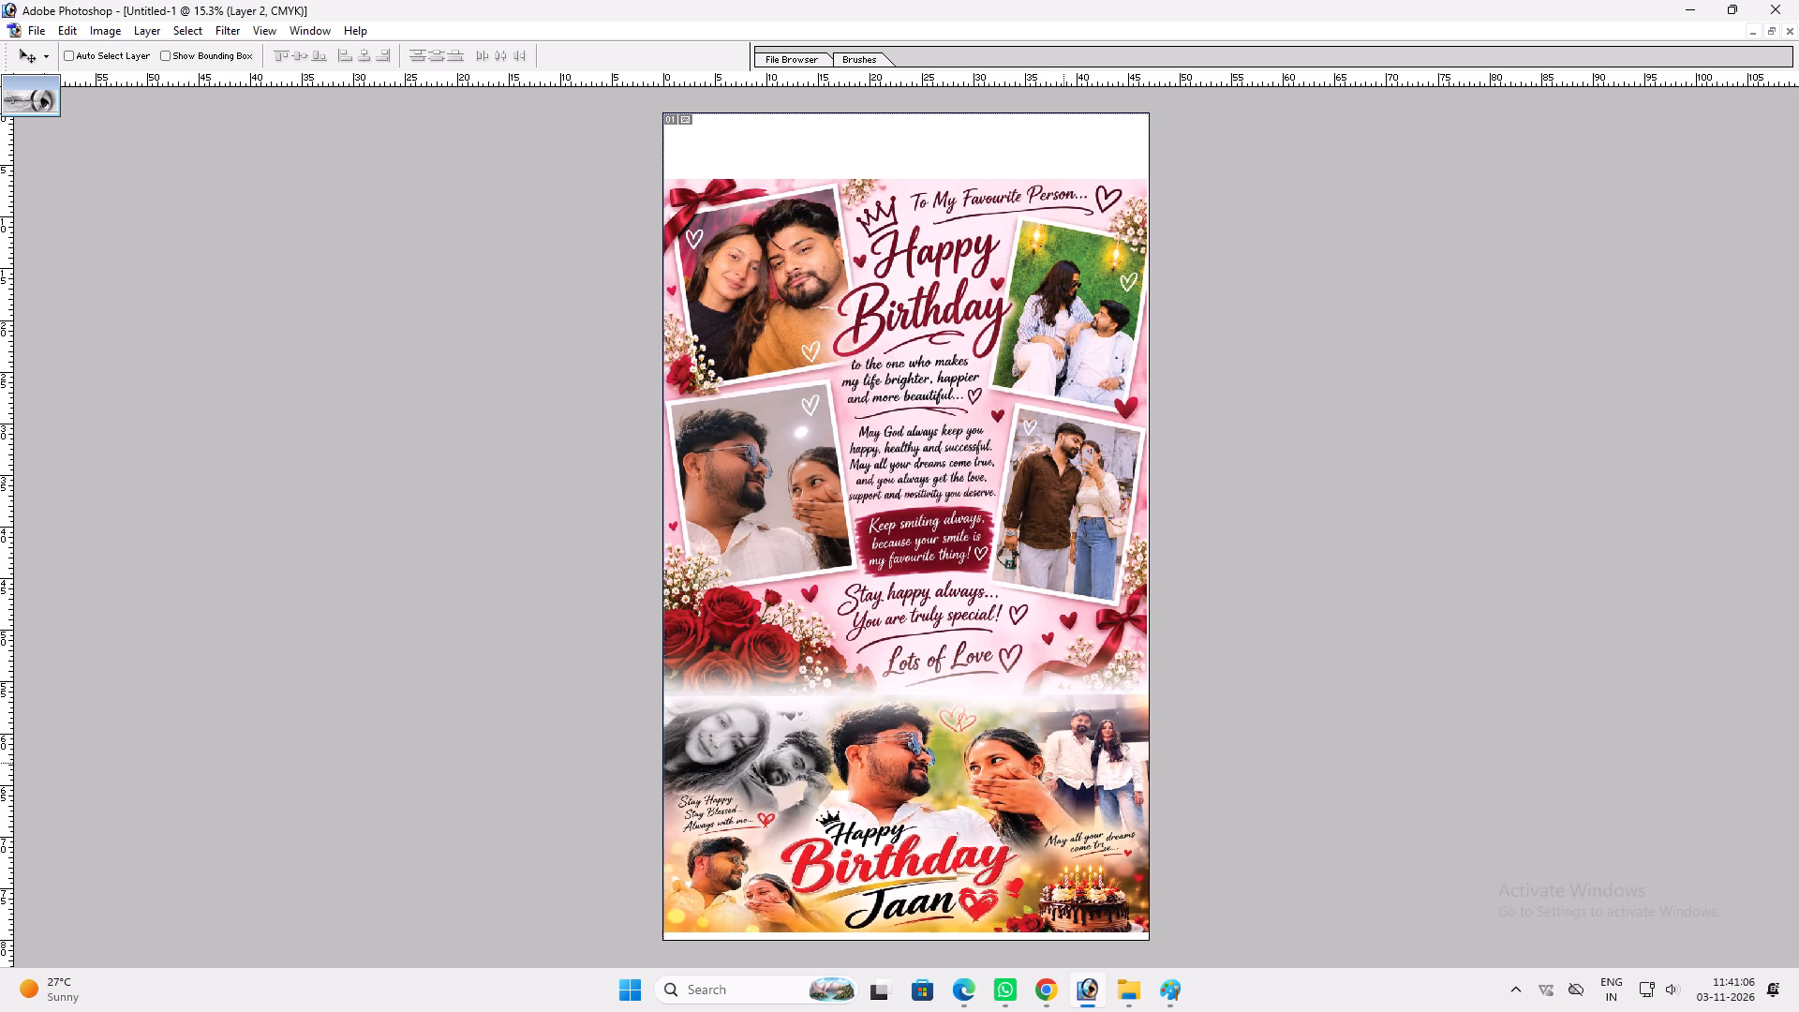
pyautogui.keyDown('shift'); pyautogui.moveTo(1063, 760); pyautogui.dragTo(1066, 753); pyautogui.keyUp('shift')
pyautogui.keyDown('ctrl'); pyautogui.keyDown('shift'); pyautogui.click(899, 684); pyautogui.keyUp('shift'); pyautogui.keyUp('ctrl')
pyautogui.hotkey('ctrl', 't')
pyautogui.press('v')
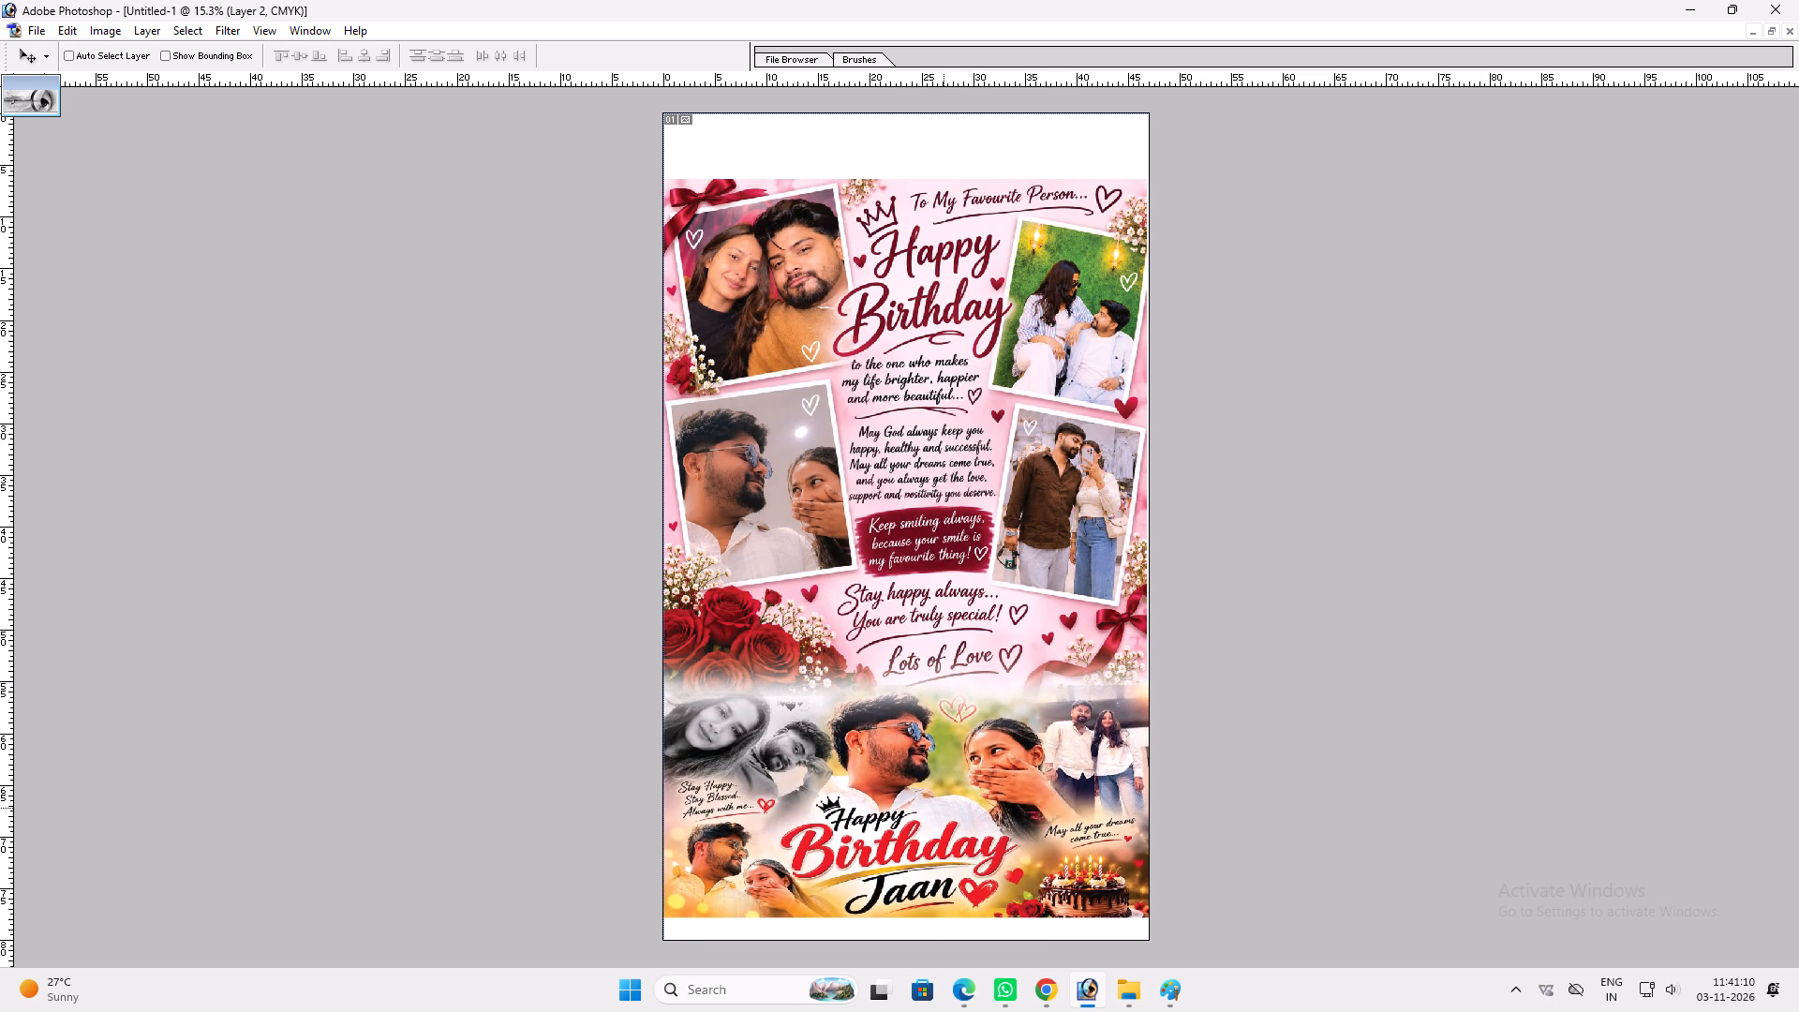
# Link the pink poster and banner layers and stretch them together down to the canvas's bottom edge.
pyautogui.keyDown('ctrl'); pyautogui.click(923, 651); pyautogui.keyUp('ctrl')
pyautogui.moveTo(920, 645); pyautogui.dragTo(986, 647)
pyautogui.hotkey('ctrl', 'z')
pyautogui.keyDown('ctrl'); pyautogui.keyDown('shift'); pyautogui.click(934, 724); pyautogui.keyUp('shift'); pyautogui.keyUp('ctrl')
pyautogui.hotkey('ctrl', 't')
pyautogui.keyDown('shift'); pyautogui.moveTo(976, 913); pyautogui.dragTo(974, 914); pyautogui.keyUp('shift')
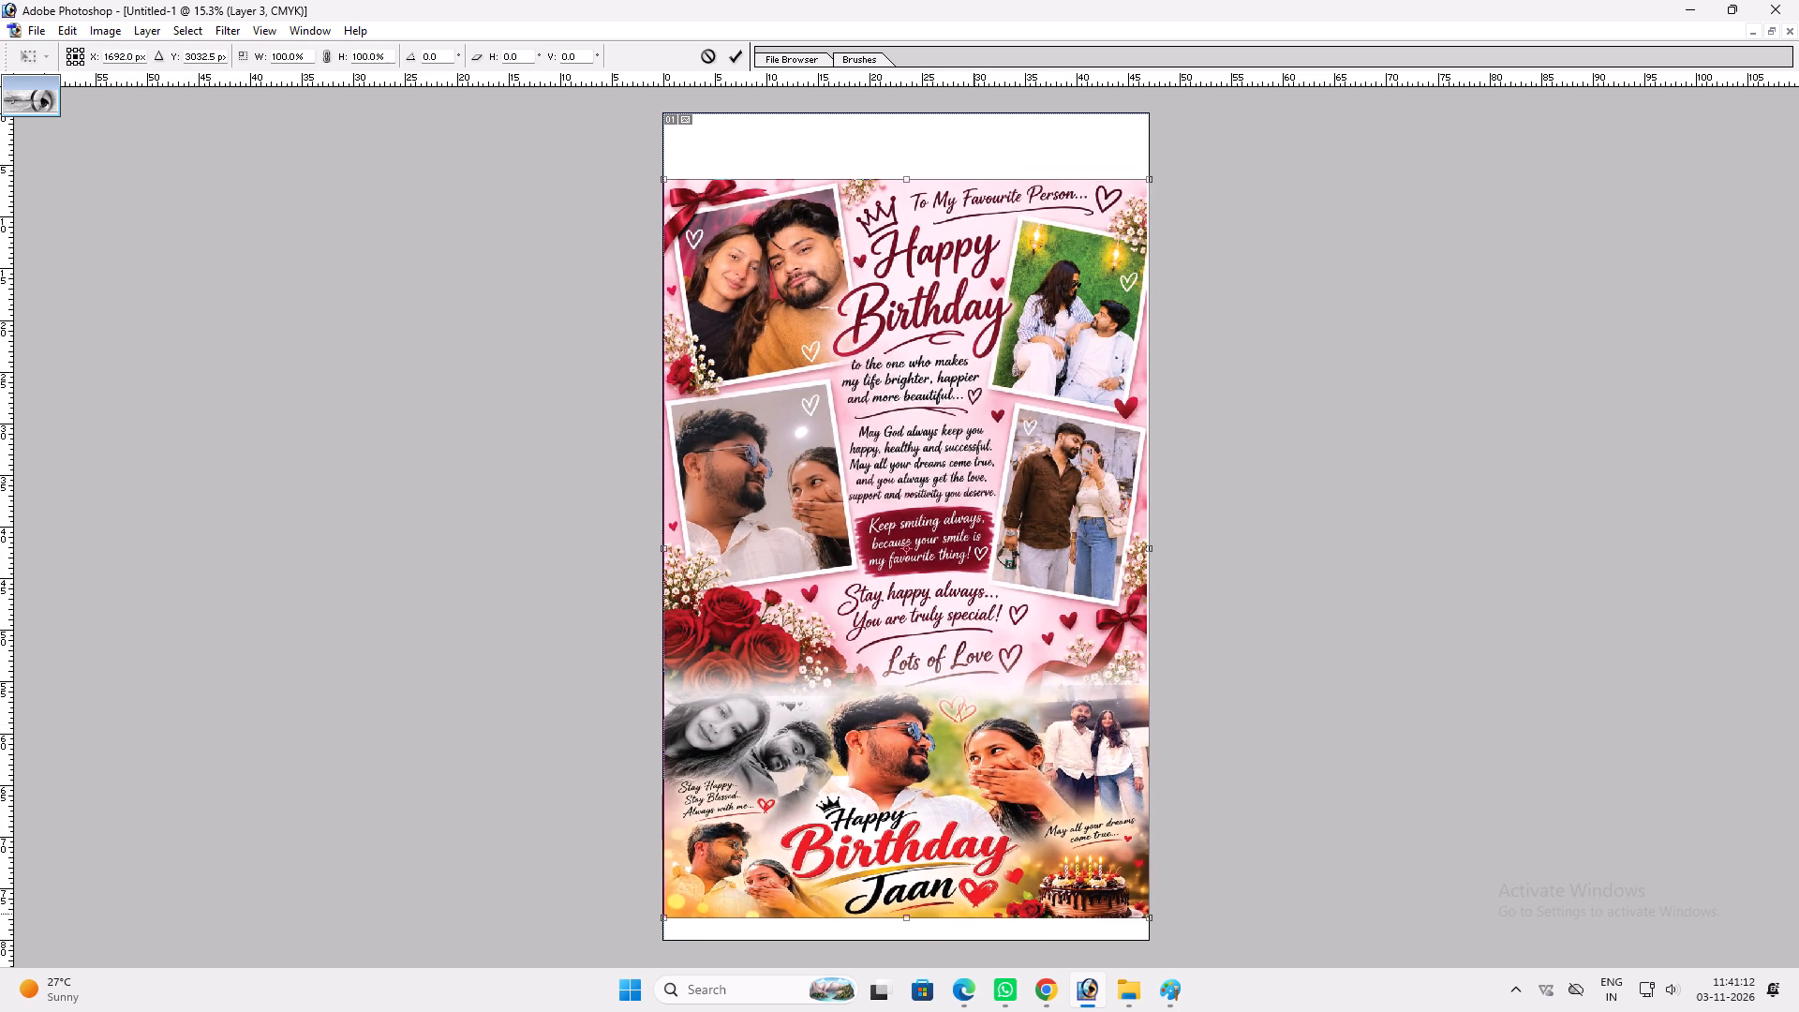
pyautogui.keyDown('shift'); pyautogui.moveTo(974, 914); pyautogui.dragTo(973, 930); pyautogui.keyUp('shift')
pyautogui.hotkey('shift', 'Return')
pyautogui.press('v')
pyautogui.hotkey('ctrl', '0')
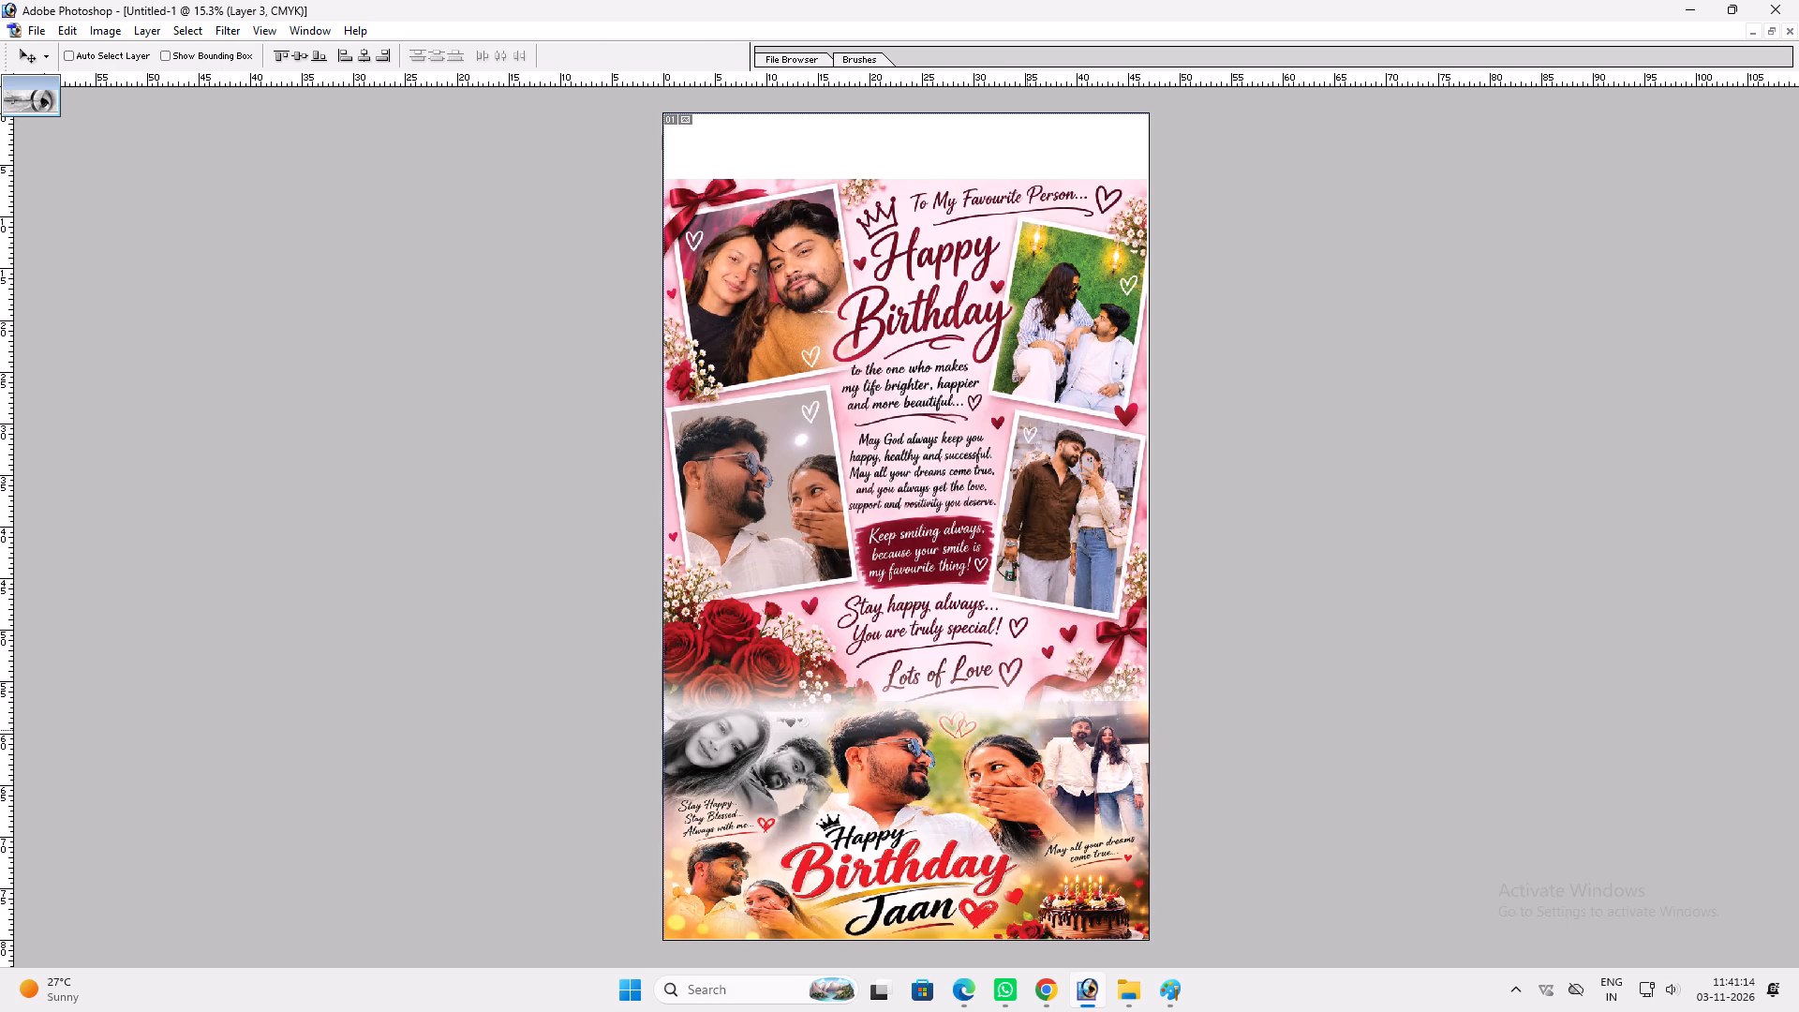
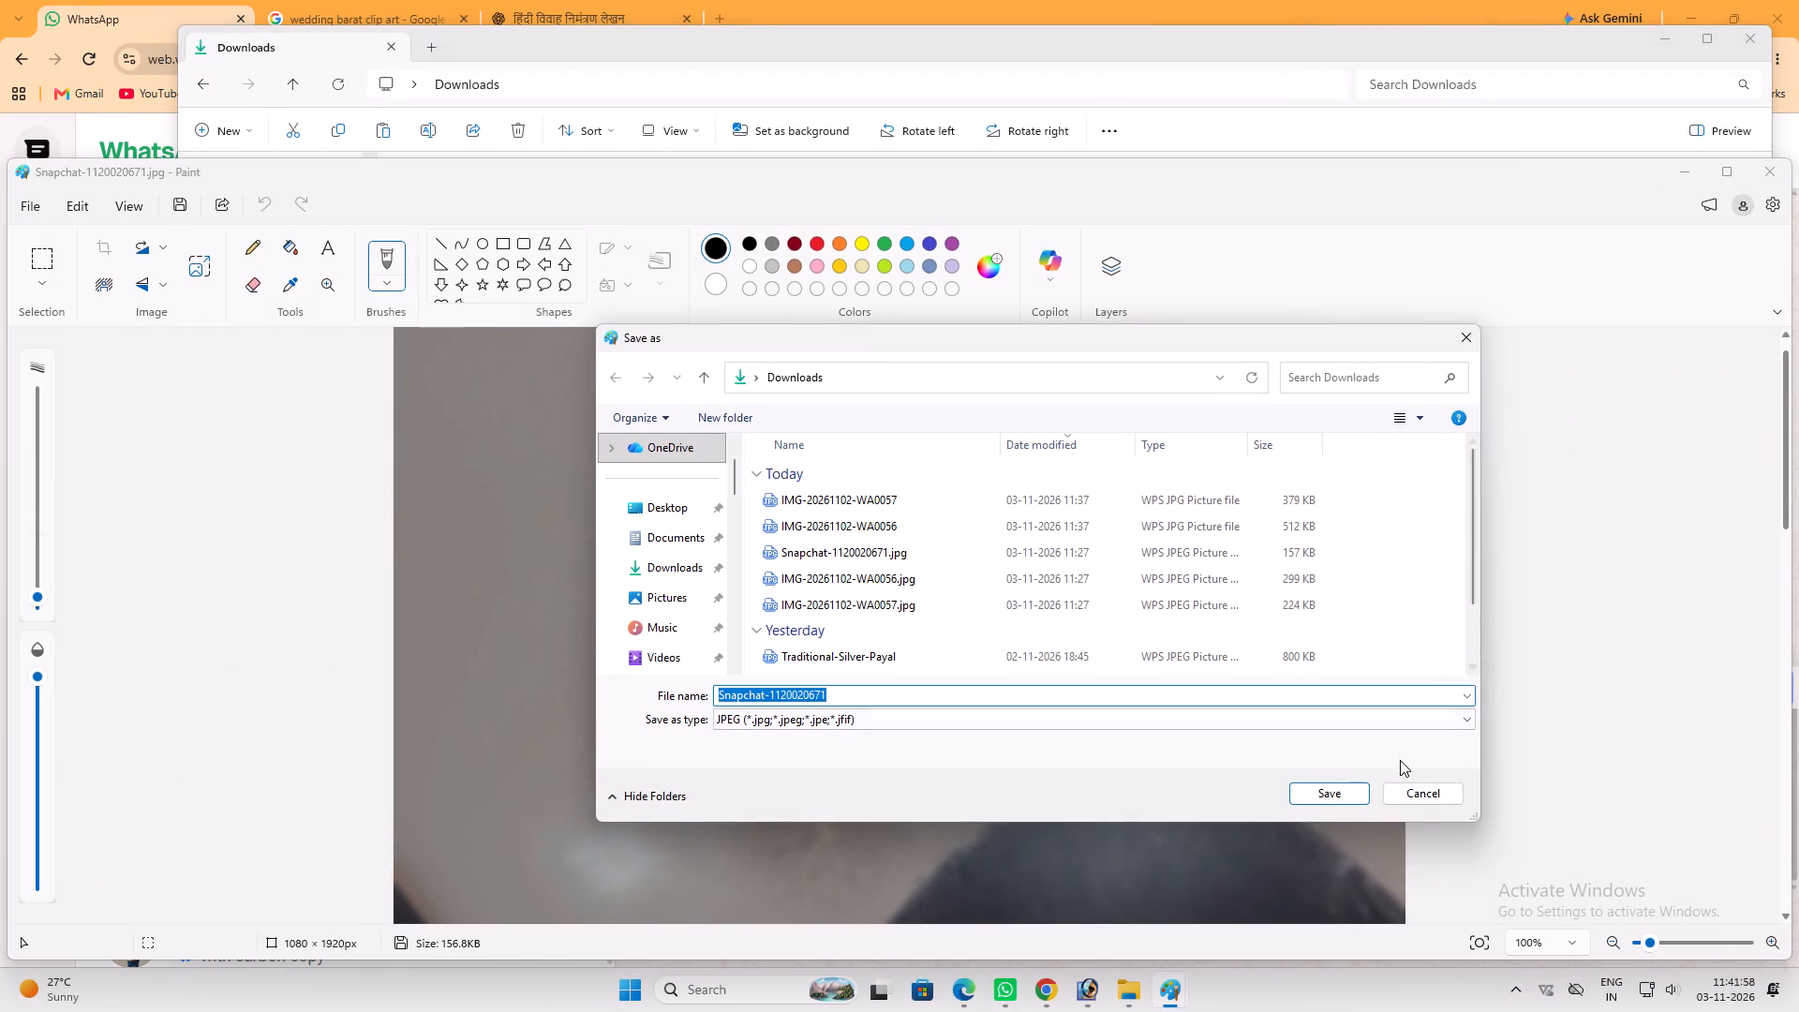
pyautogui.click(1341, 793)
# Switch to the Downloads folder window in File Explorer.
pyautogui.click(1133, 985)
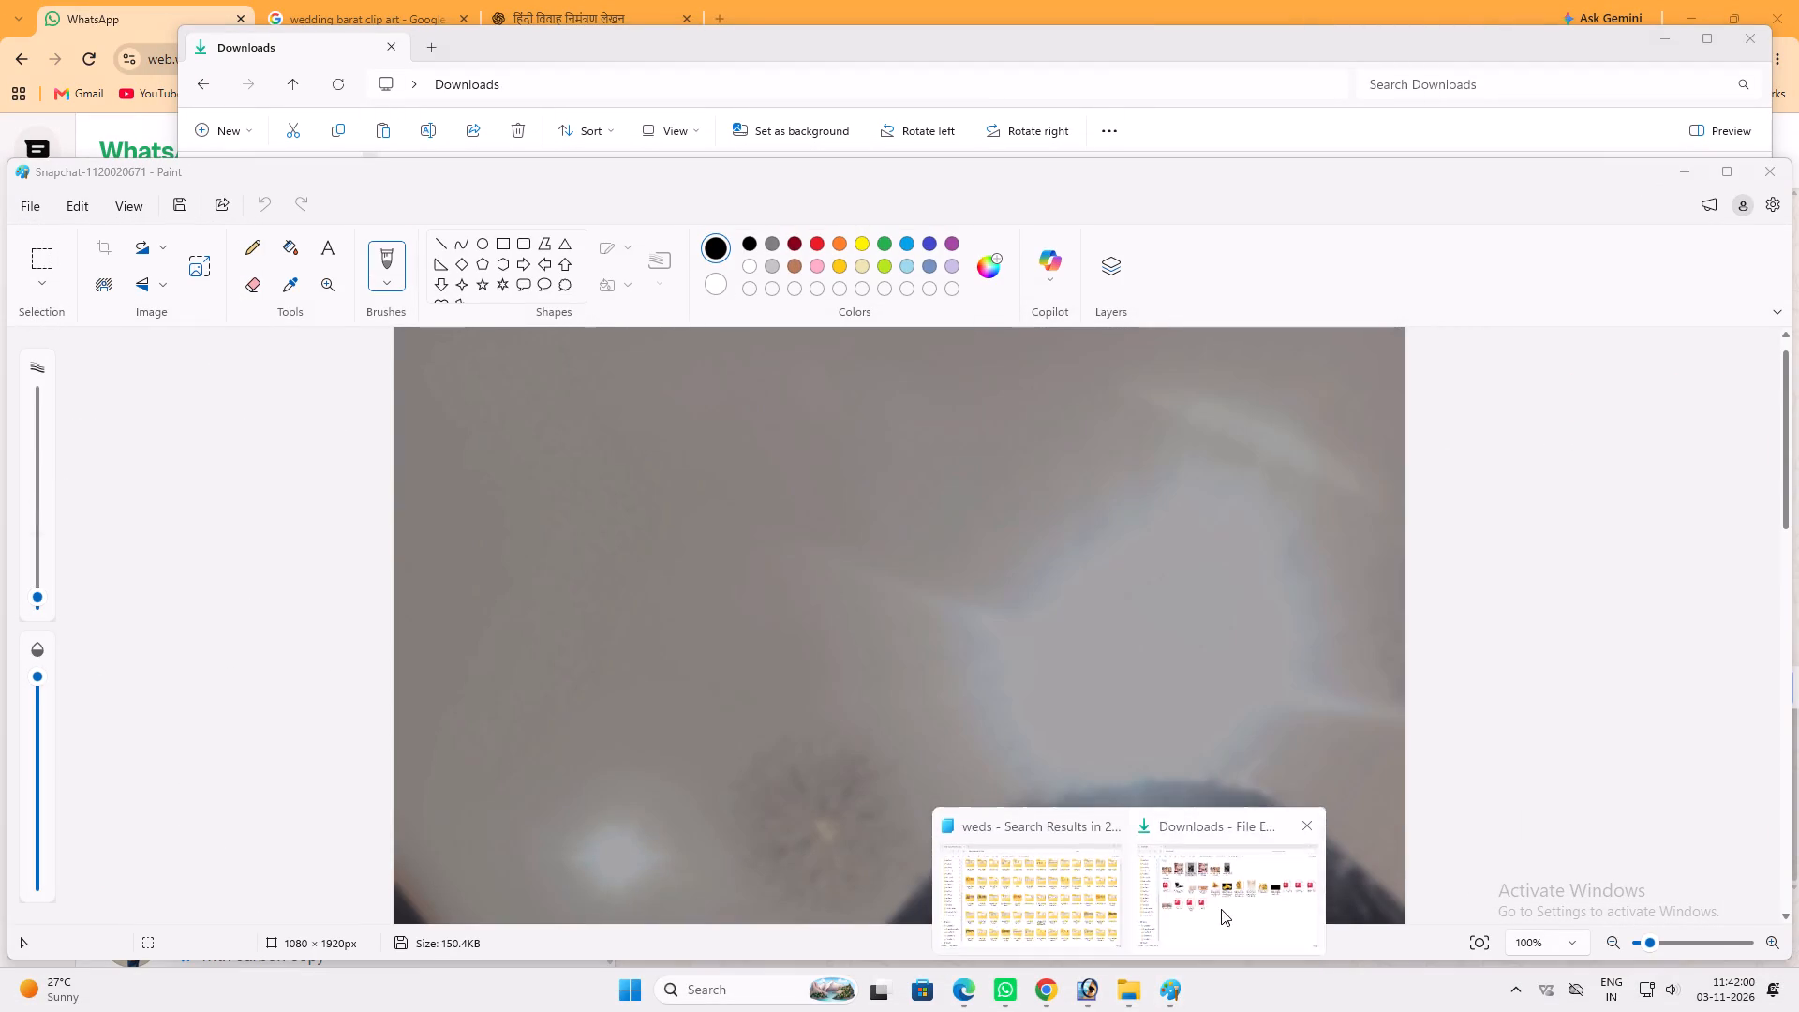
pyautogui.click(1221, 909)
pyautogui.scroll(4, 257, 258)
pyautogui.click(253, 254)
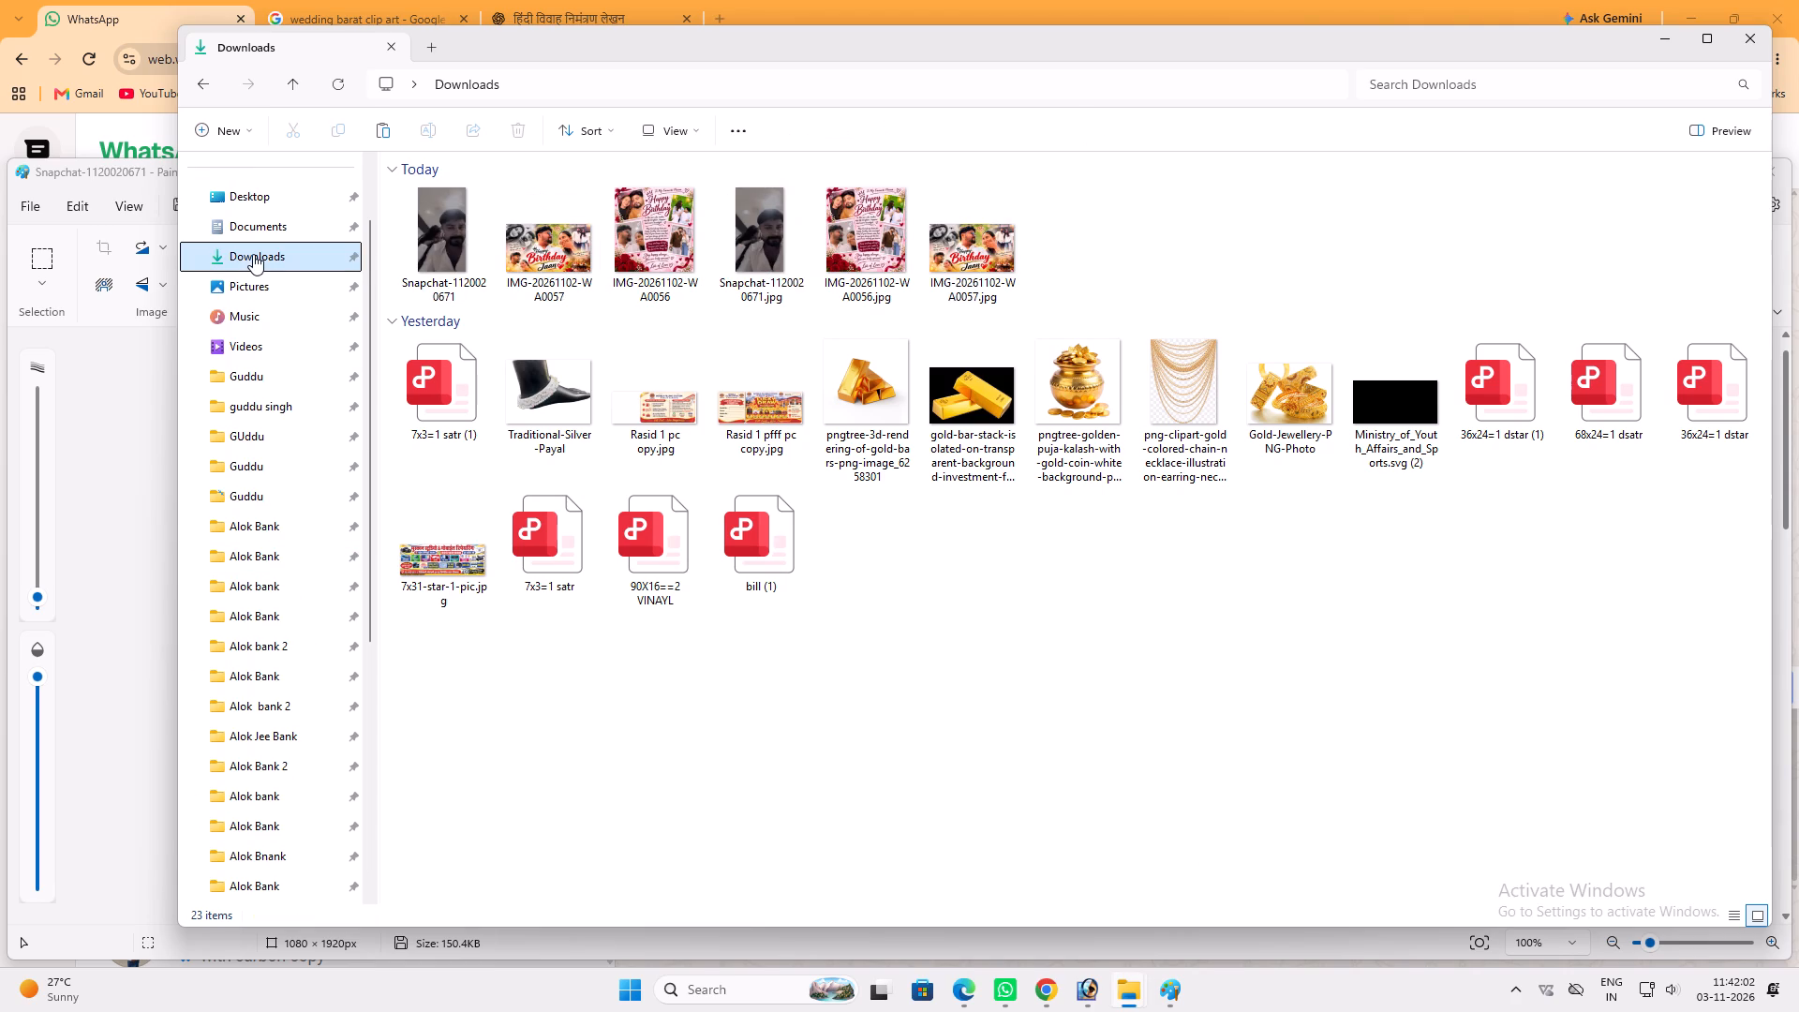
pyautogui.moveTo(424, 232); pyautogui.dragTo(996, 645)
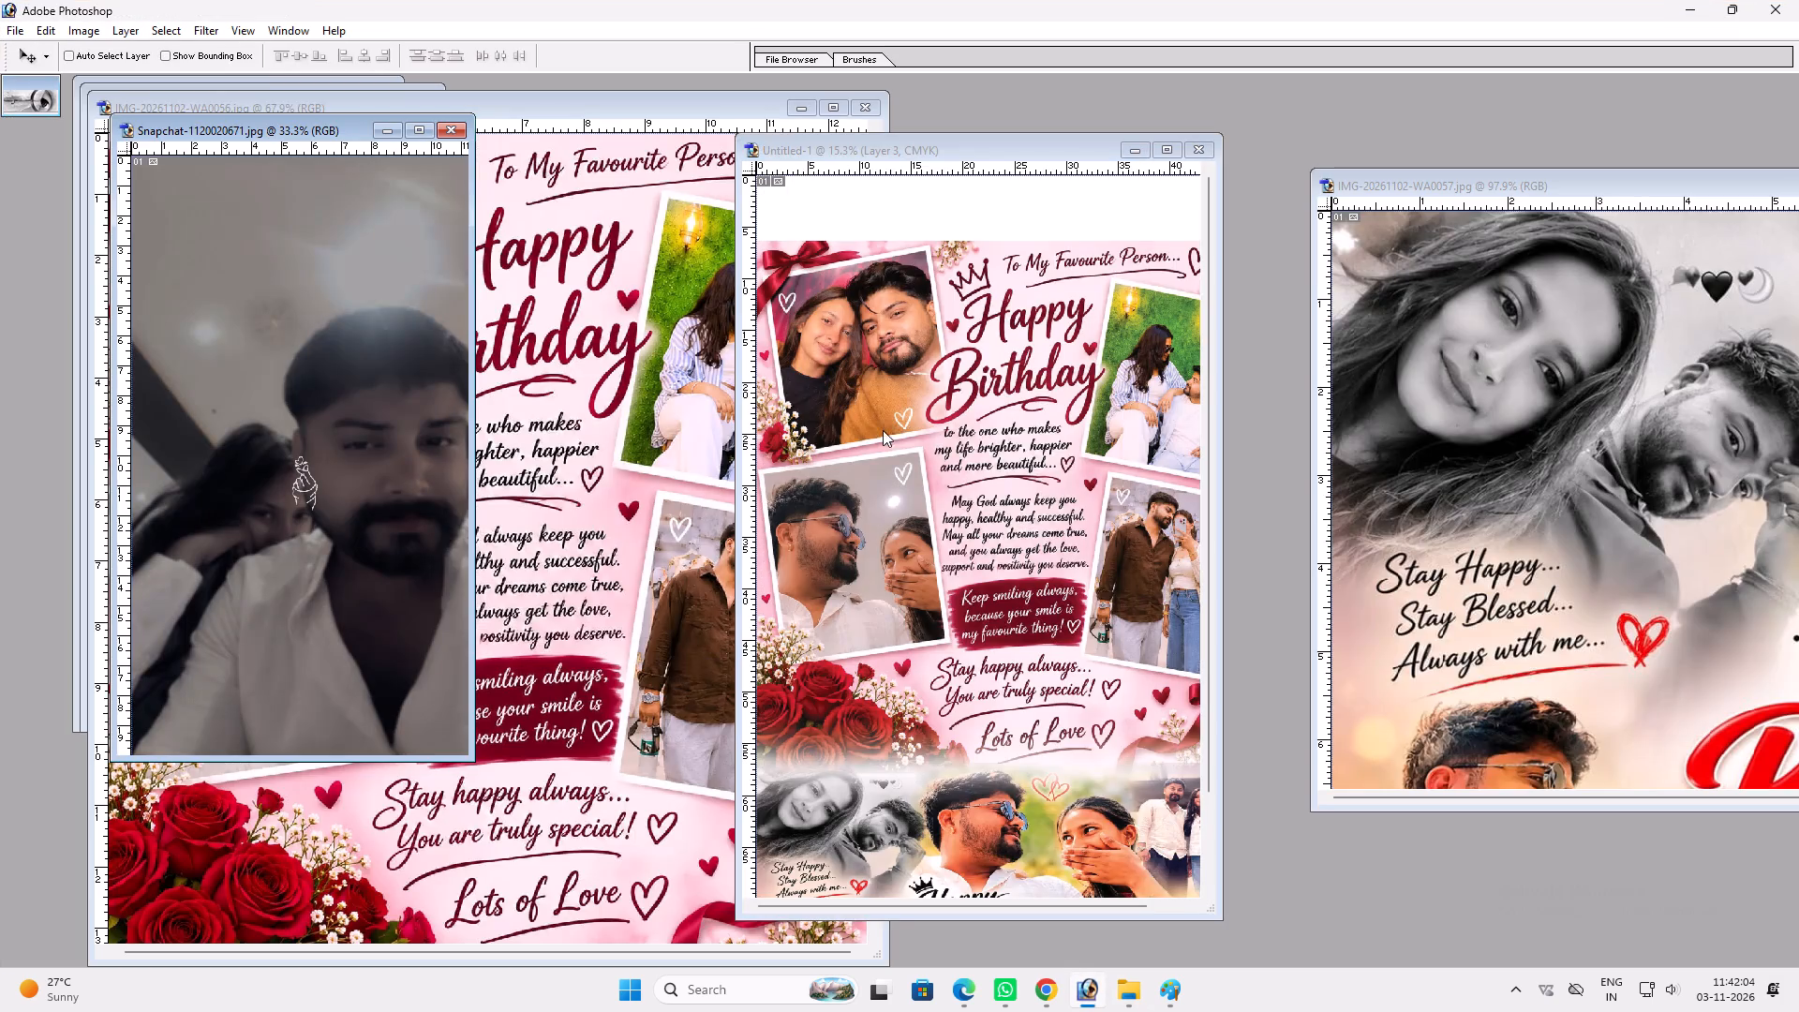
# Extend the Untitled-1 layout's canvas height to 96 inches, anchored at the bottom so the added space lies above the artwork.
pyautogui.press('v')
pyautogui.doubleClick(811, 150)
pyautogui.doubleClick(839, 154)
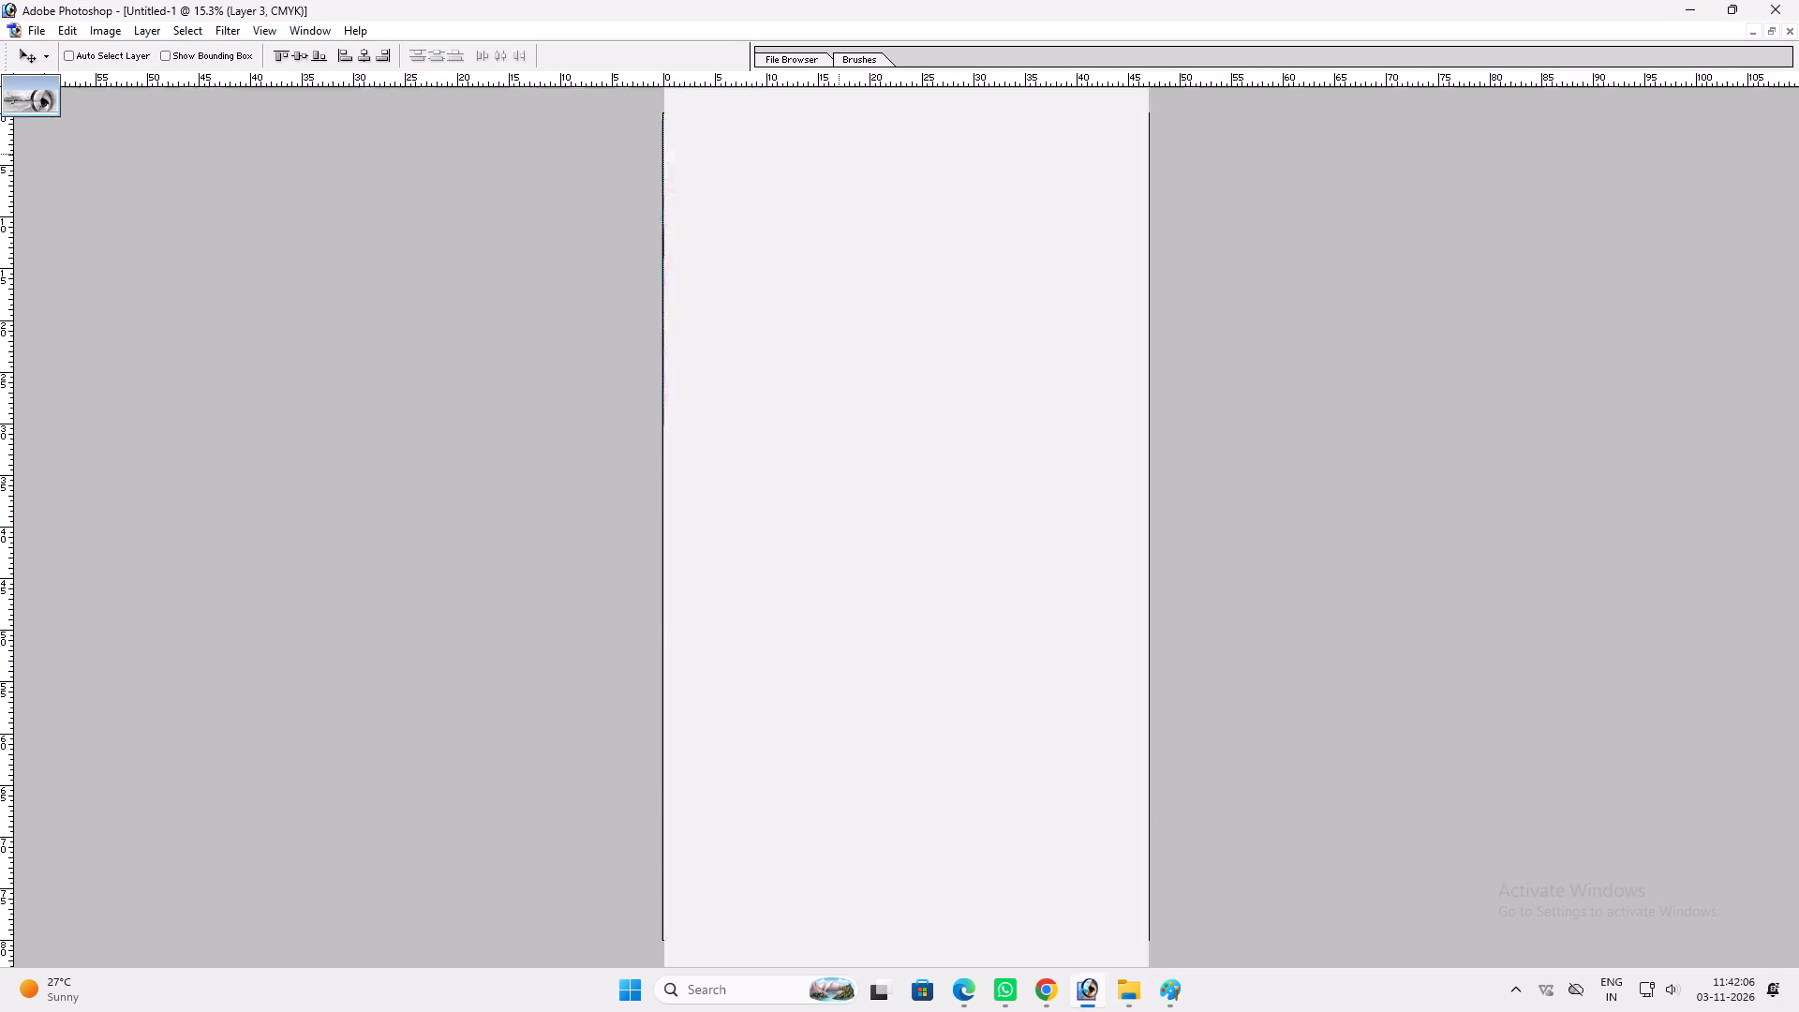
pyautogui.hotkey('alt', 'i')
pyautogui.hotkey('alt', 's')
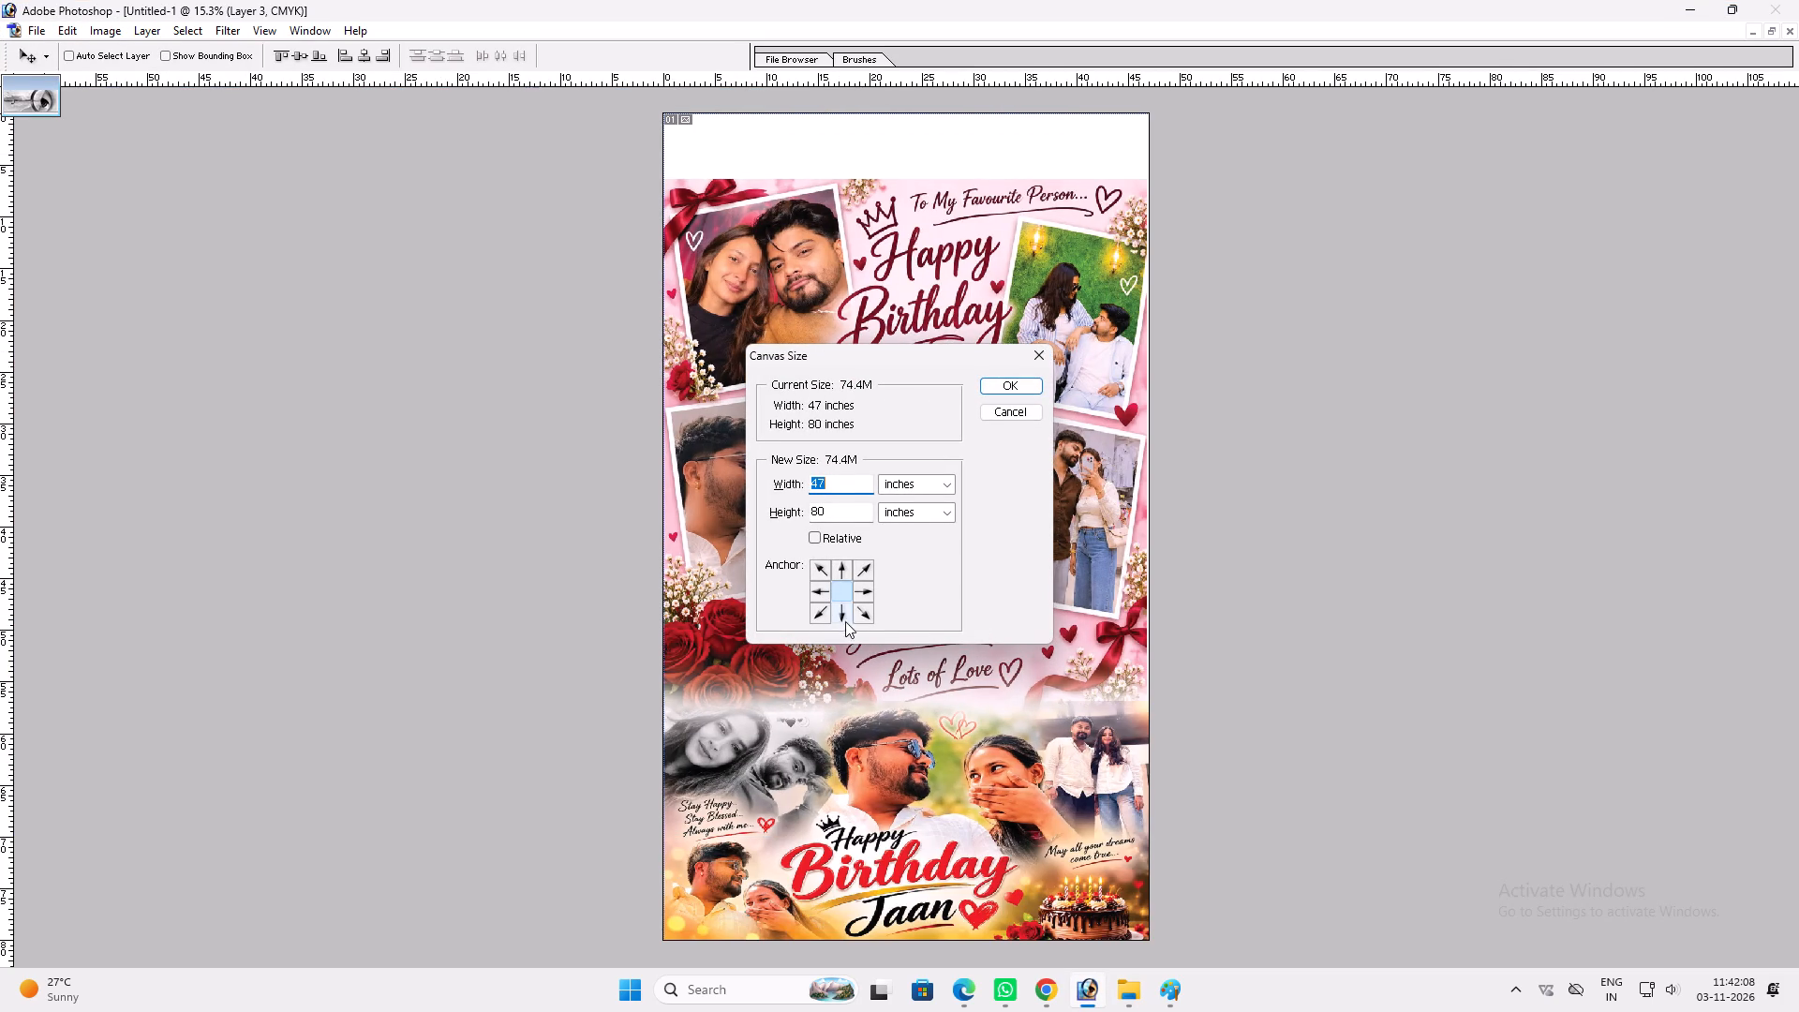
pyautogui.click(846, 619)
pyautogui.moveTo(831, 511); pyautogui.dragTo(275, 558)
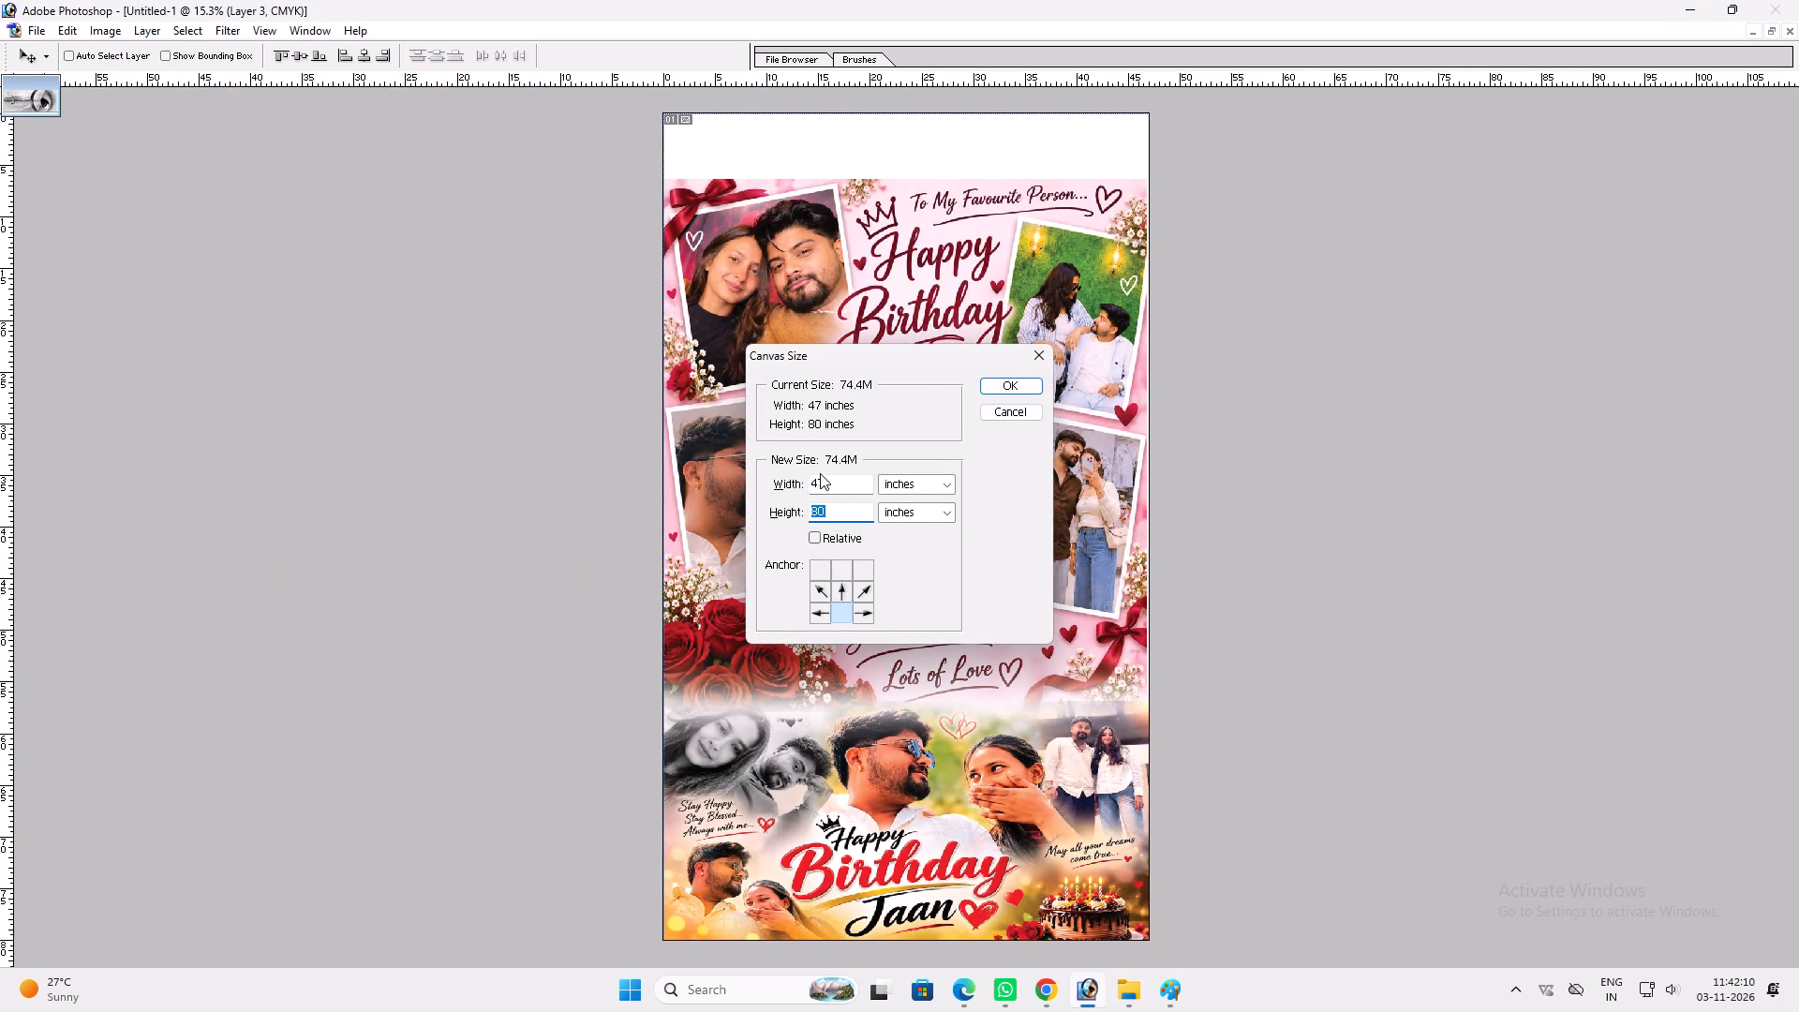
pyautogui.press('9')
pyautogui.press('6')
pyautogui.press('Return')
# Copy the dark Snapchat couple photo from its own document into the Untitled-1 layout as a new layer.
pyautogui.press('space')
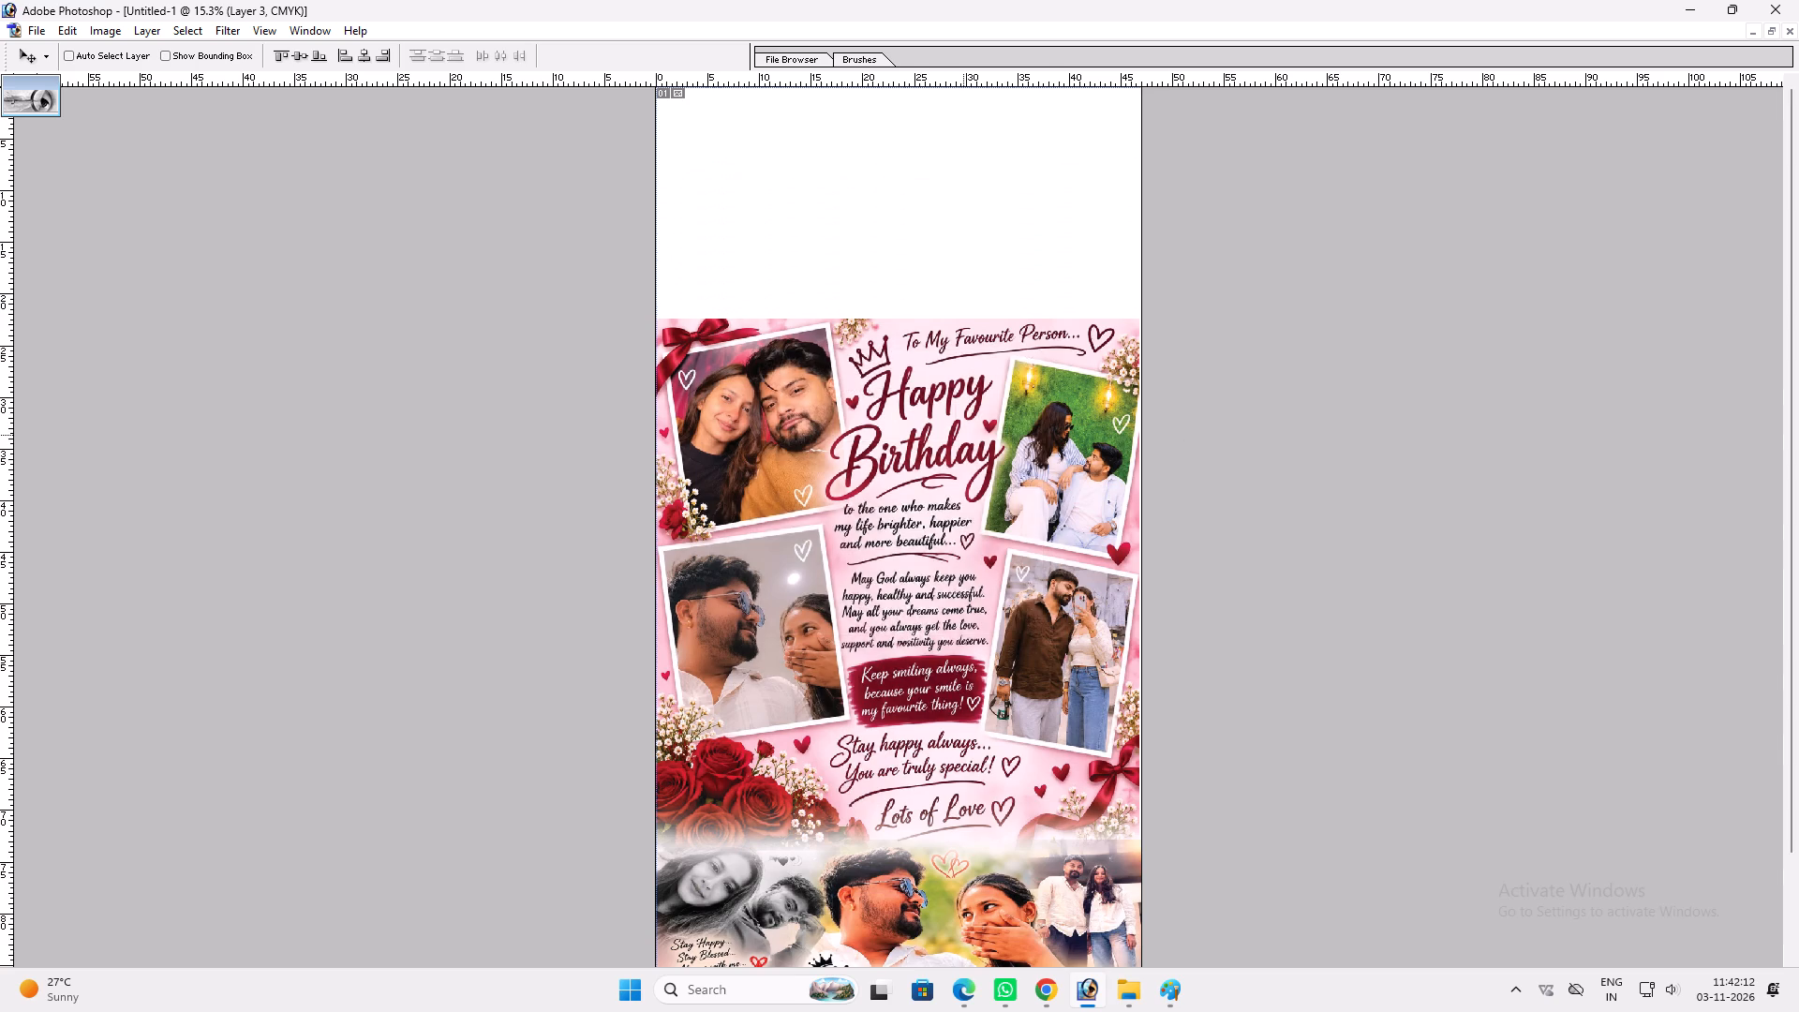
pyautogui.moveTo(943, 428); pyautogui.dragTo(955, 426, button='right')
pyautogui.moveTo(989, 435); pyautogui.dragTo(1017, 439)
pyautogui.press('f')
pyautogui.press('f')
pyautogui.press('f')
pyautogui.keyDown('ctrl'); pyautogui.click(434, 361); pyautogui.keyUp('ctrl')
pyautogui.moveTo(393, 357); pyautogui.dragTo(897, 376)
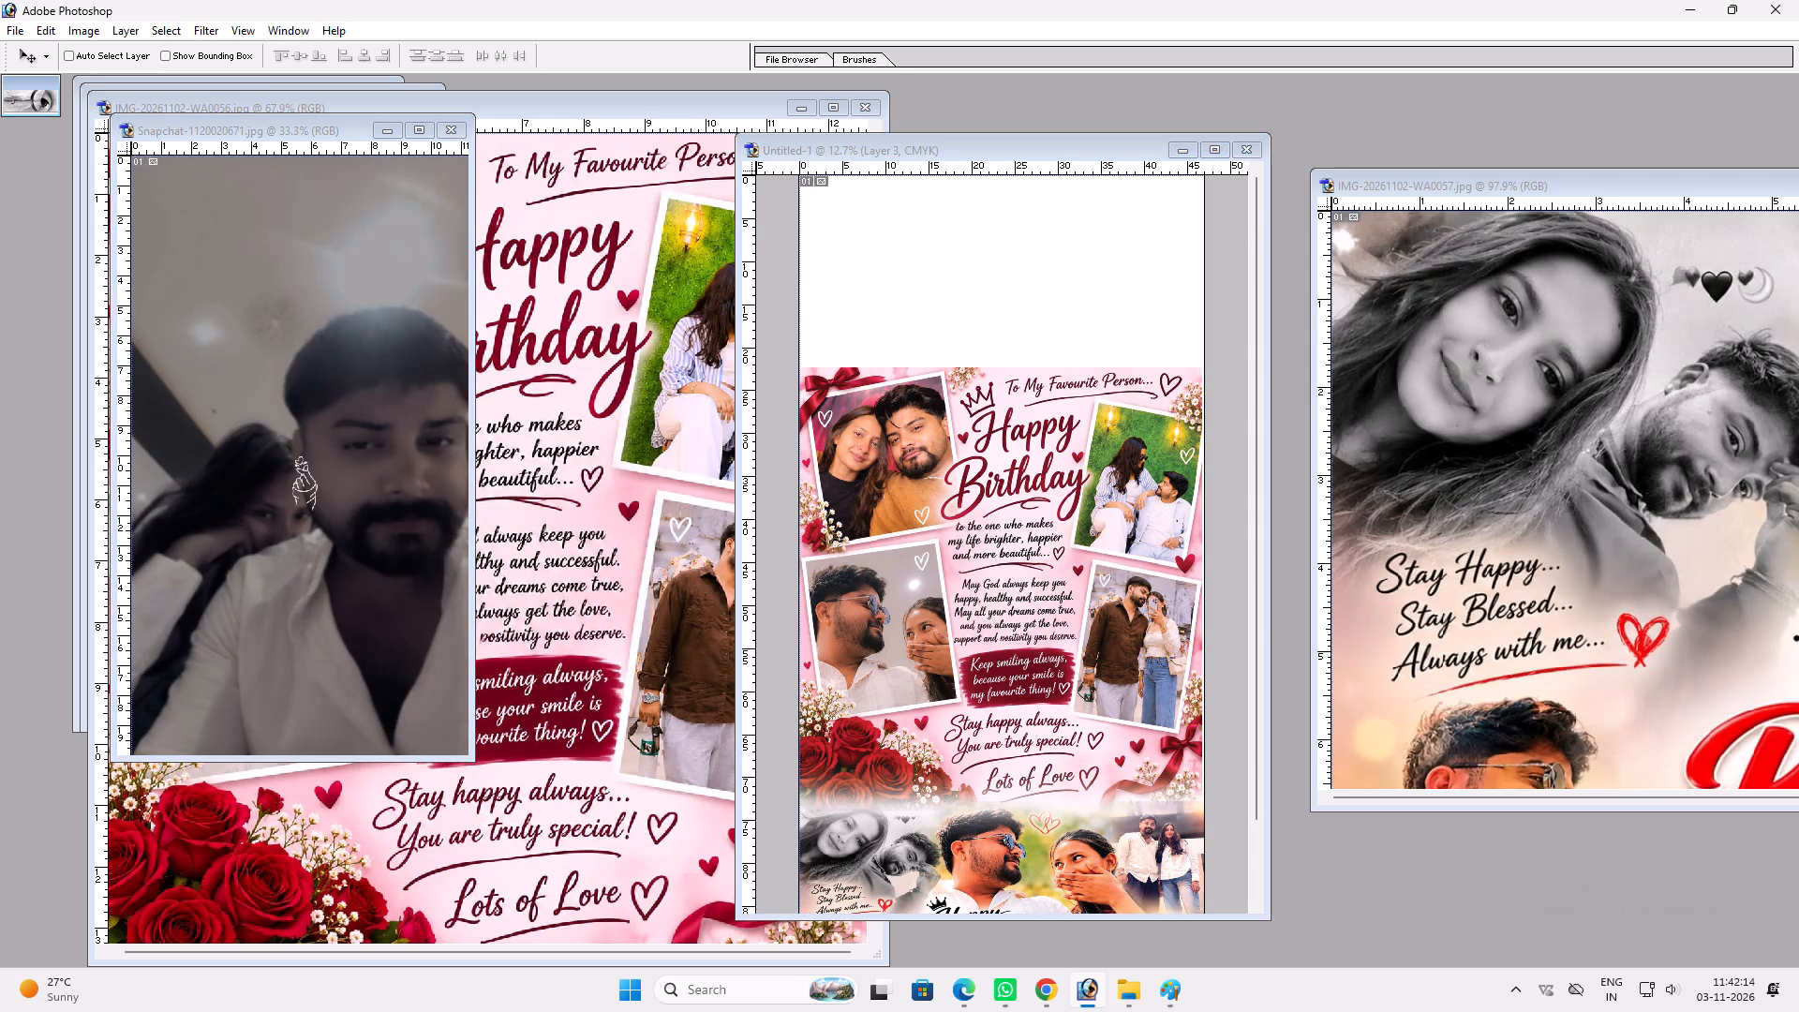
pyautogui.press('v')
pyautogui.click(1201, 151)
pyautogui.moveTo(853, 363); pyautogui.dragTo(972, 491)
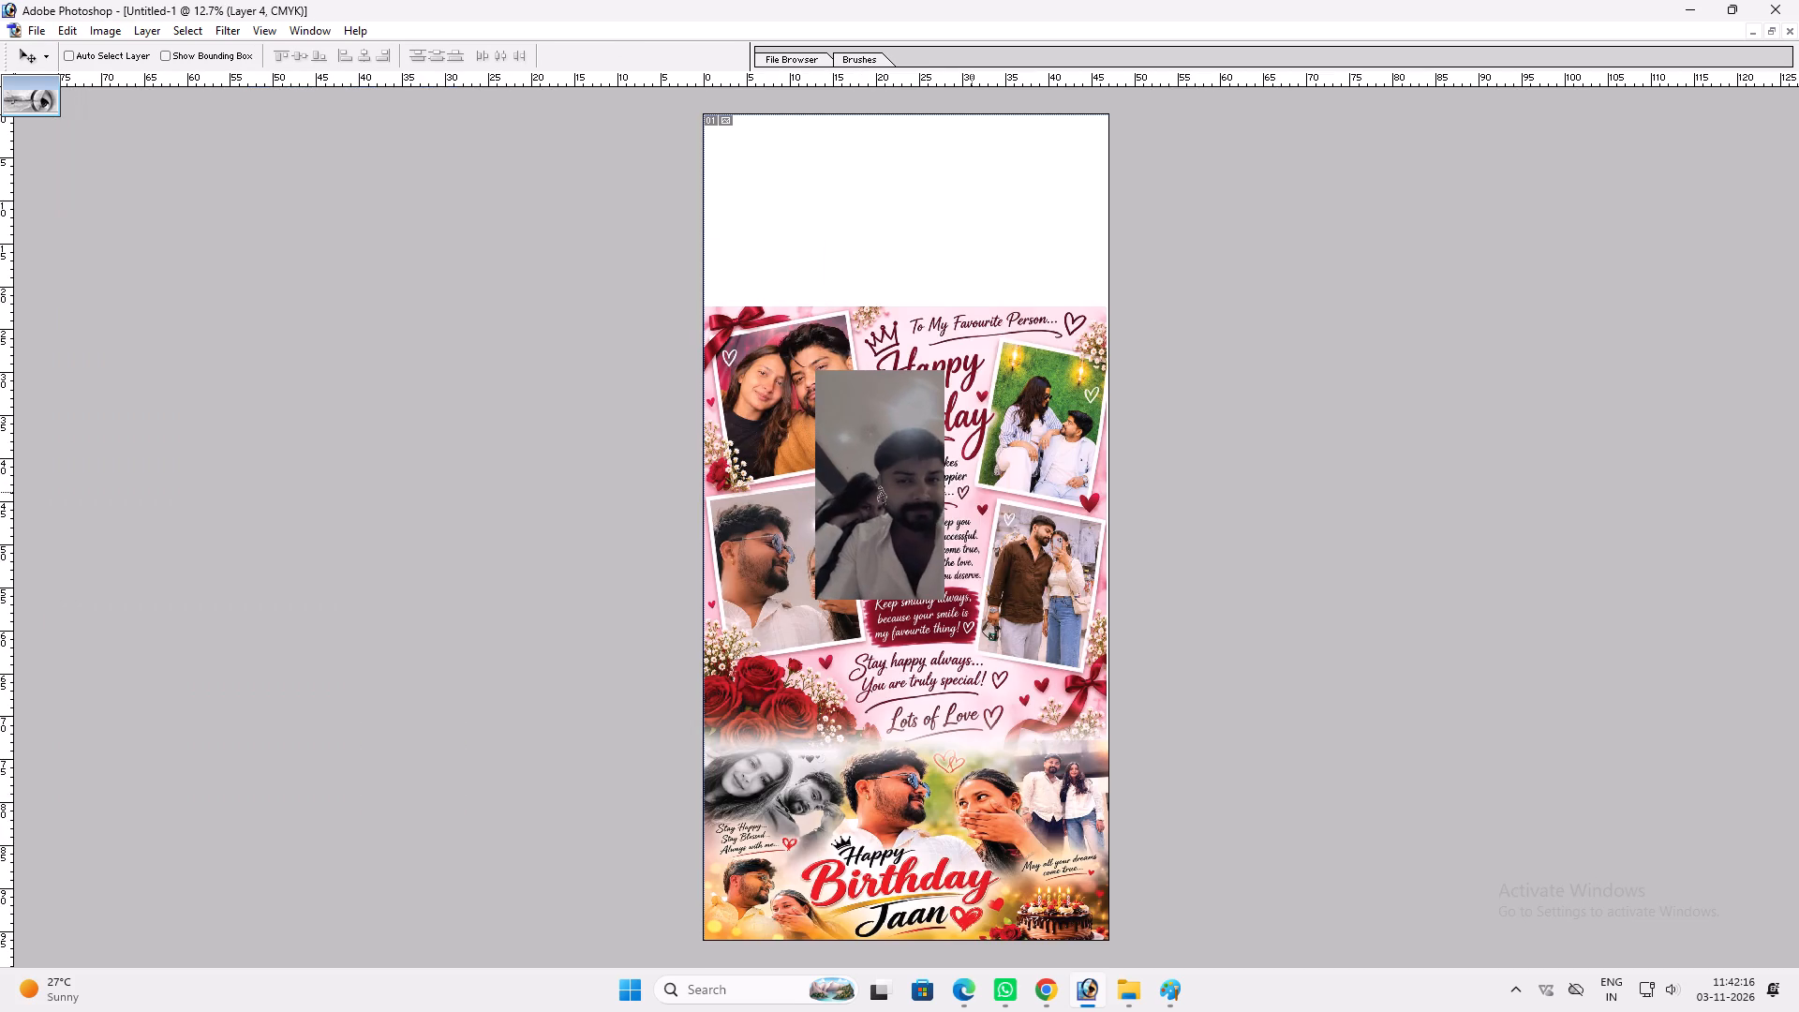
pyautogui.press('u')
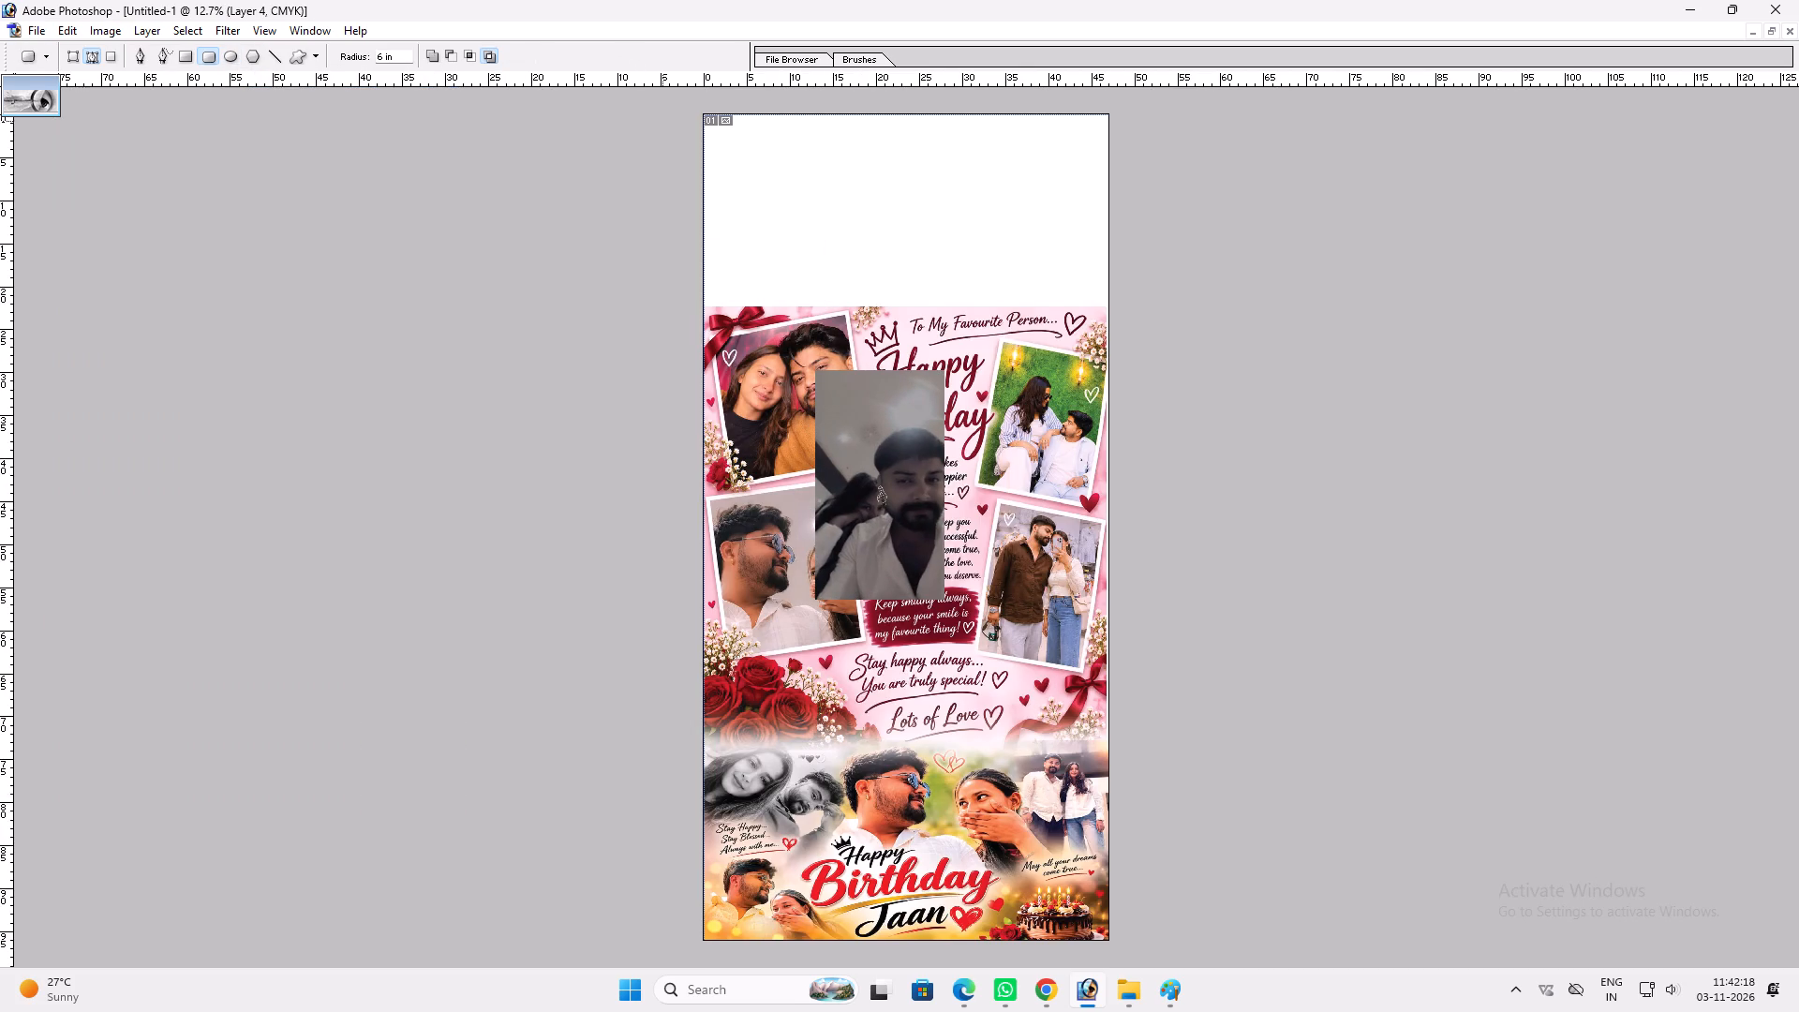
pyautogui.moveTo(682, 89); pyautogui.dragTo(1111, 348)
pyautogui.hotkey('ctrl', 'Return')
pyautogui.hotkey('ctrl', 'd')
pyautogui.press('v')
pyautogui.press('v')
# Draw an ellipse path spanning the canvas width from the top edge down over the upper part of the pink poster.
pyautogui.scroll(2, 787, 298)
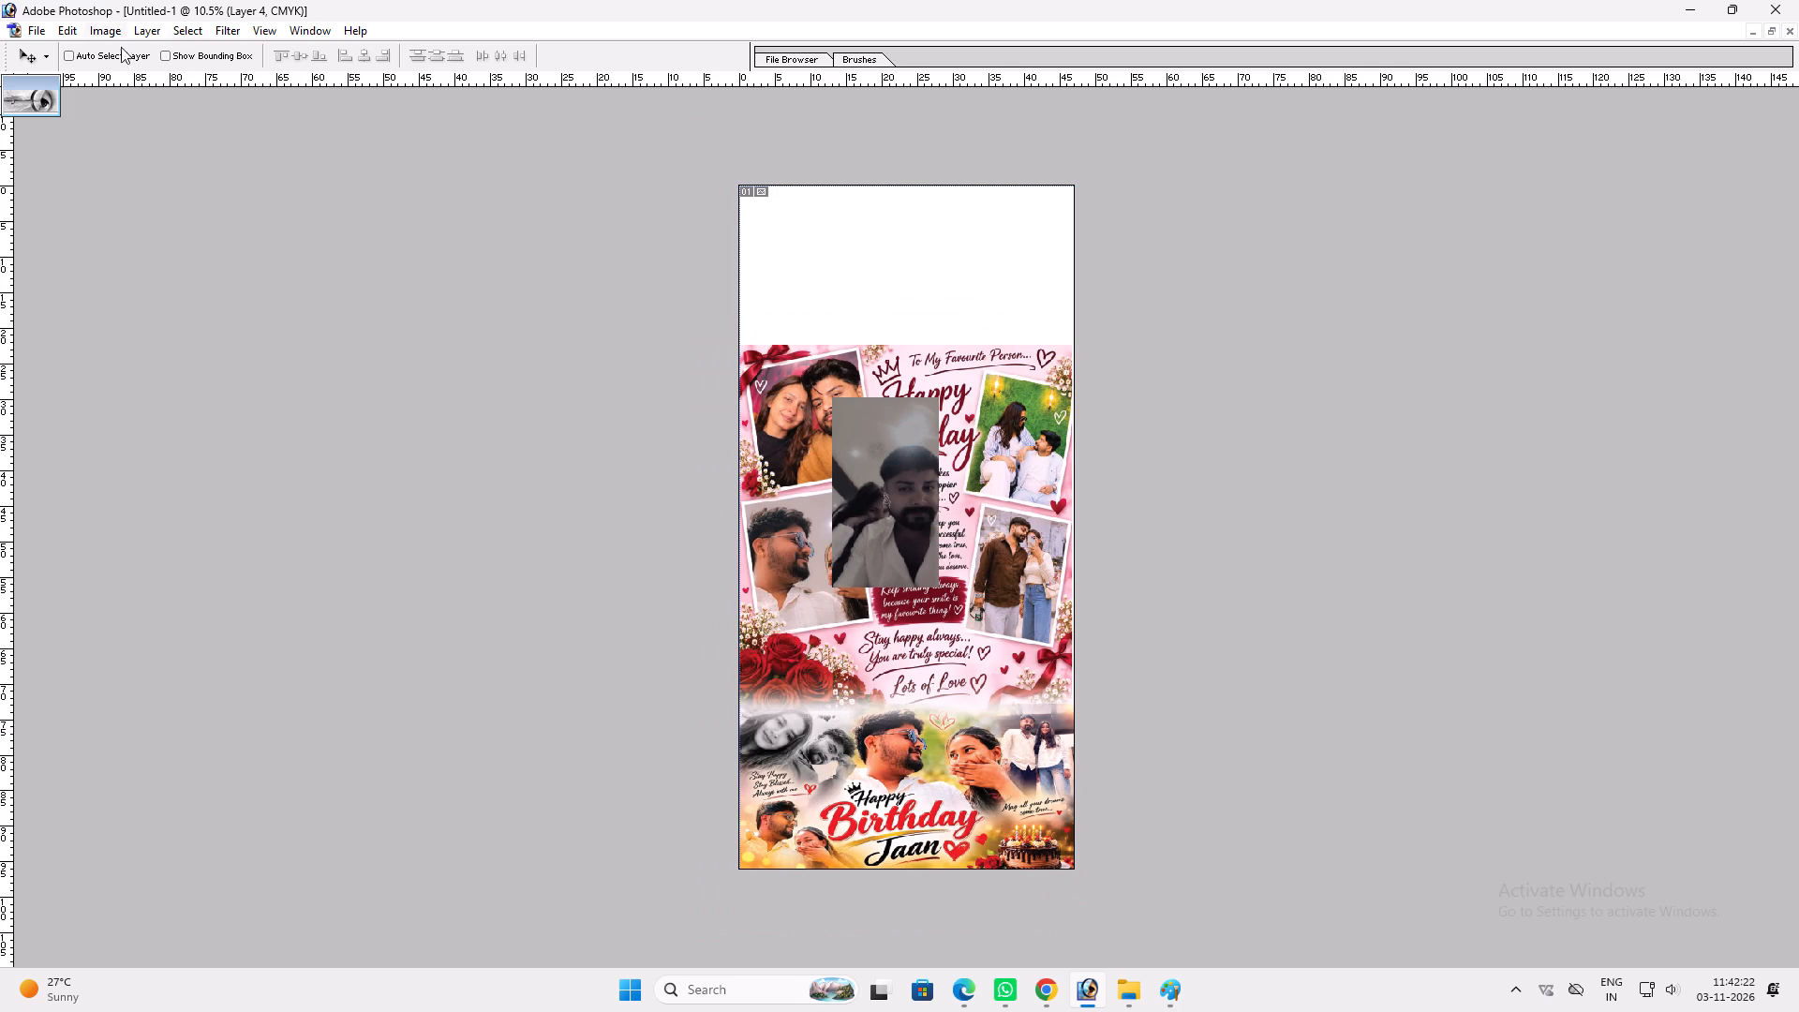
pyautogui.press('u')
pyautogui.click(230, 59)
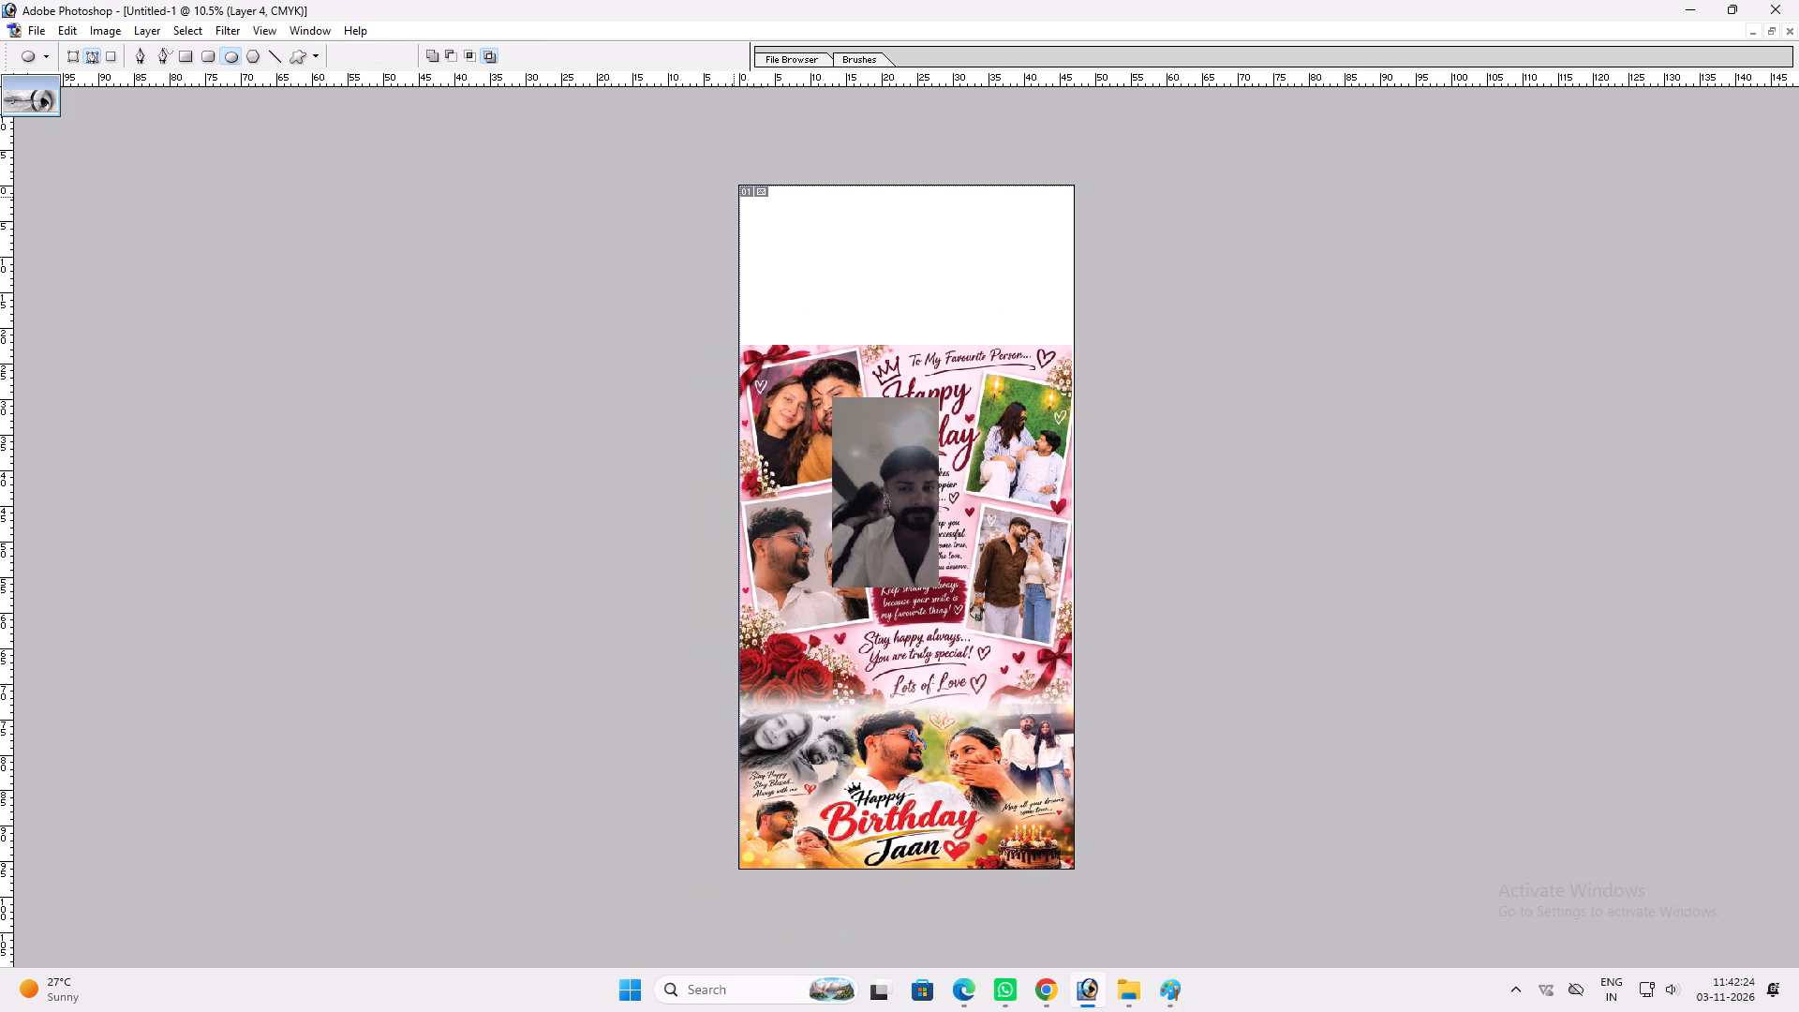
pyautogui.moveTo(741, 183); pyautogui.dragTo(1065, 477)
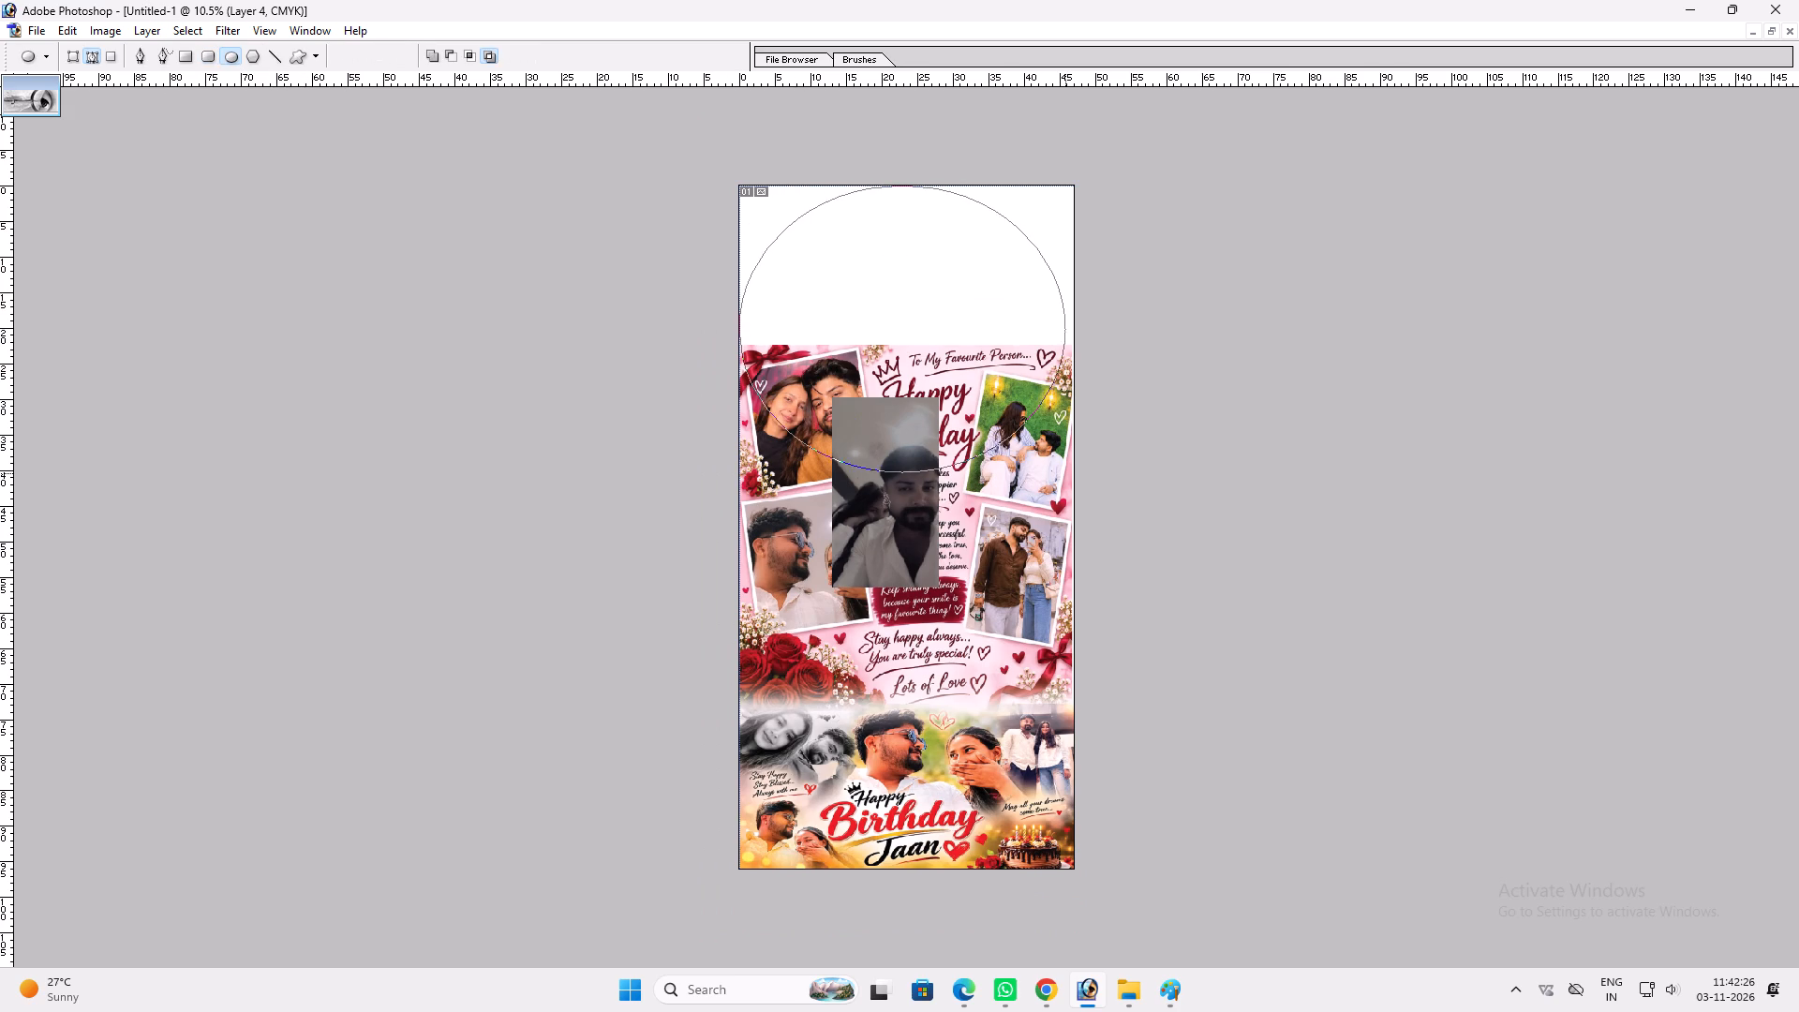
pyautogui.moveTo(1065, 477); pyautogui.dragTo(1072, 488)
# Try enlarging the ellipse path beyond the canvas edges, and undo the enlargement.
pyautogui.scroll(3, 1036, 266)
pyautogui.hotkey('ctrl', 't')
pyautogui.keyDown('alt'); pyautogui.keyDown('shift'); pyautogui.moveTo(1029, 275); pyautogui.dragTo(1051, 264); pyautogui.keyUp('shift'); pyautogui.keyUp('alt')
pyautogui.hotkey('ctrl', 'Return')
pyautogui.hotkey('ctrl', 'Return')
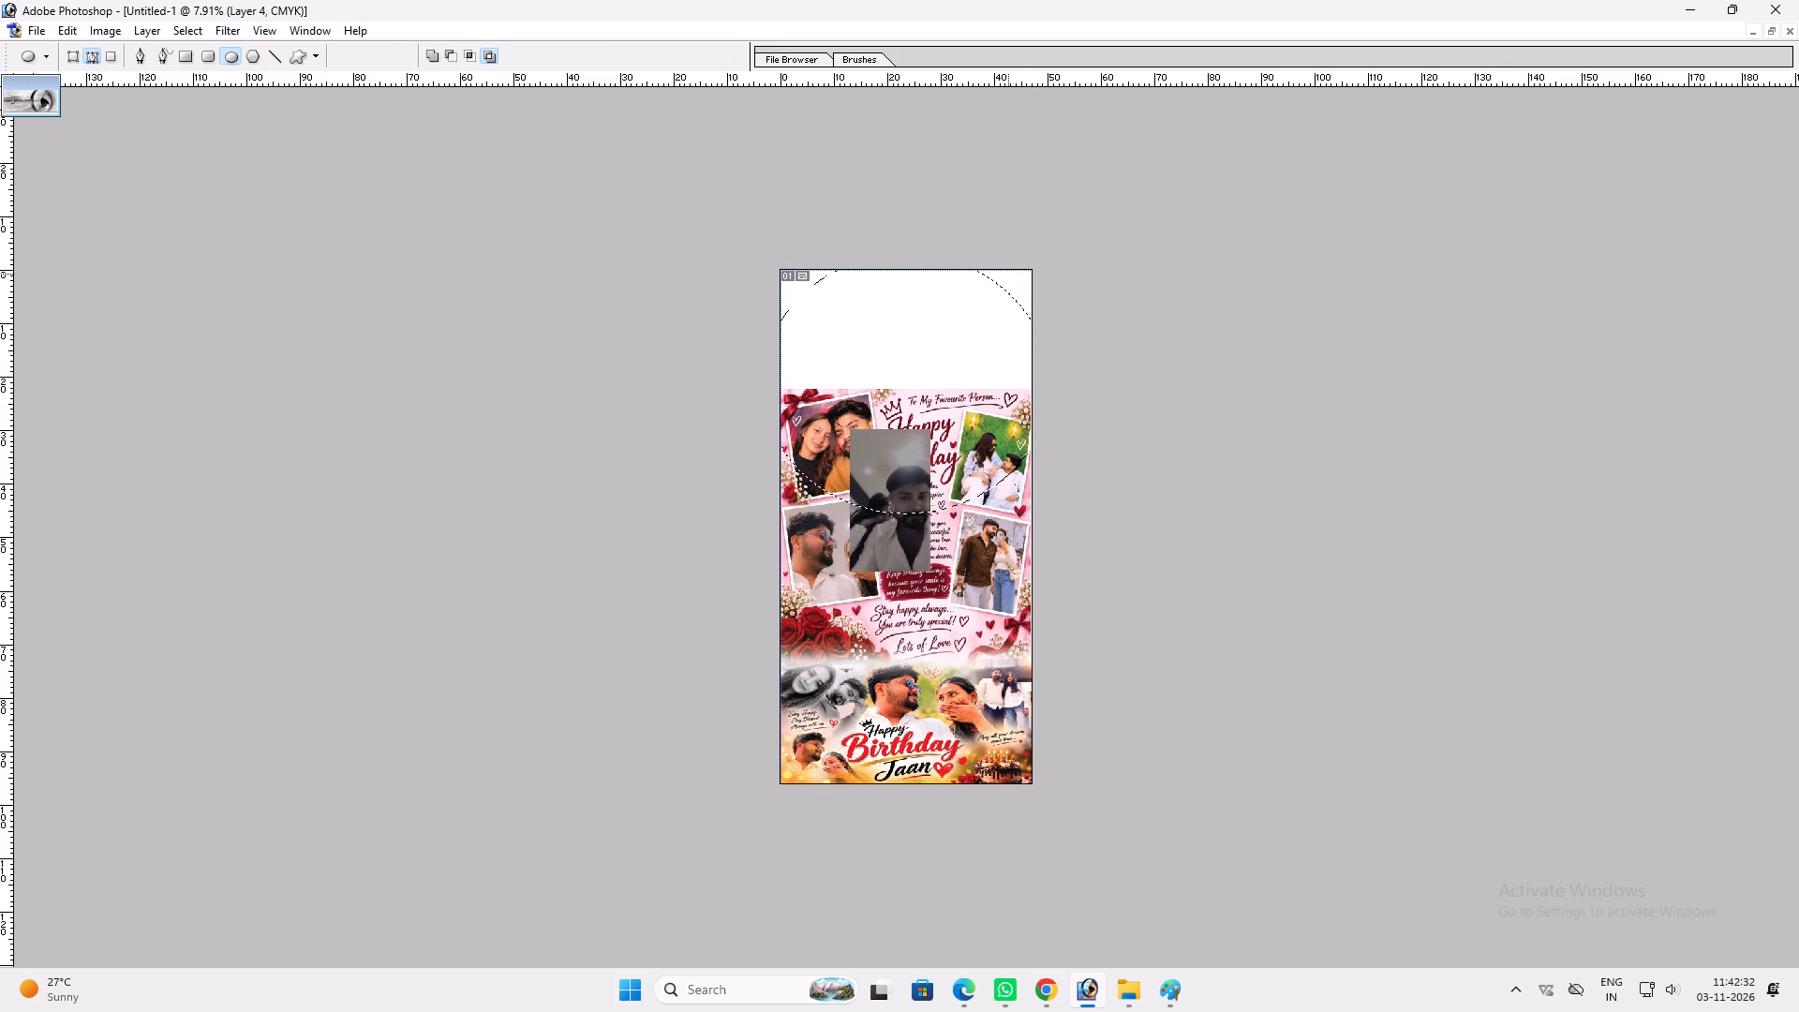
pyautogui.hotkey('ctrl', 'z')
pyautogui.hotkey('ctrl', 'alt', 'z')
# Convert the ellipse path to a selection and copy that Background area onto a new layer above the pink poster.
pyautogui.hotkey('ctrl', 'Return')
pyautogui.press('v')
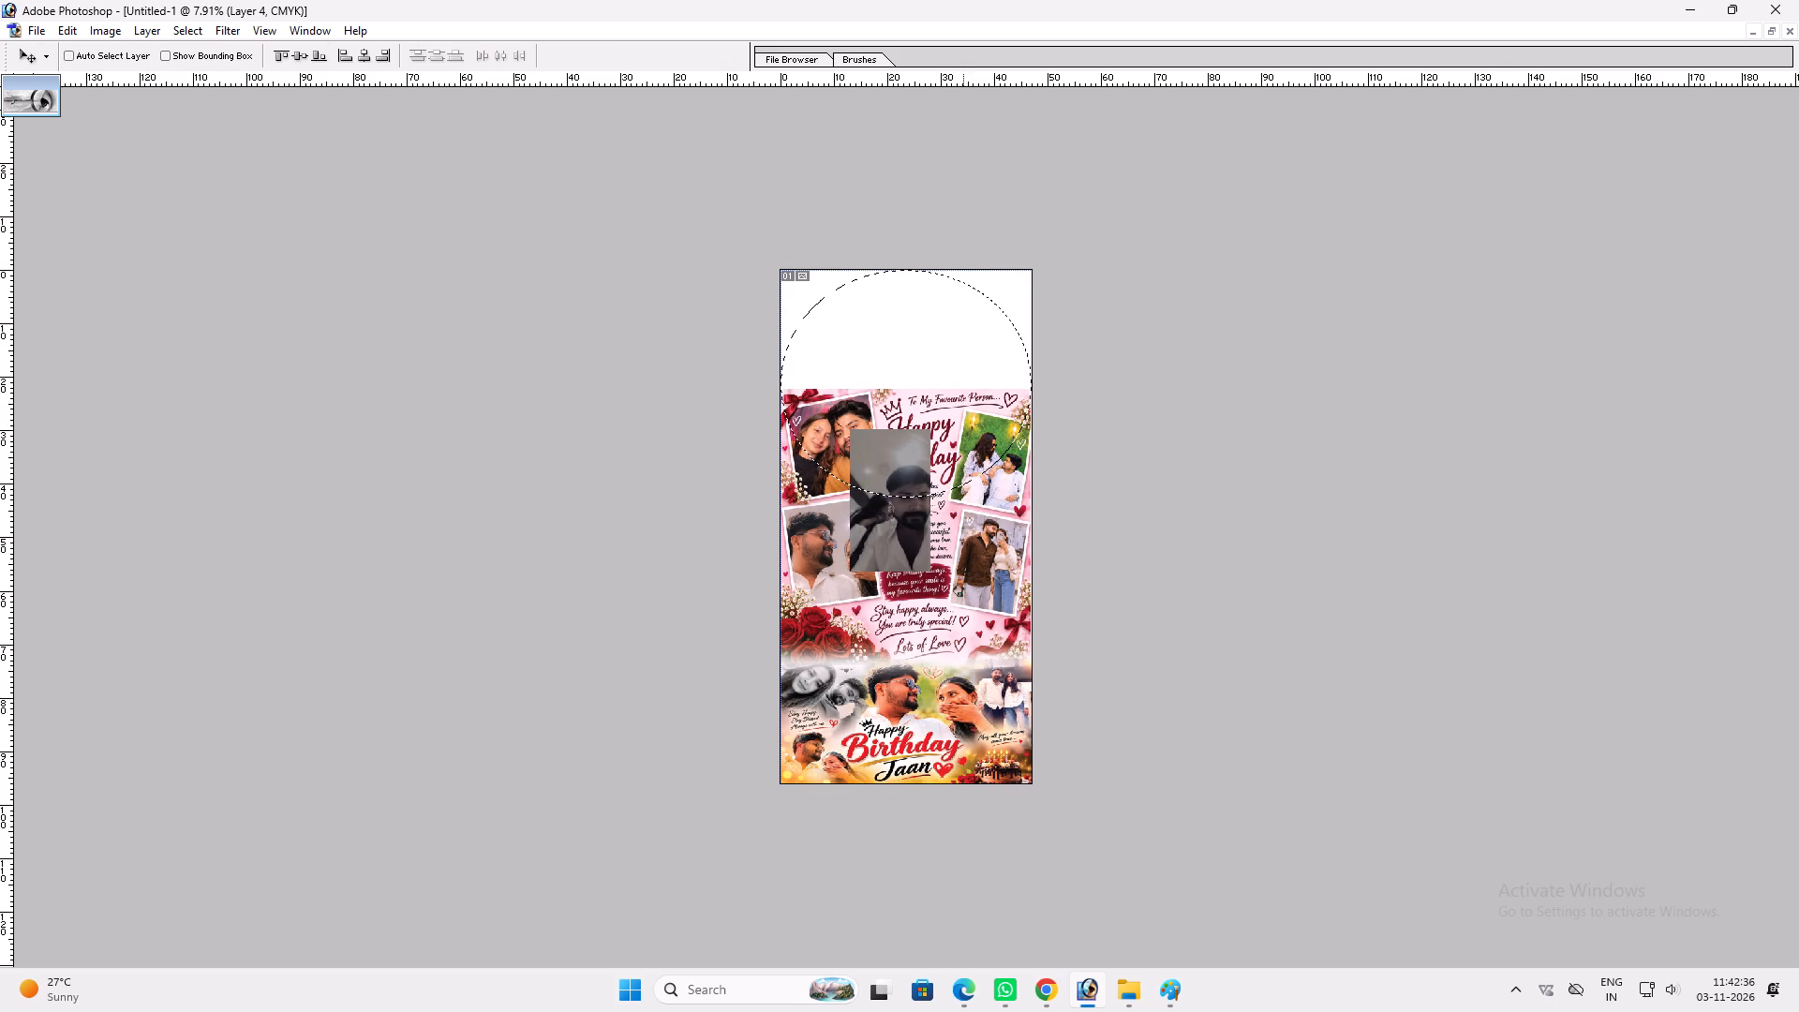
pyautogui.rightClick(953, 513)
pyautogui.rightClick(953, 515)
pyautogui.click(994, 539)
pyautogui.hotkey('ctrl', 'c')
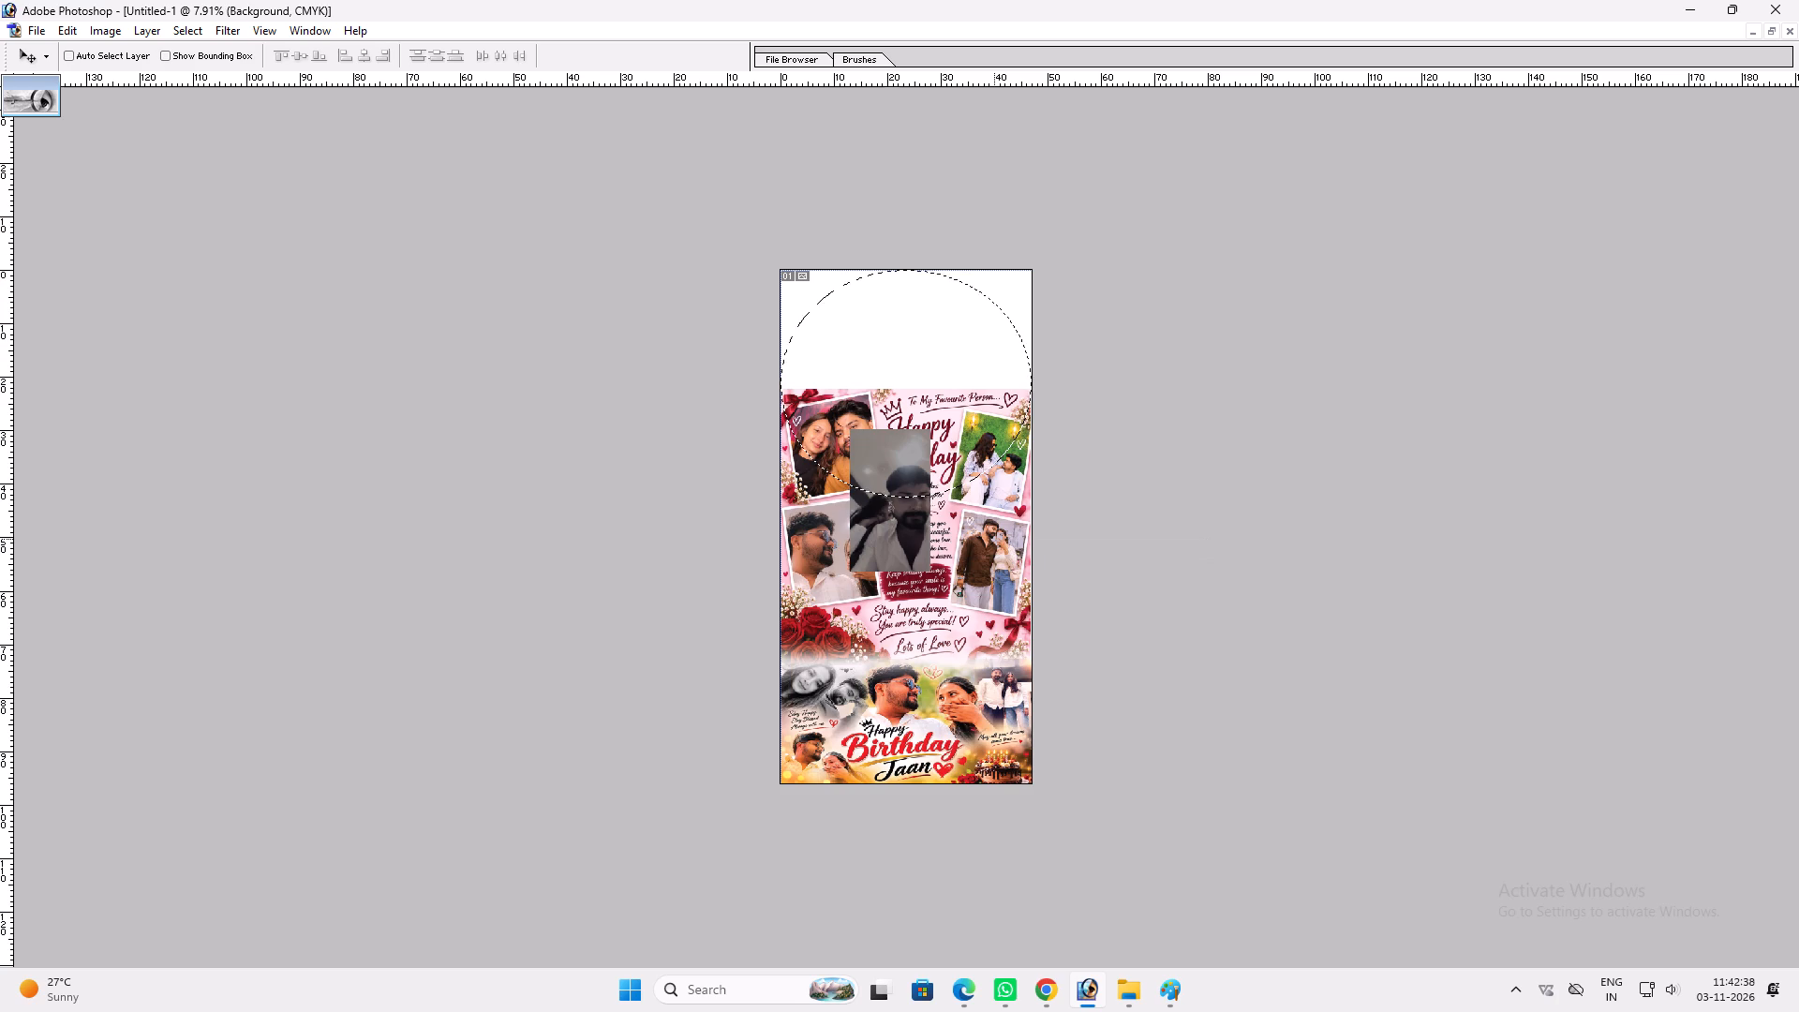
pyautogui.hotkey('ctrl', 'c')
pyautogui.hotkey('ctrl', 'v')
pyautogui.hotkey('ctrl', 'shift', '[')
pyautogui.hotkey('ctrl', ']')
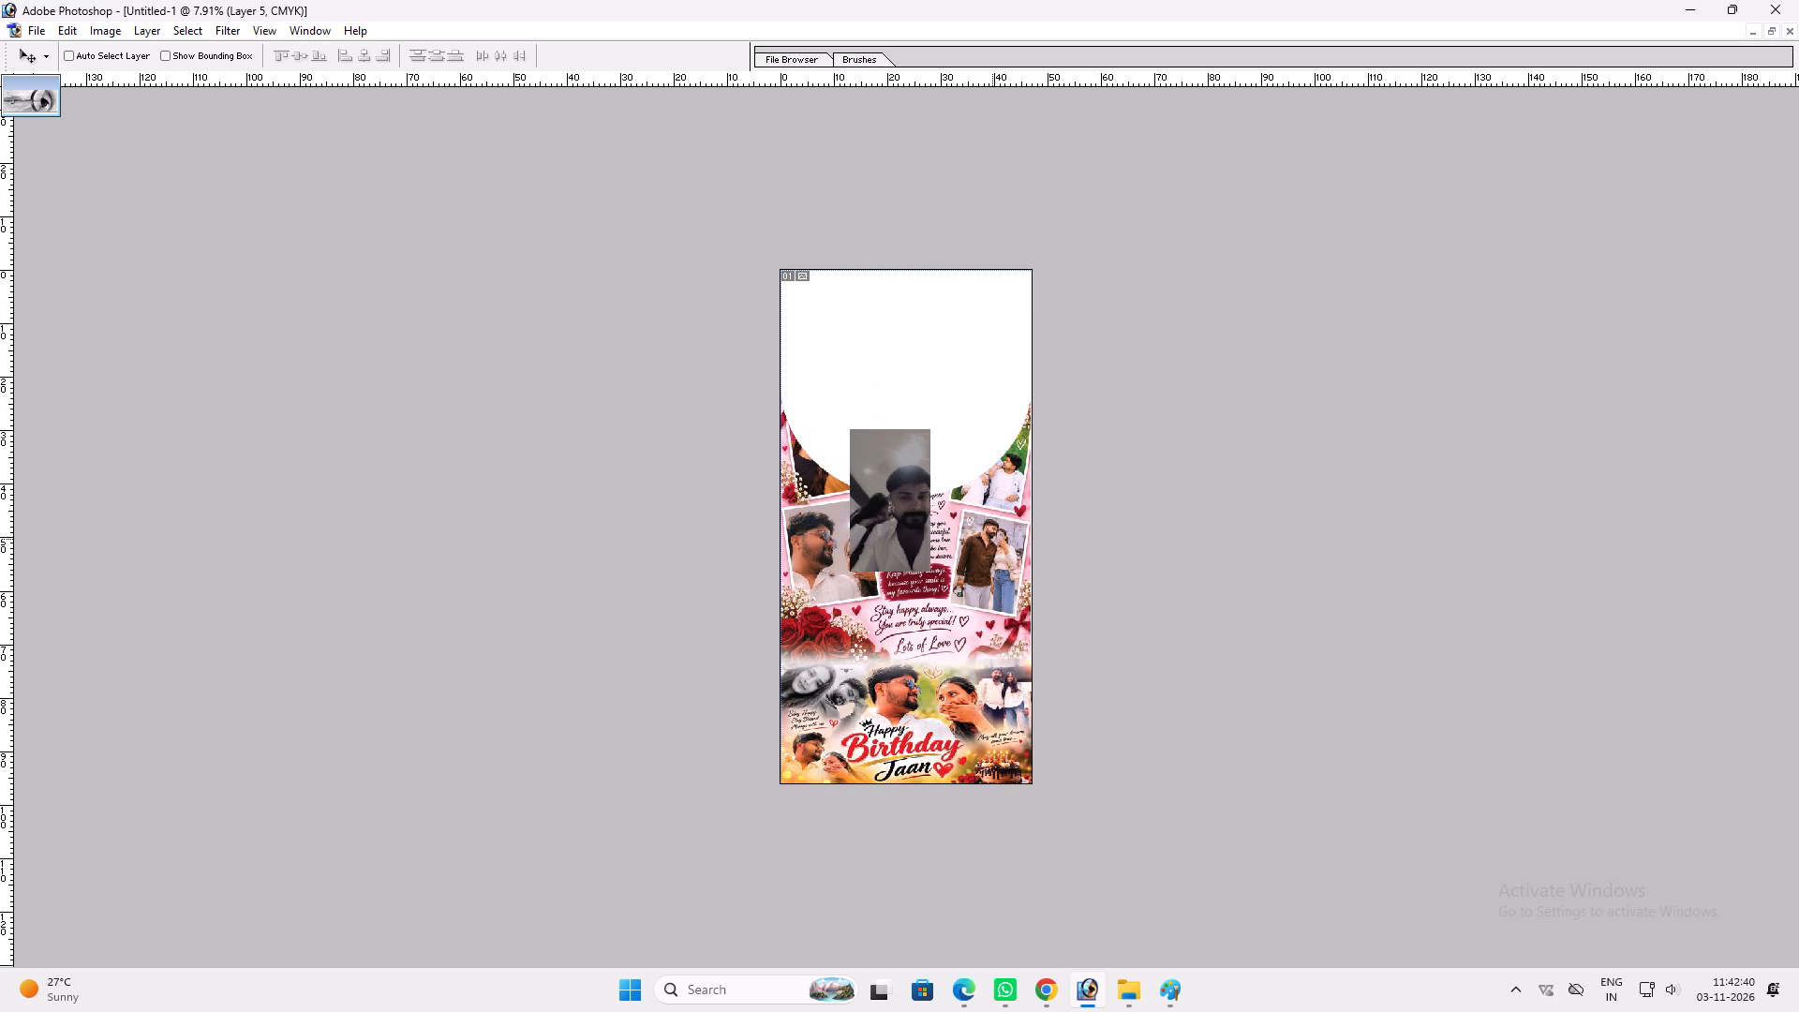
# Apply a red Color Overlay to the new ellipse layer.
pyautogui.hotkey('alt', 'l')
pyautogui.hotkey('alt', 'y')
pyautogui.press('n')
pyautogui.click(760, 453)
pyautogui.press('Return')
pyautogui.press('Return')
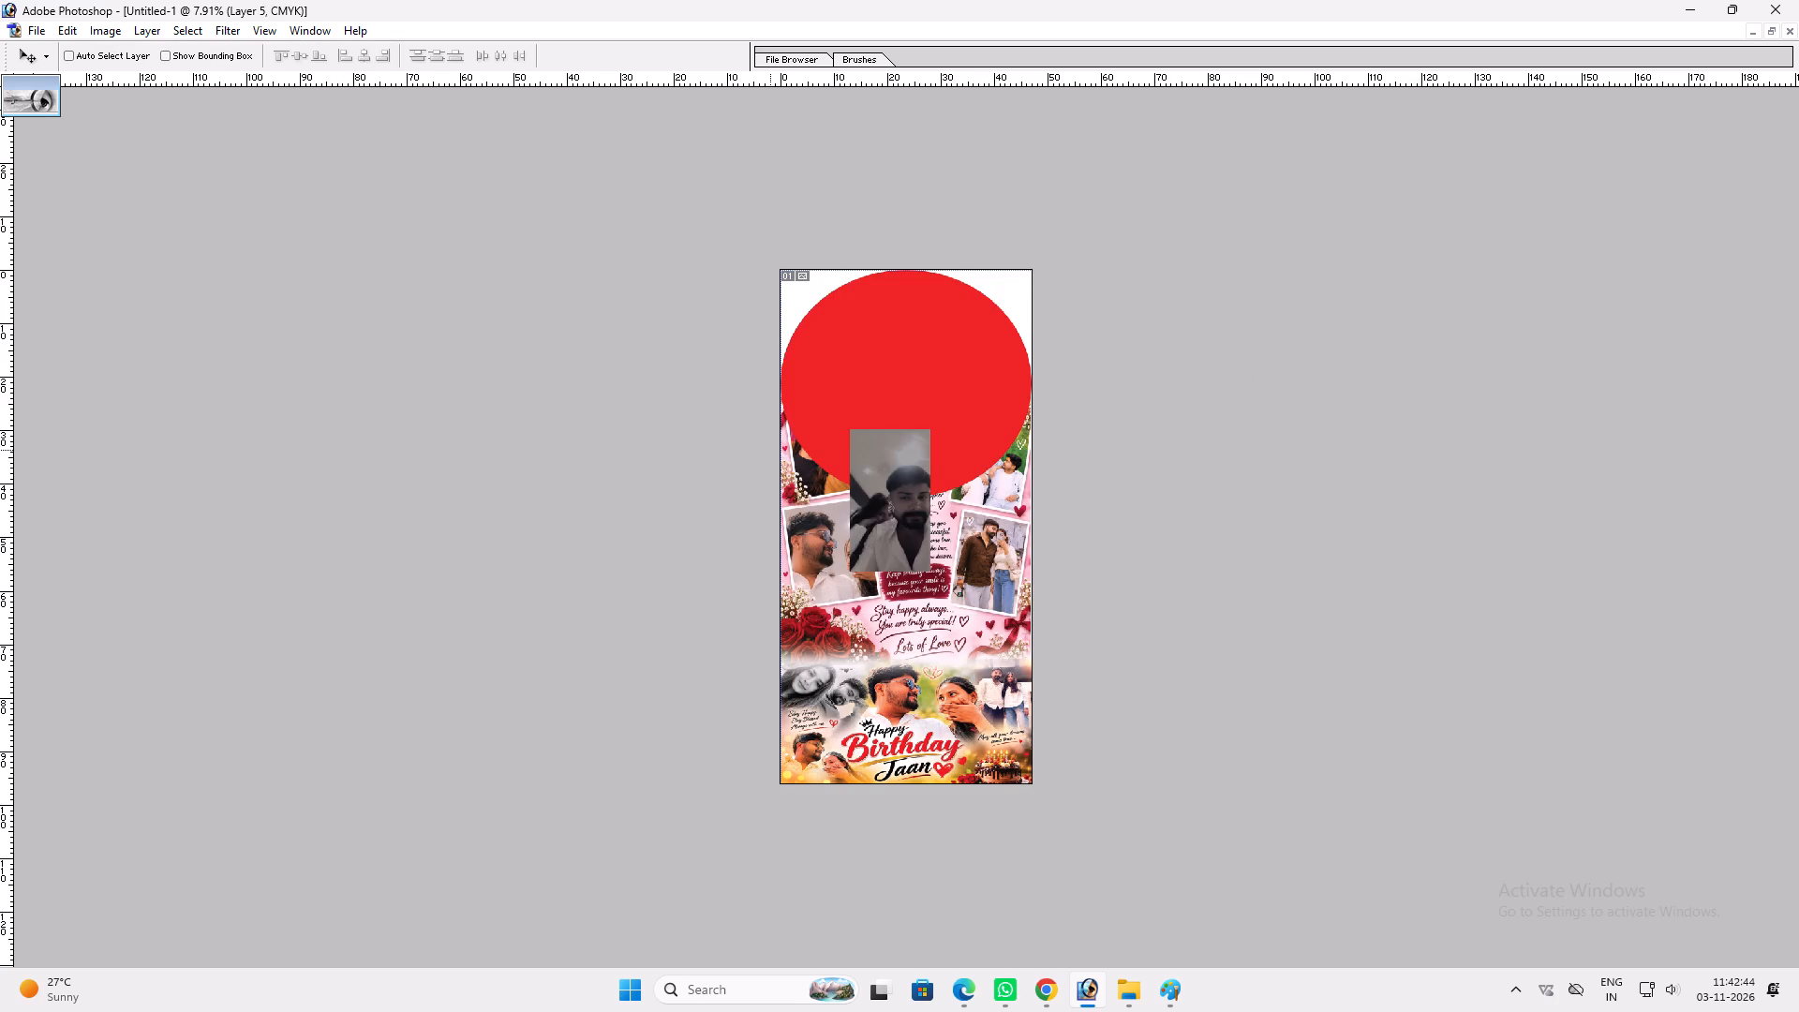
# Send the red ellipse layer behind the pink poster.
pyautogui.hotkey('ctrl', 'shift', '[')
pyautogui.hotkey('ctrl', ']')
pyautogui.hotkey('ctrl', '[')
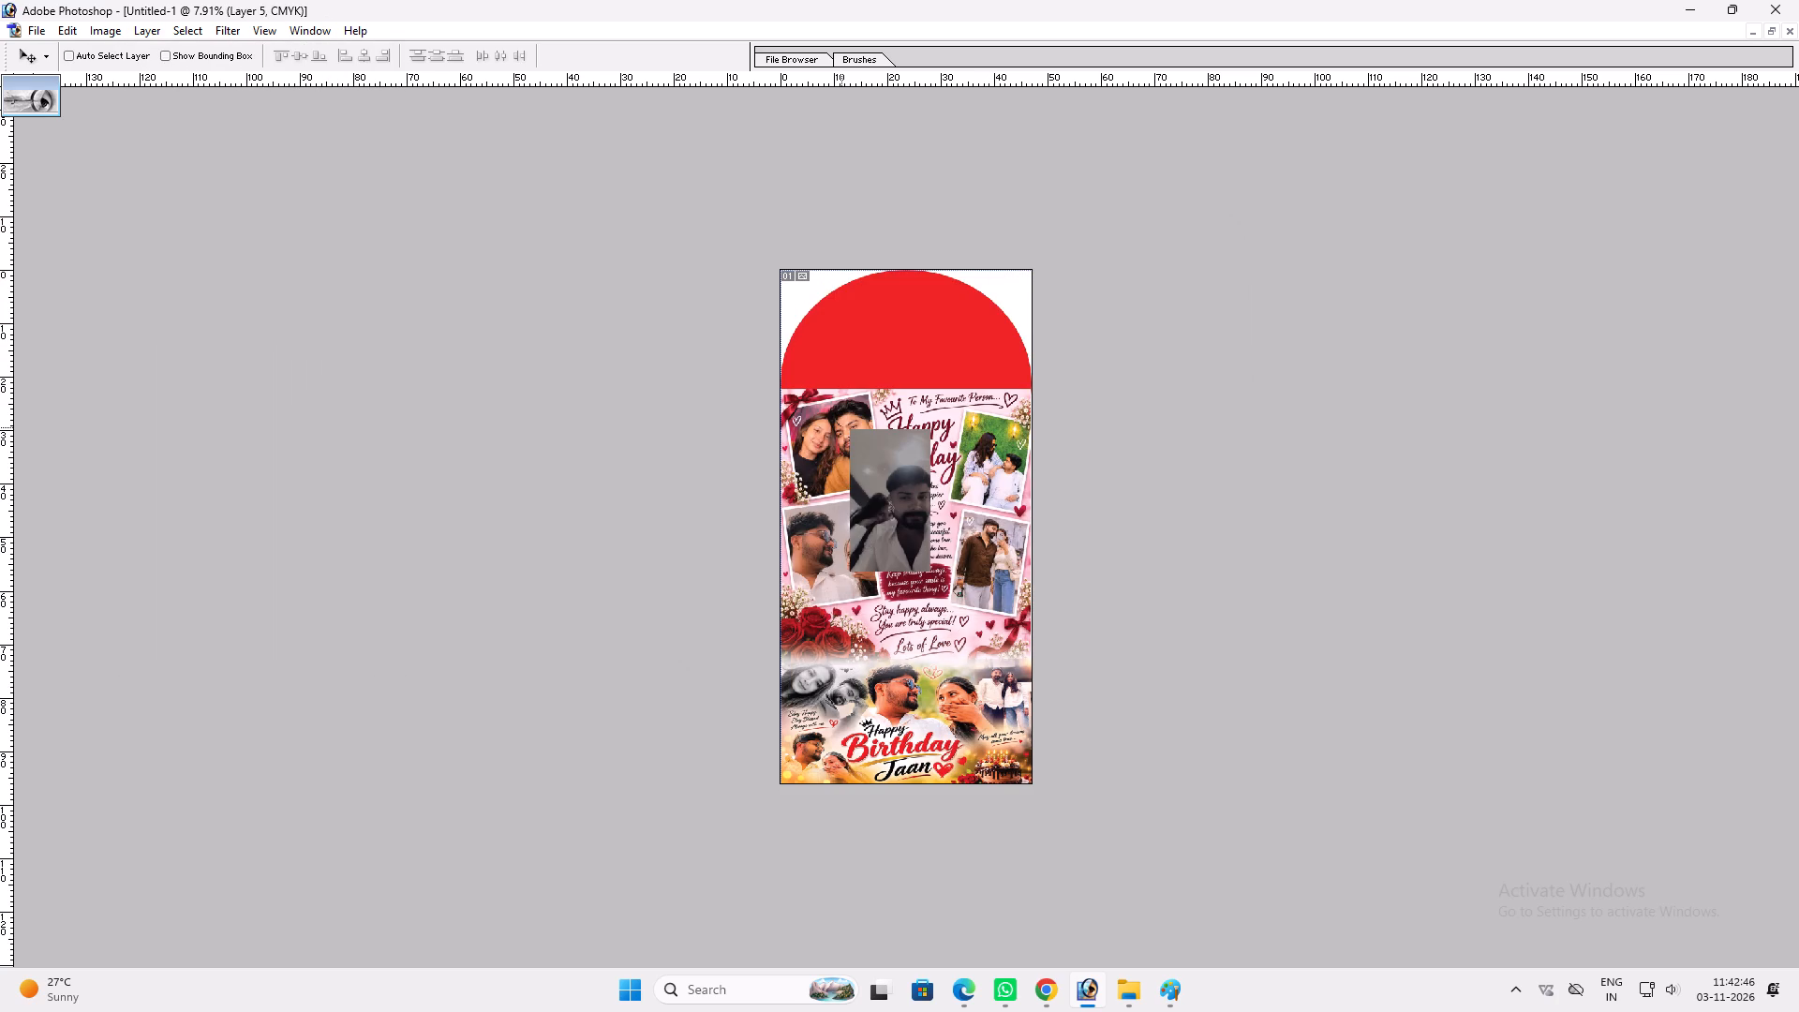
# Compress the linked pink poster and banner vertically by lowering their top edge, keeping the bottom edge on the canvas's bottom.
pyautogui.keyDown('ctrl'); pyautogui.click(936, 406); pyautogui.keyUp('ctrl')
pyautogui.moveTo(936, 406); pyautogui.dragTo(955, 416)
pyautogui.hotkey('ctrl', 'z')
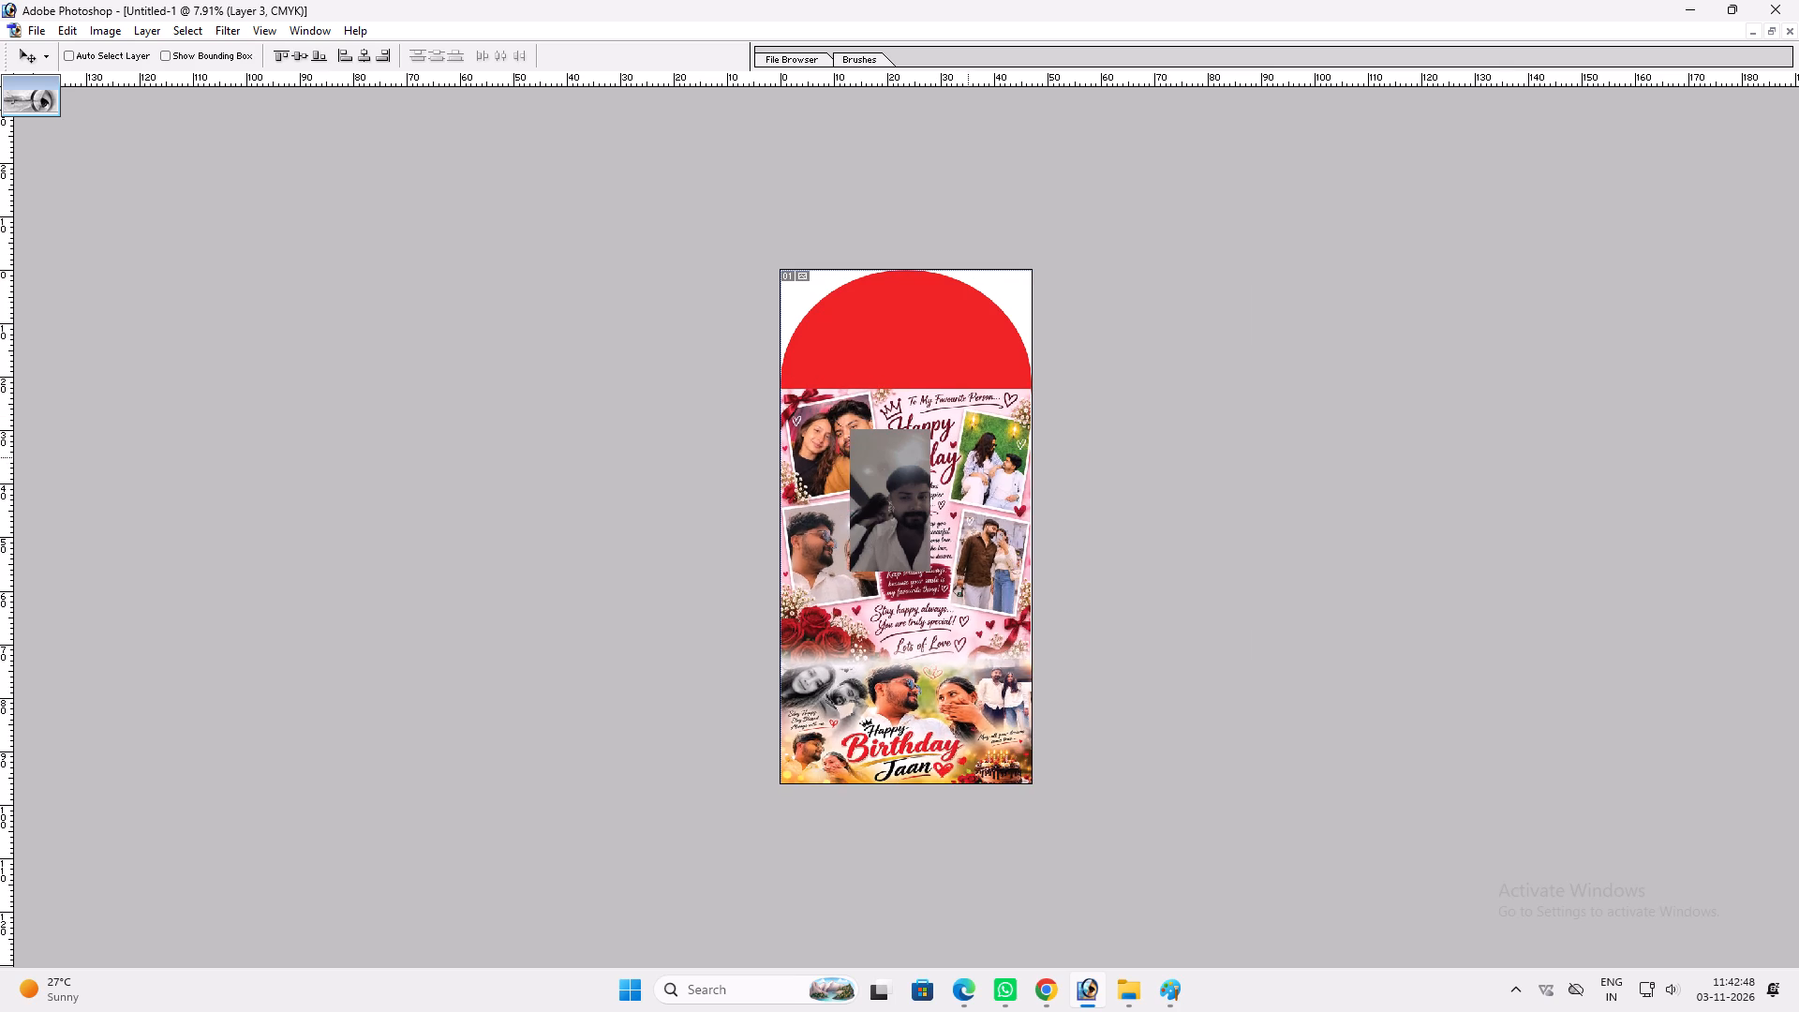
pyautogui.hotkey('ctrl', 't')
pyautogui.keyDown('shift'); pyautogui.moveTo(963, 394); pyautogui.dragTo(958, 427); pyautogui.keyUp('shift')
pyautogui.hotkey('shift', 'Return')
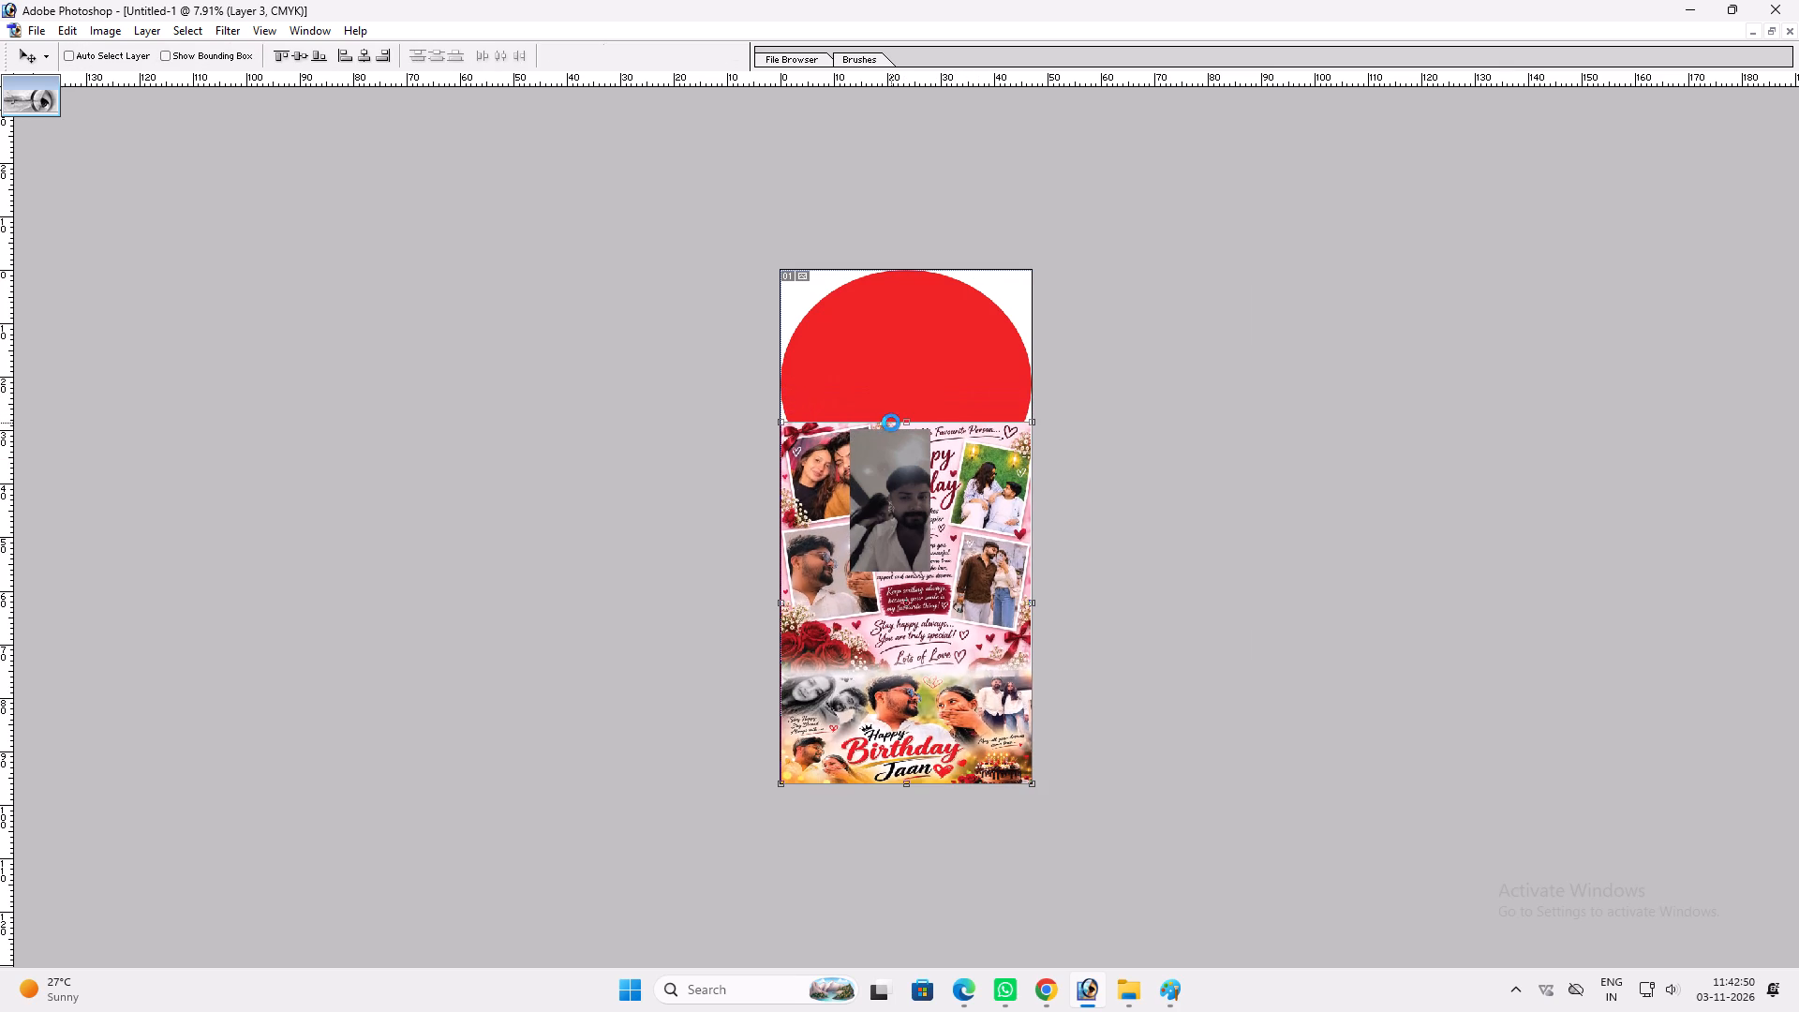
# Move the dark couple photo up over the red ellipse and enlarge it proportionally to nearly the canvas width.
pyautogui.press('v')
pyautogui.keyDown('ctrl'); pyautogui.click(887, 490); pyautogui.keyUp('ctrl')
pyautogui.moveTo(887, 491); pyautogui.dragTo(886, 373)
pyautogui.hotkey('ctrl', 'z')
pyautogui.keyDown('ctrl'); pyautogui.click(898, 466); pyautogui.keyUp('ctrl')
pyautogui.moveTo(893, 471); pyautogui.dragTo(896, 354)
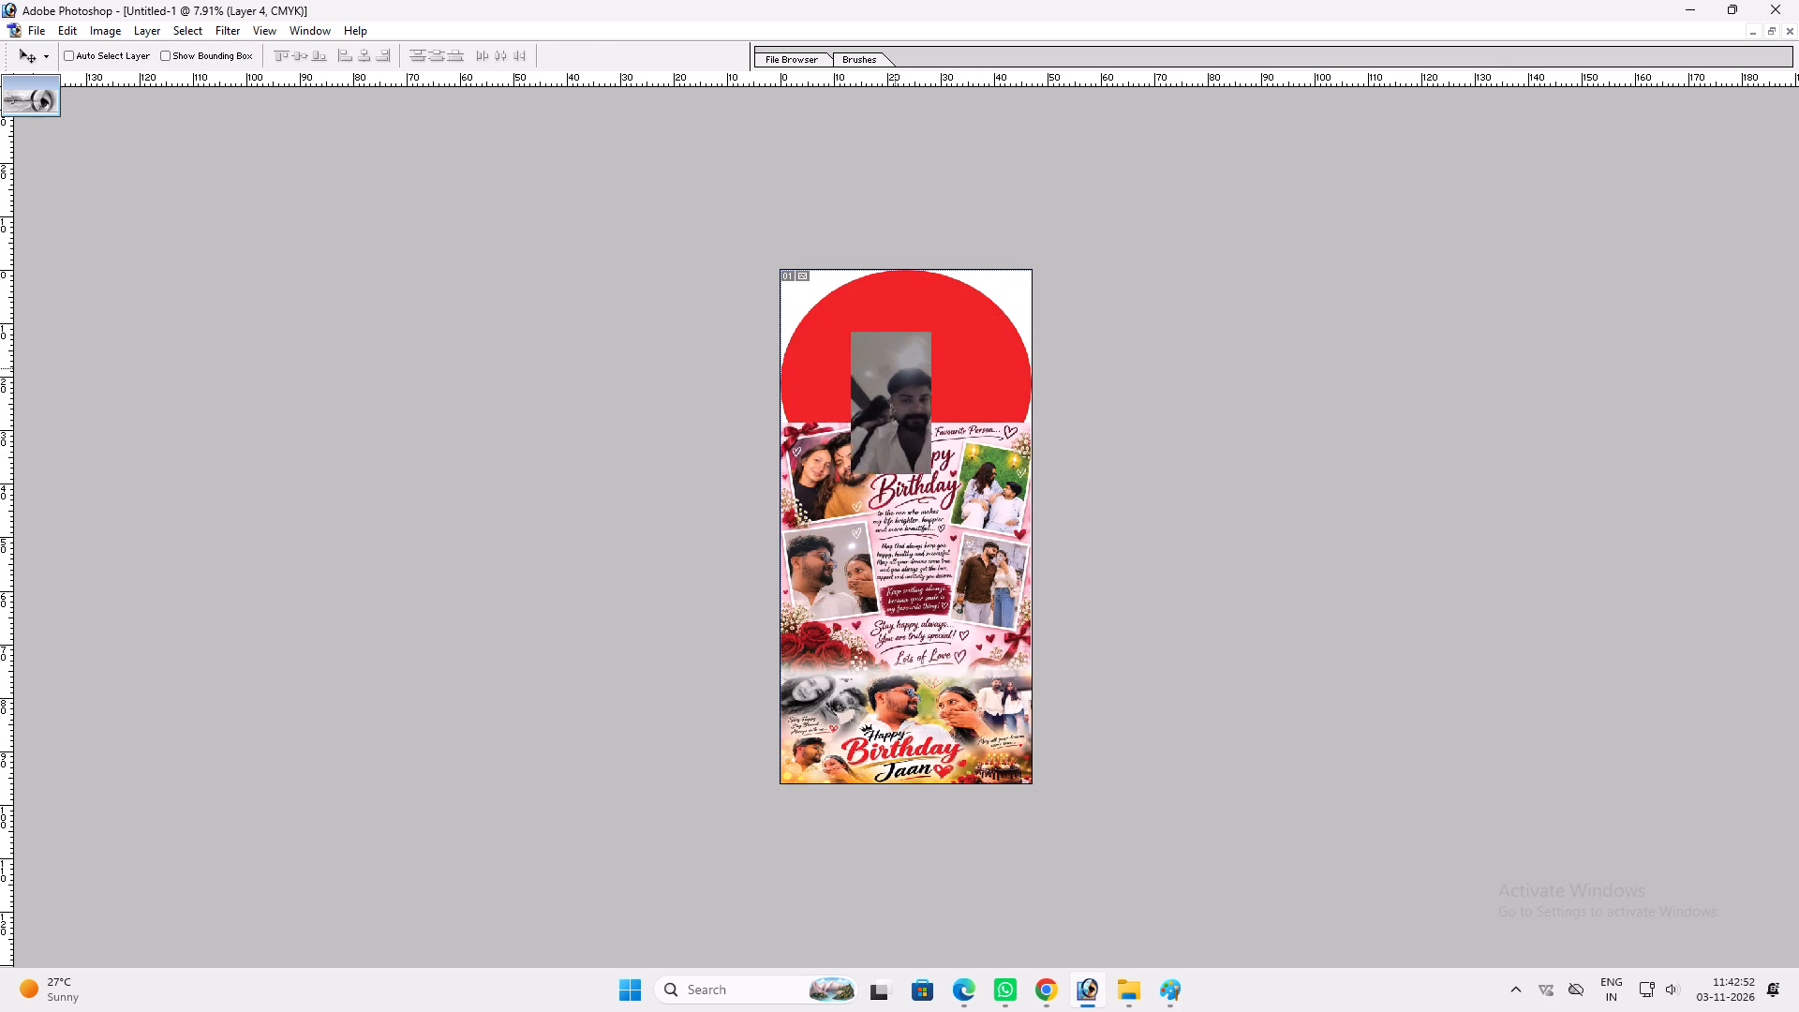
pyautogui.moveTo(896, 354); pyautogui.dragTo(899, 313)
pyautogui.hotkey('ctrl', 't')
pyautogui.keyDown('shift'); pyautogui.moveTo(934, 415); pyautogui.dragTo(981, 467); pyautogui.keyUp('shift')
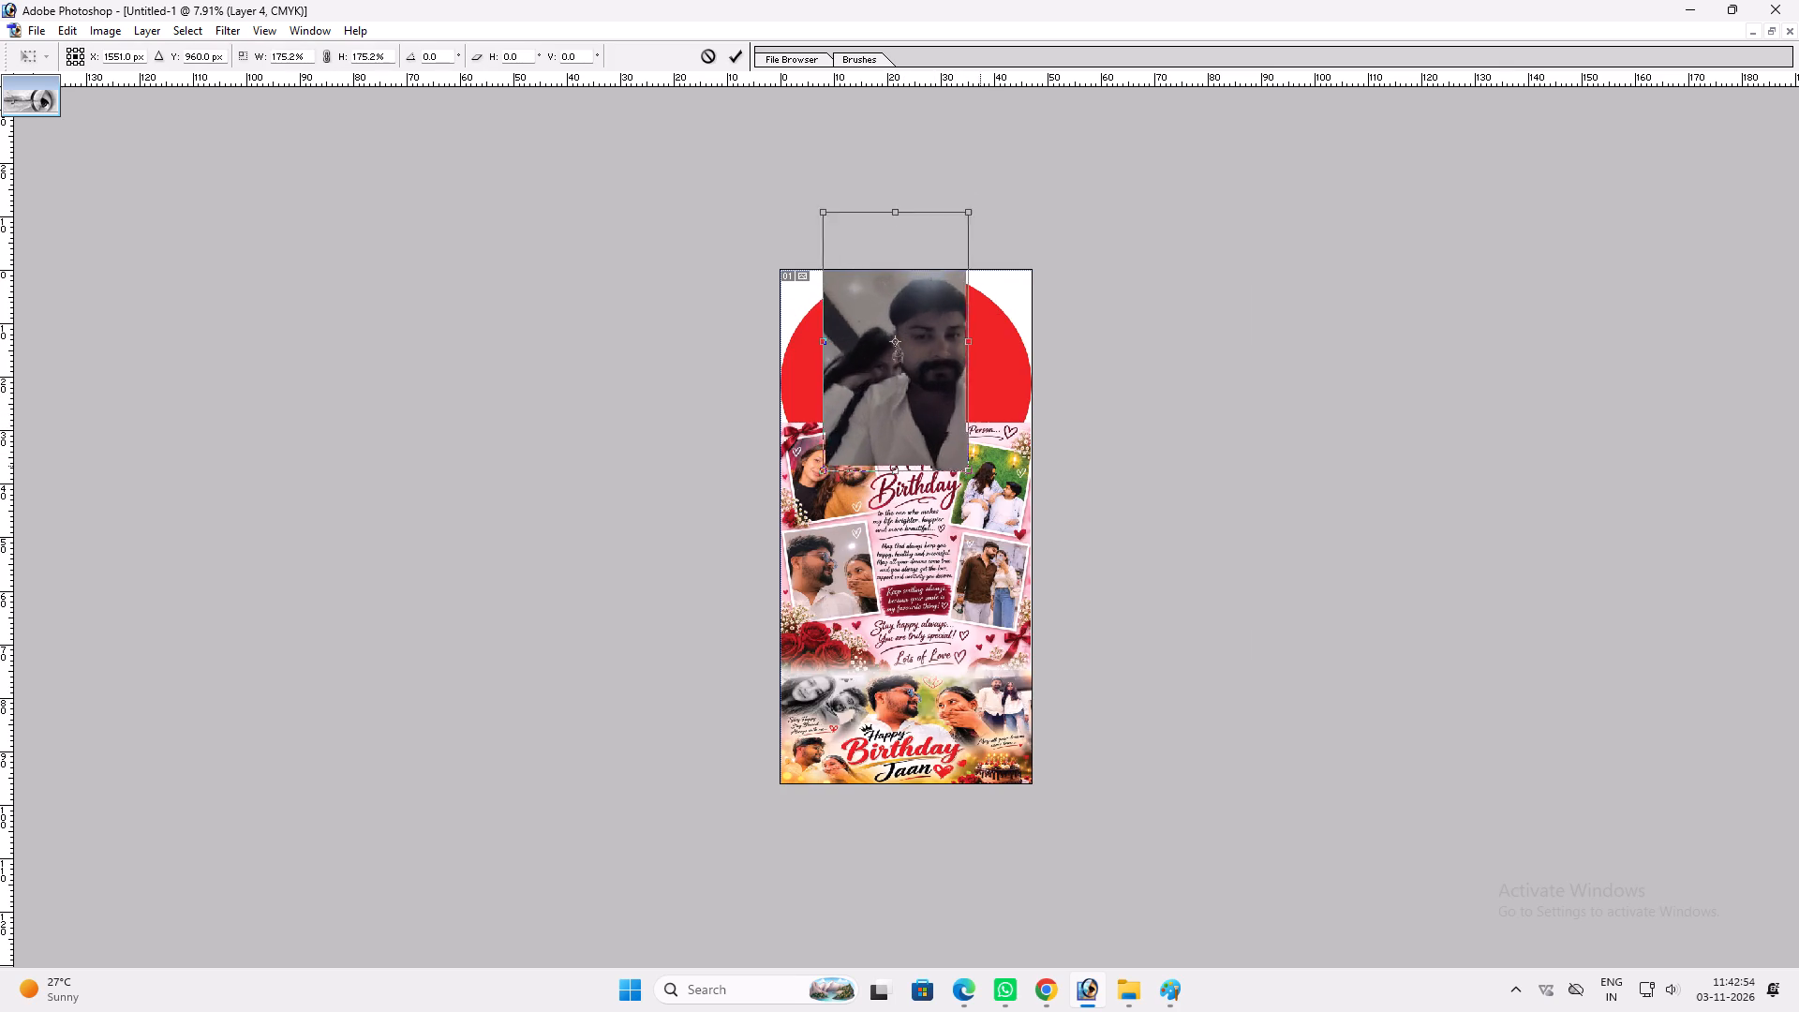
pyautogui.keyDown('shift'); pyautogui.moveTo(981, 467); pyautogui.dragTo(1053, 500); pyautogui.keyUp('shift')
pyautogui.hotkey('shift', 'Return')
# Set the couple photo's opacity to 50% and shift it to meet the canvas's left edge.
pyautogui.write('v5v')
pyautogui.moveTo(979, 463); pyautogui.dragTo(980, 474)
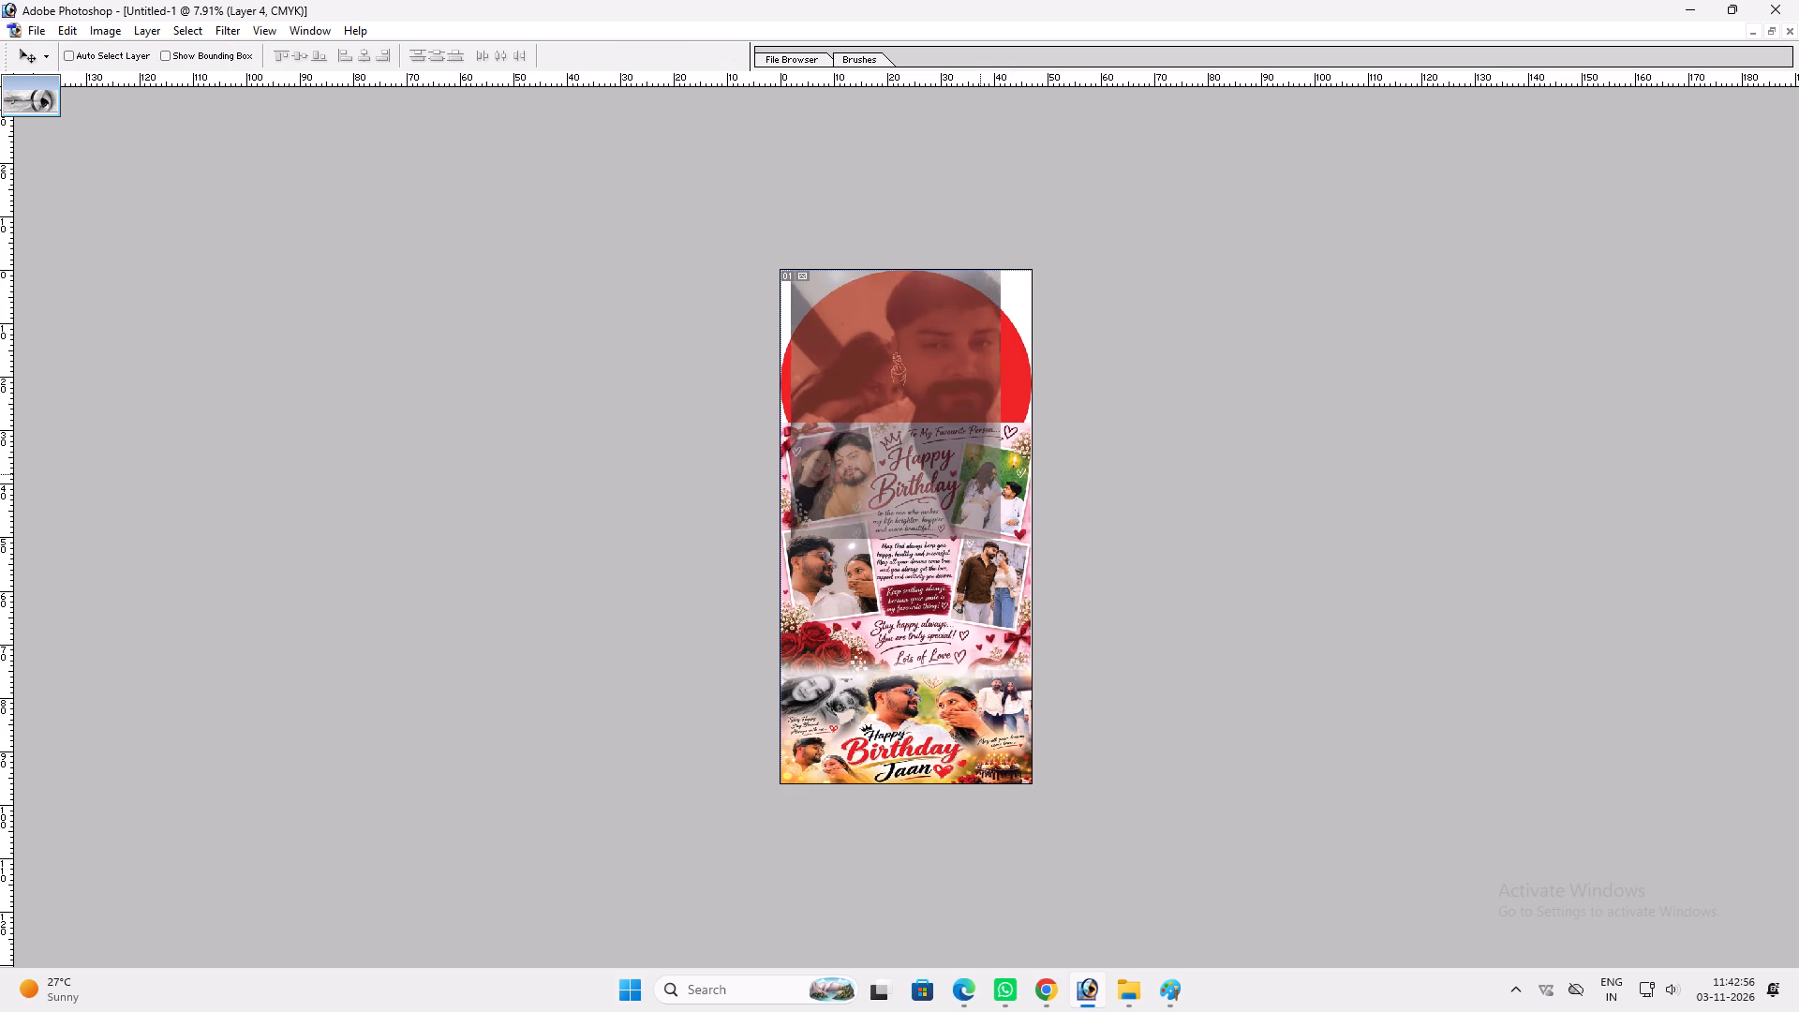
pyautogui.moveTo(980, 474); pyautogui.dragTo(971, 479)
# Stretch the couple photo horizontally until it reaches the canvas's right edge.
pyautogui.hotkey('ctrl', 't')
pyautogui.keyDown('shift'); pyautogui.moveTo(995, 353); pyautogui.dragTo(1007, 352); pyautogui.keyUp('shift')
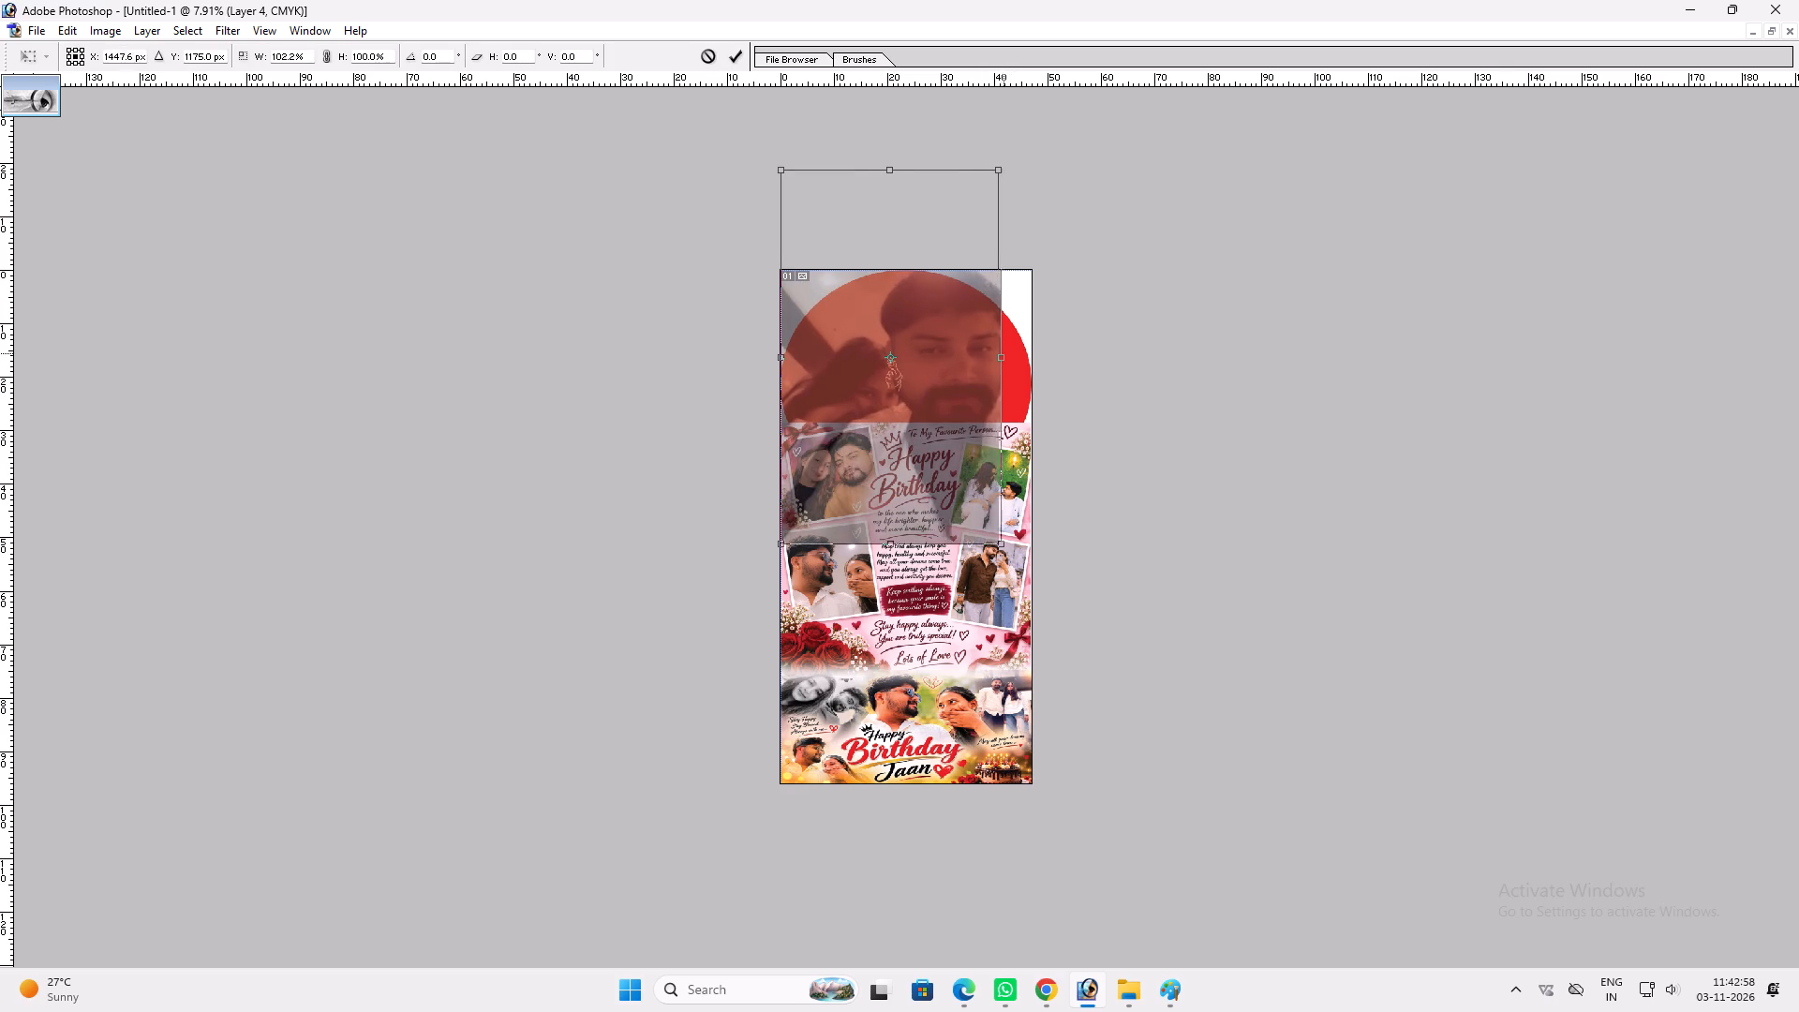
pyautogui.keyDown('shift'); pyautogui.moveTo(1007, 352); pyautogui.dragTo(1032, 356); pyautogui.keyUp('shift')
pyautogui.press('Return')
pyautogui.press('v')
pyautogui.click(988, 354)
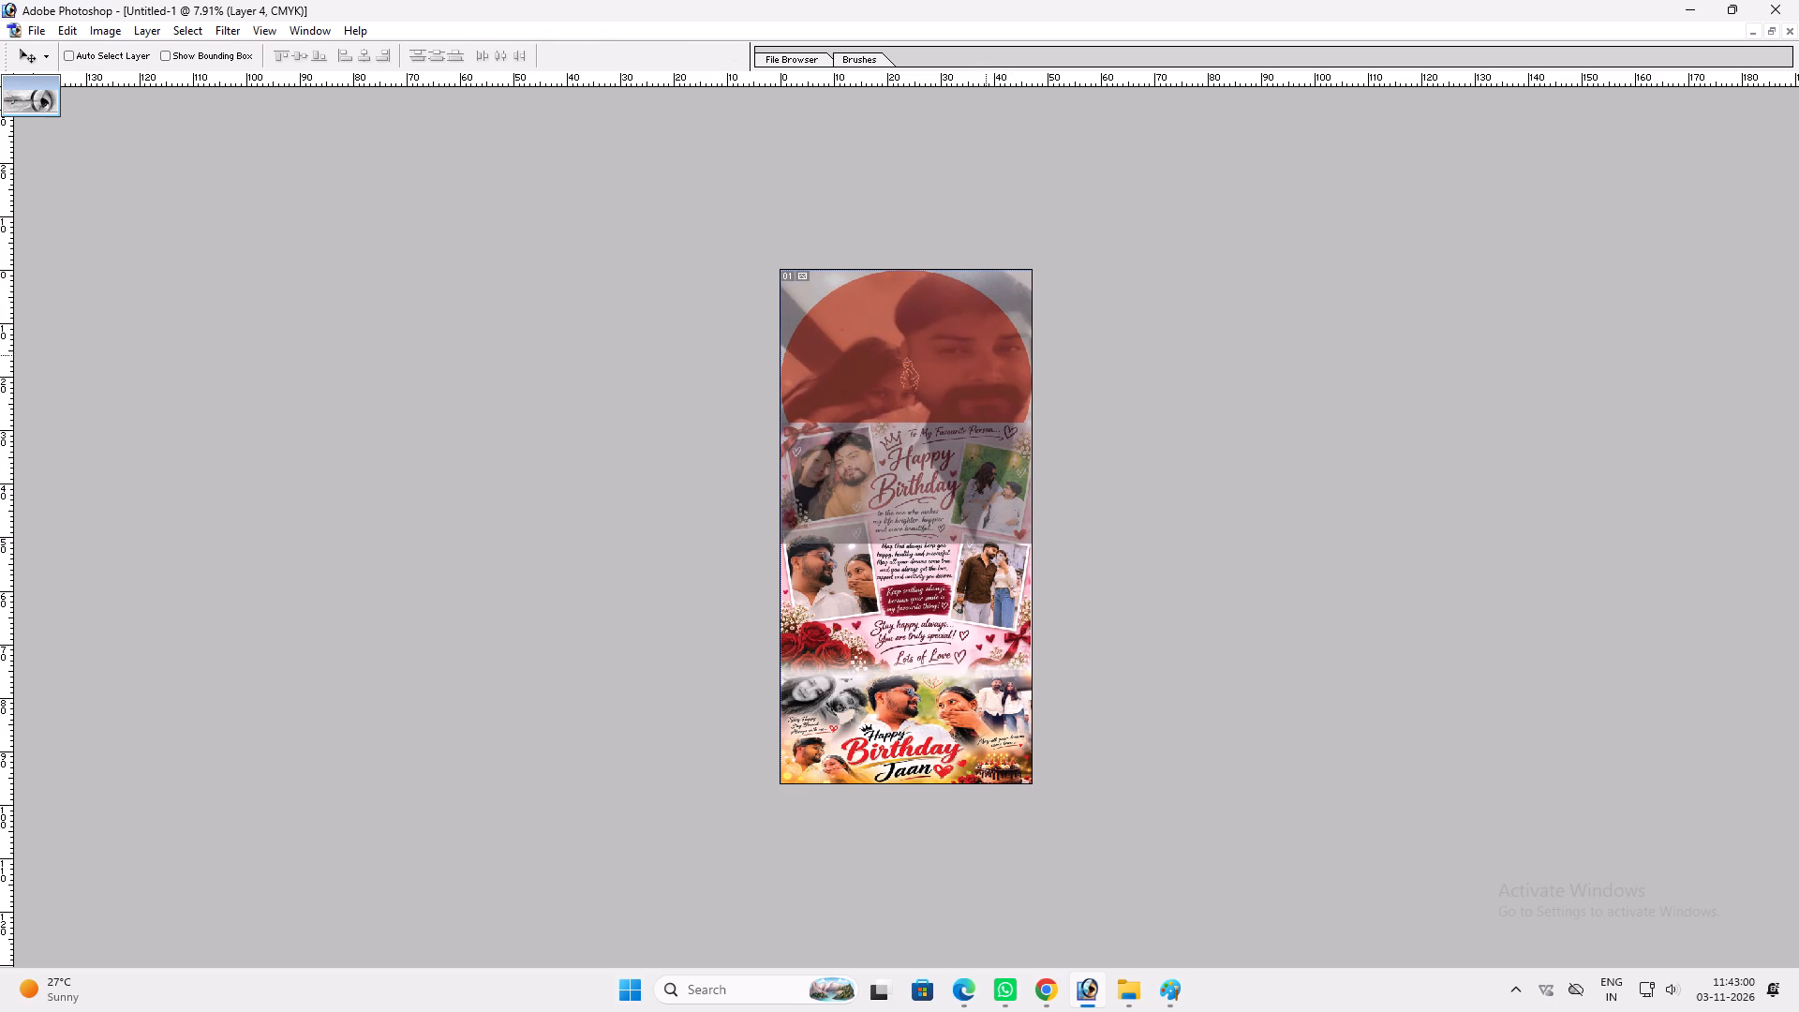
# Magic Wand the area outside the lower part of the red ellipse on its layer, and delete that area from the couple photo.
pyautogui.rightClick(964, 359)
pyautogui.click(1016, 391)
pyautogui.press('w')
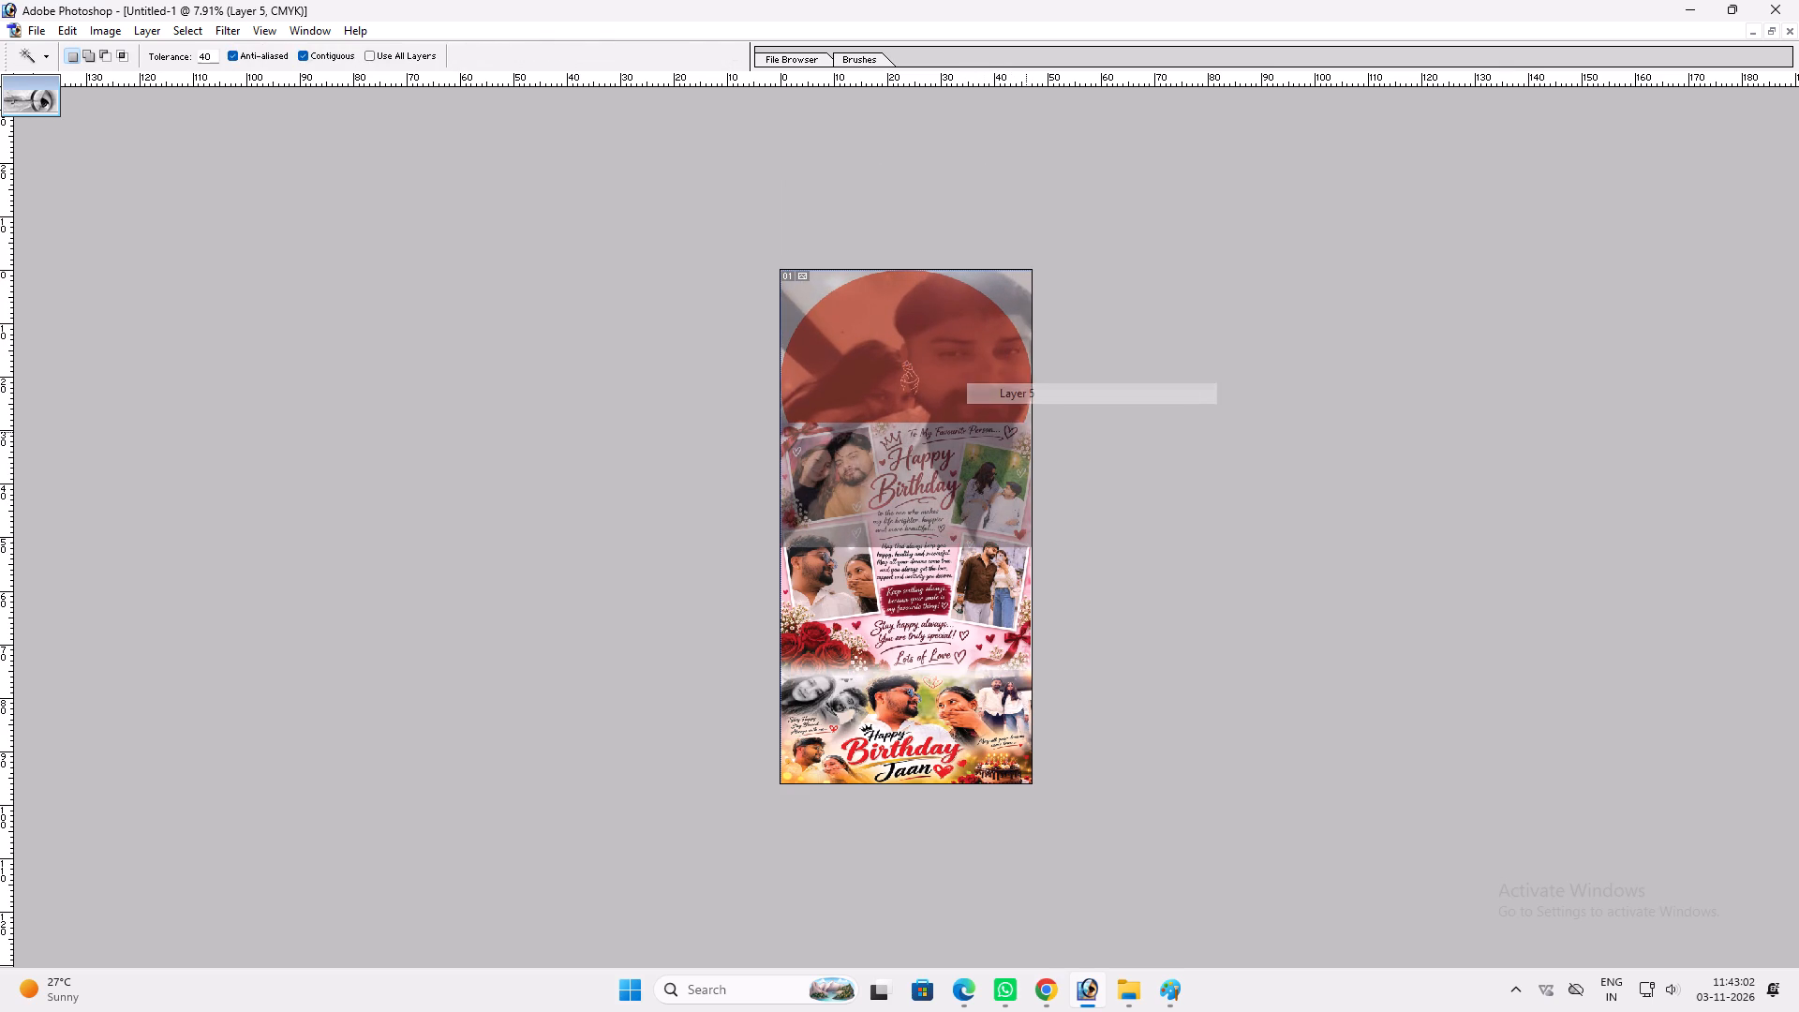
pyautogui.click(1026, 437)
pyautogui.press('v')
pyautogui.rightClick(977, 378)
pyautogui.click(995, 387)
pyautogui.press('Delete')
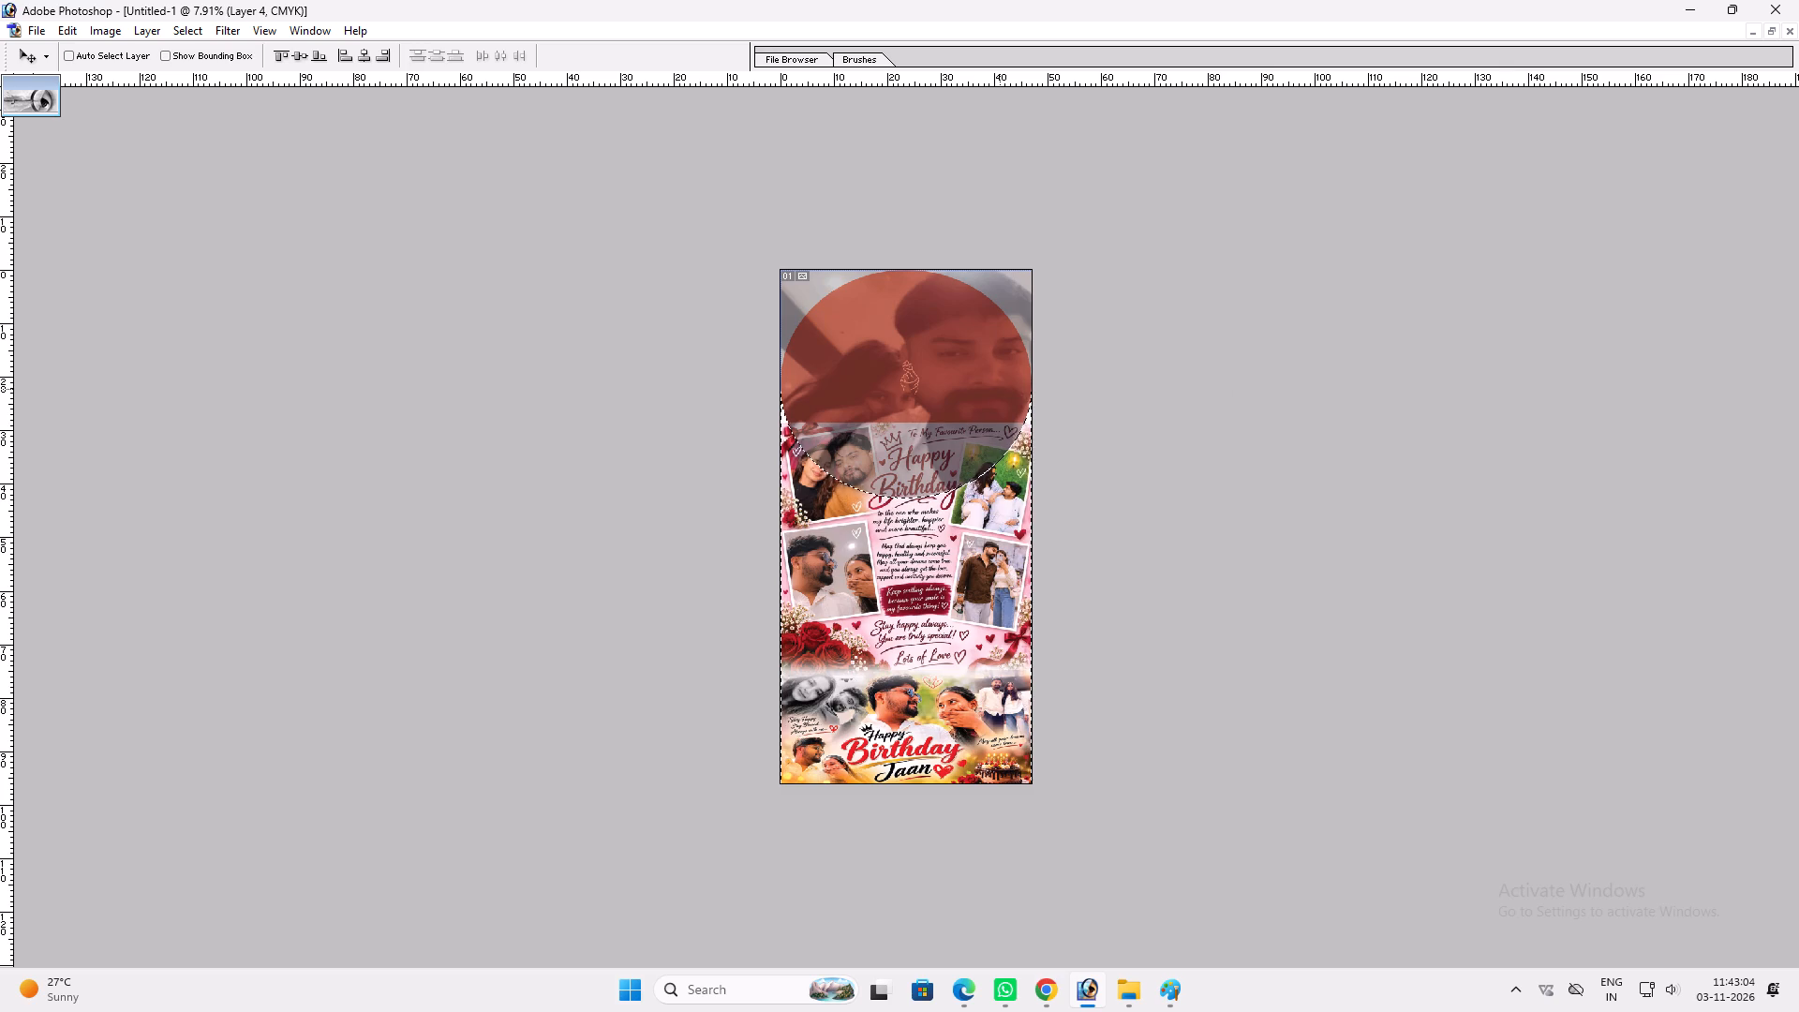
pyautogui.hotkey('ctrl', 'd')
# Restore the couple photo to 100% opacity and arrange it directly above the red ellipse, behind the pink poster.
pyautogui.write('0v')
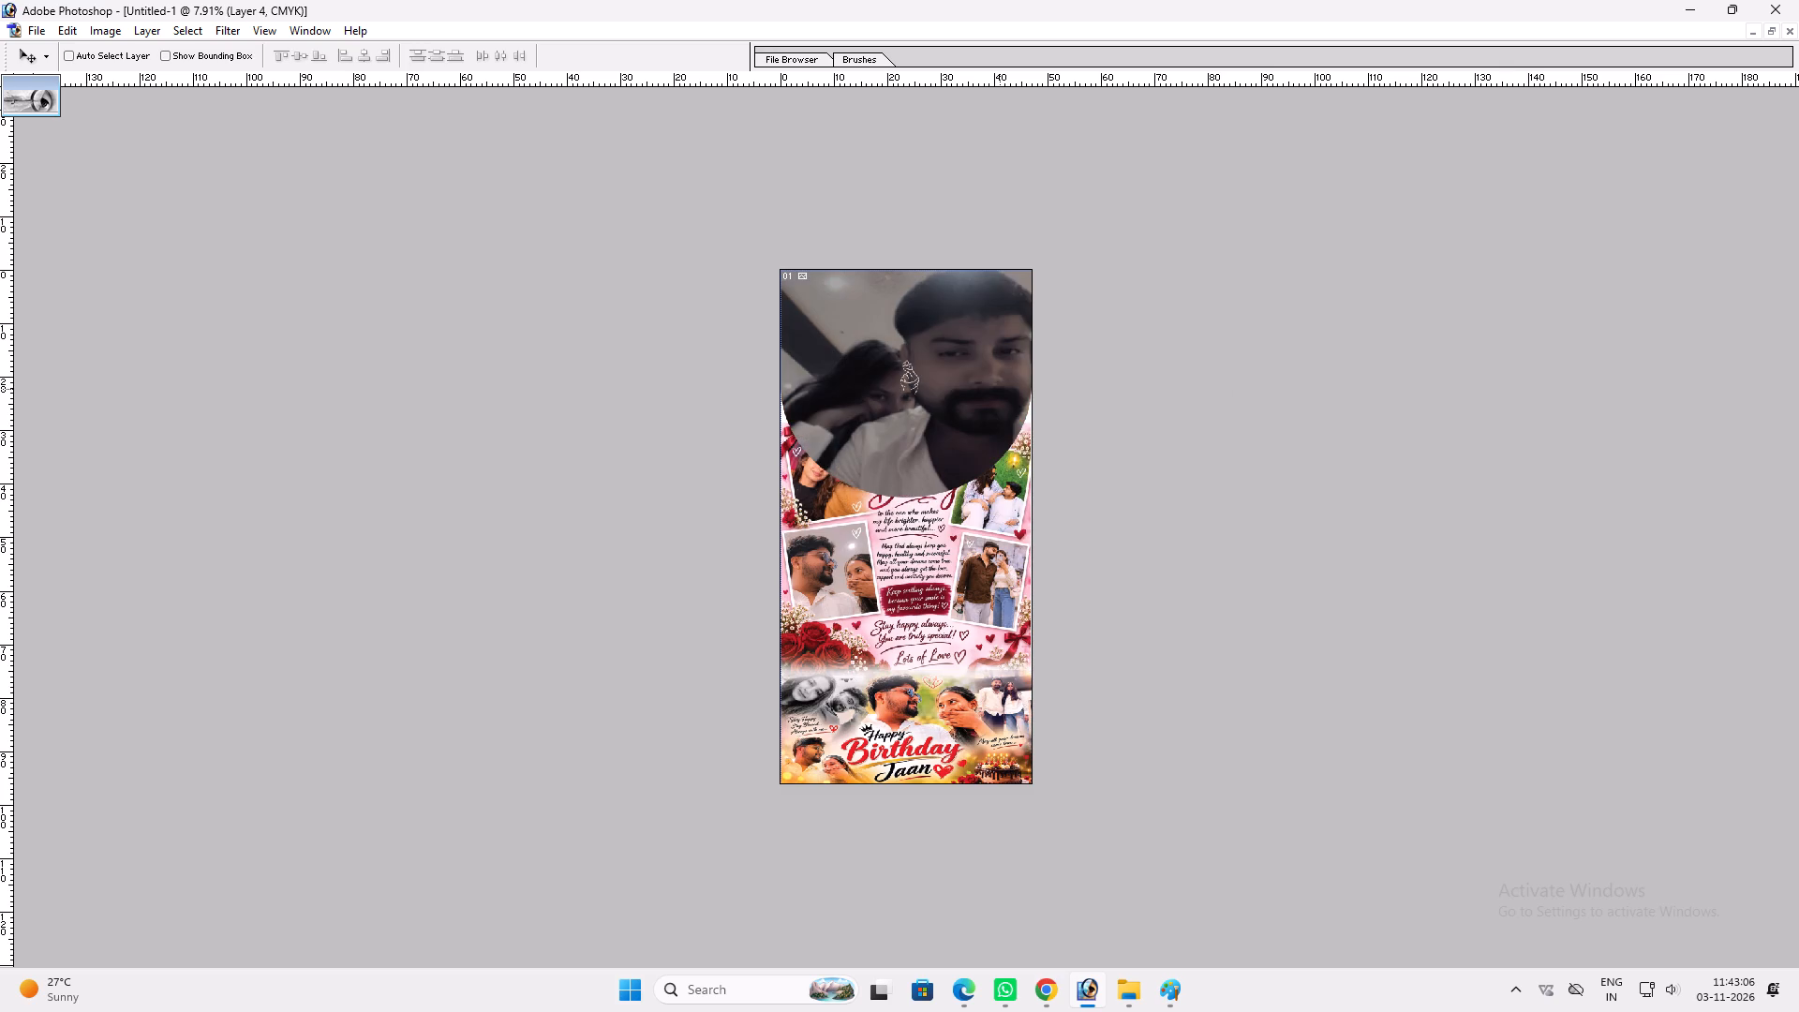
pyautogui.hotkey('ctrl', 'shift', '[')
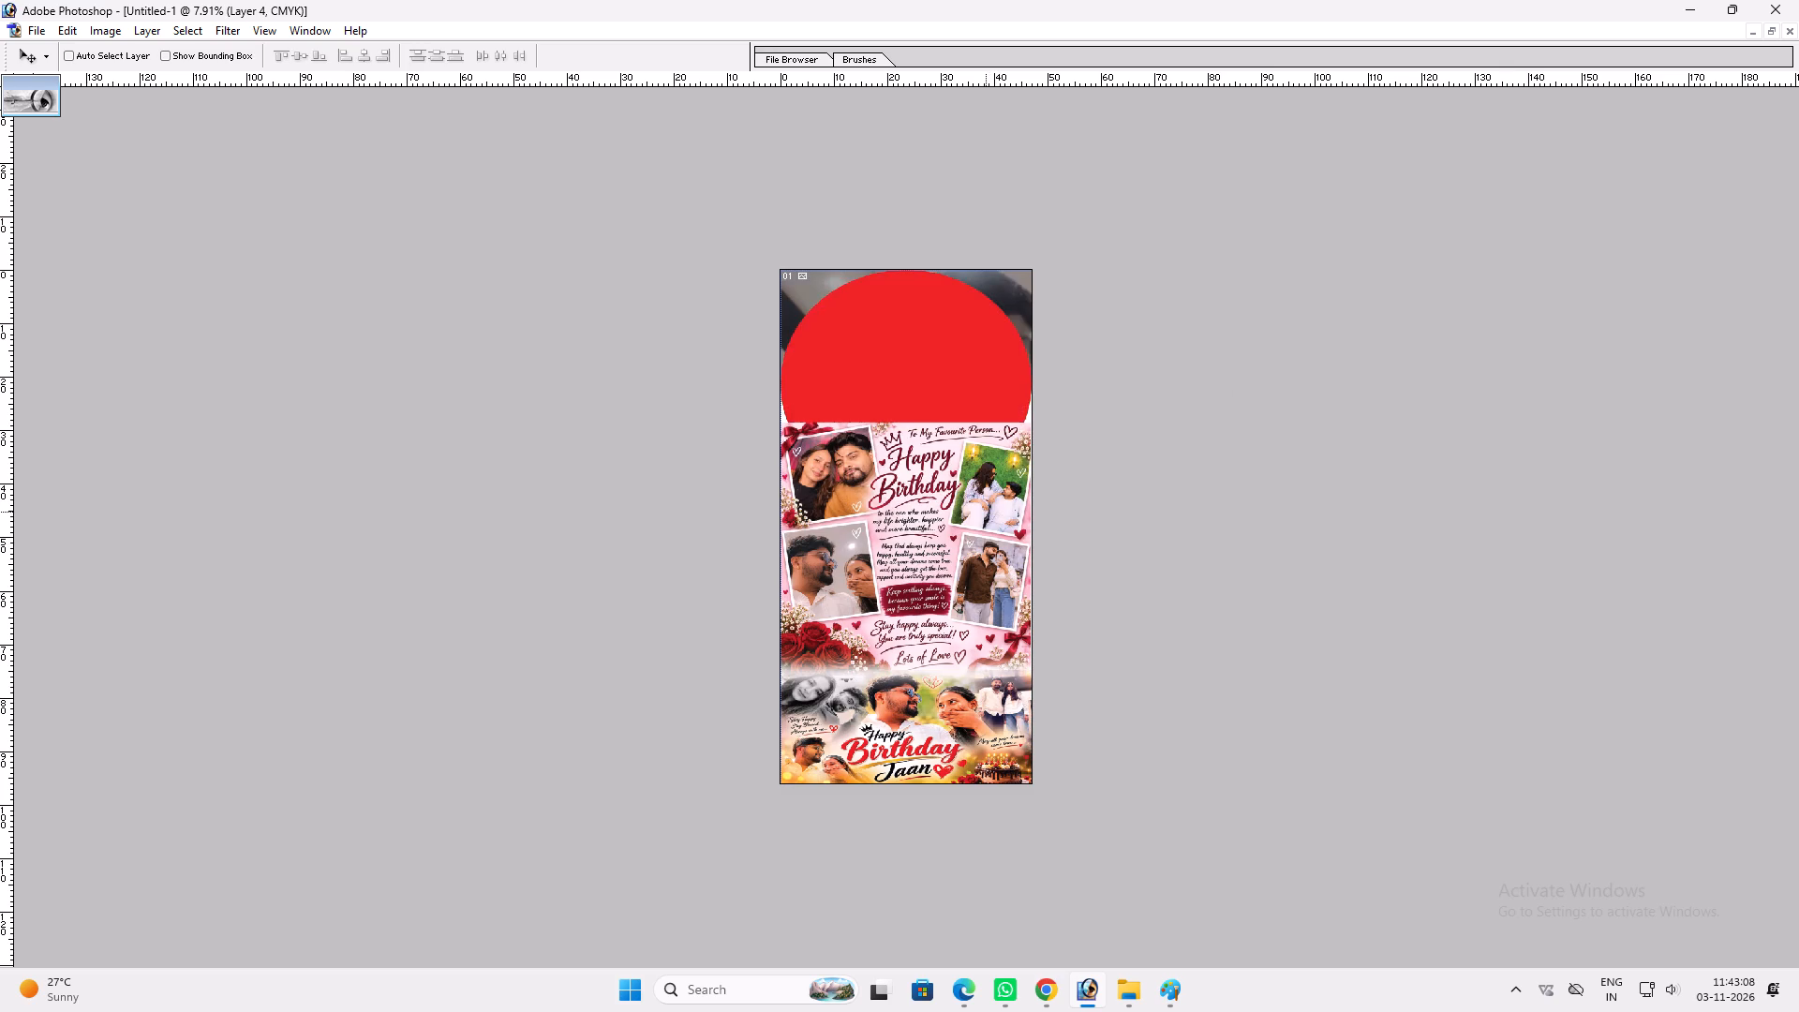
pyautogui.hotkey('ctrl', ']')
pyautogui.press('v')
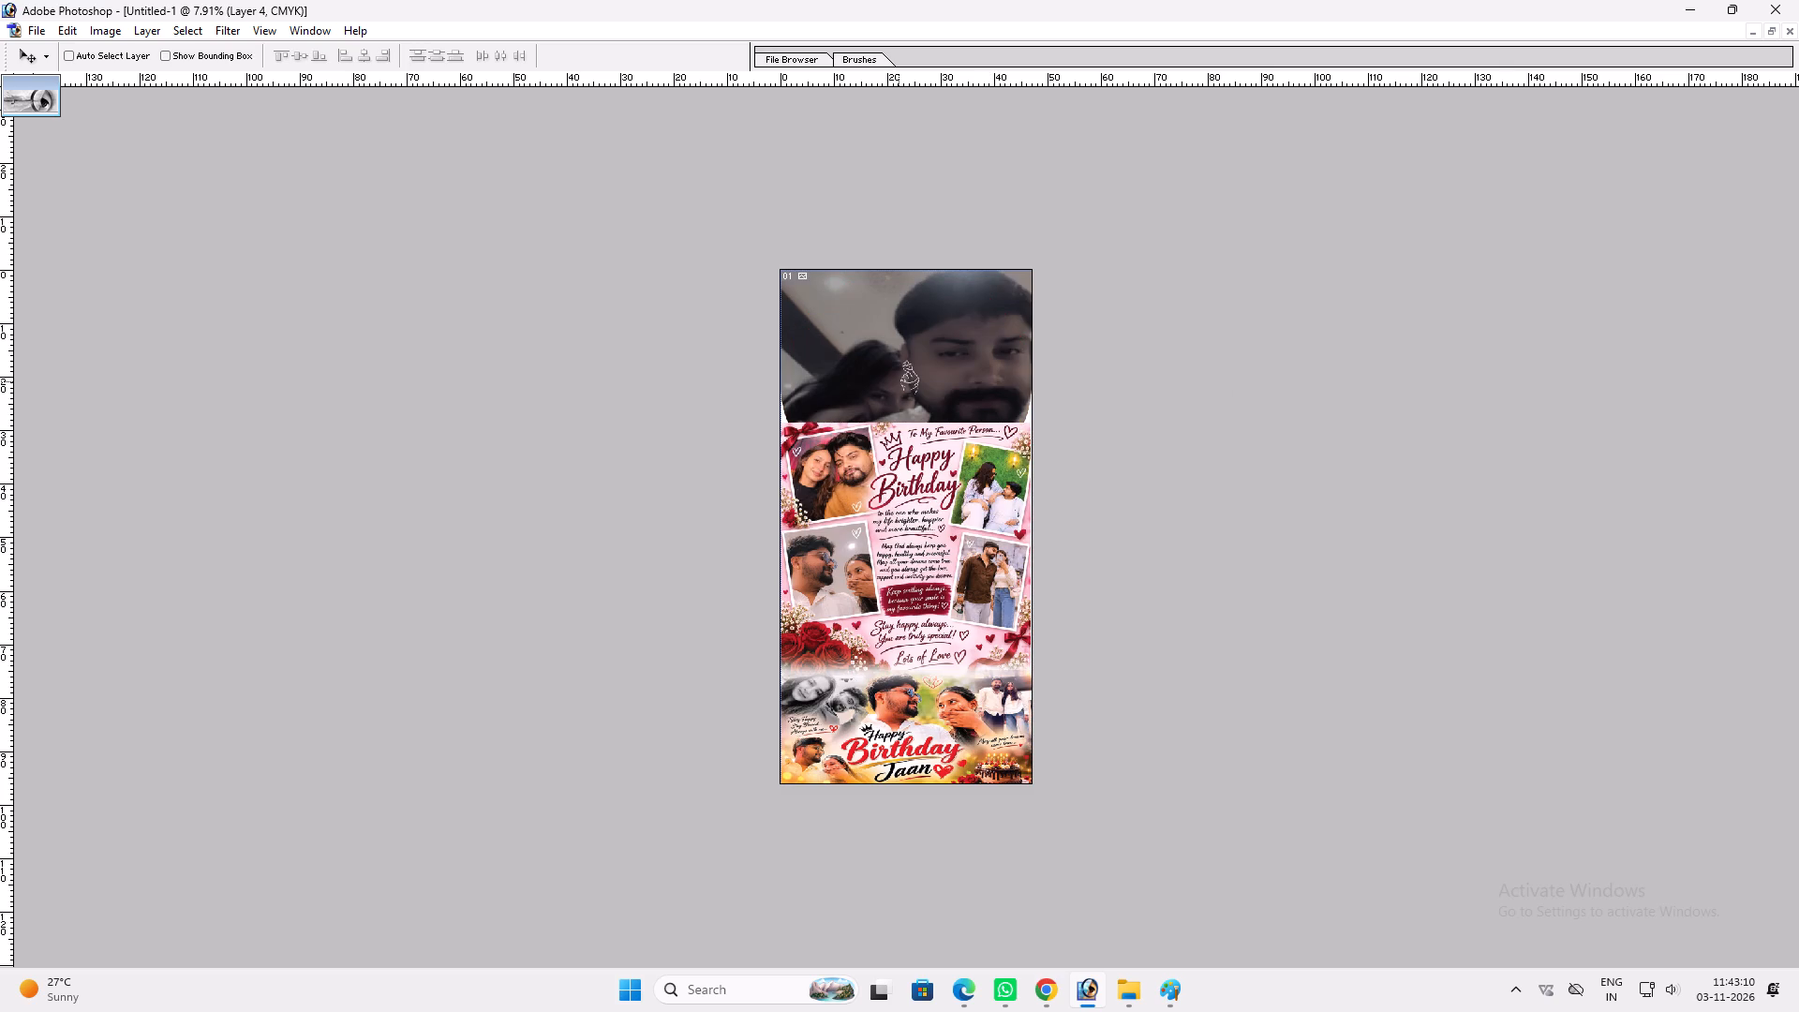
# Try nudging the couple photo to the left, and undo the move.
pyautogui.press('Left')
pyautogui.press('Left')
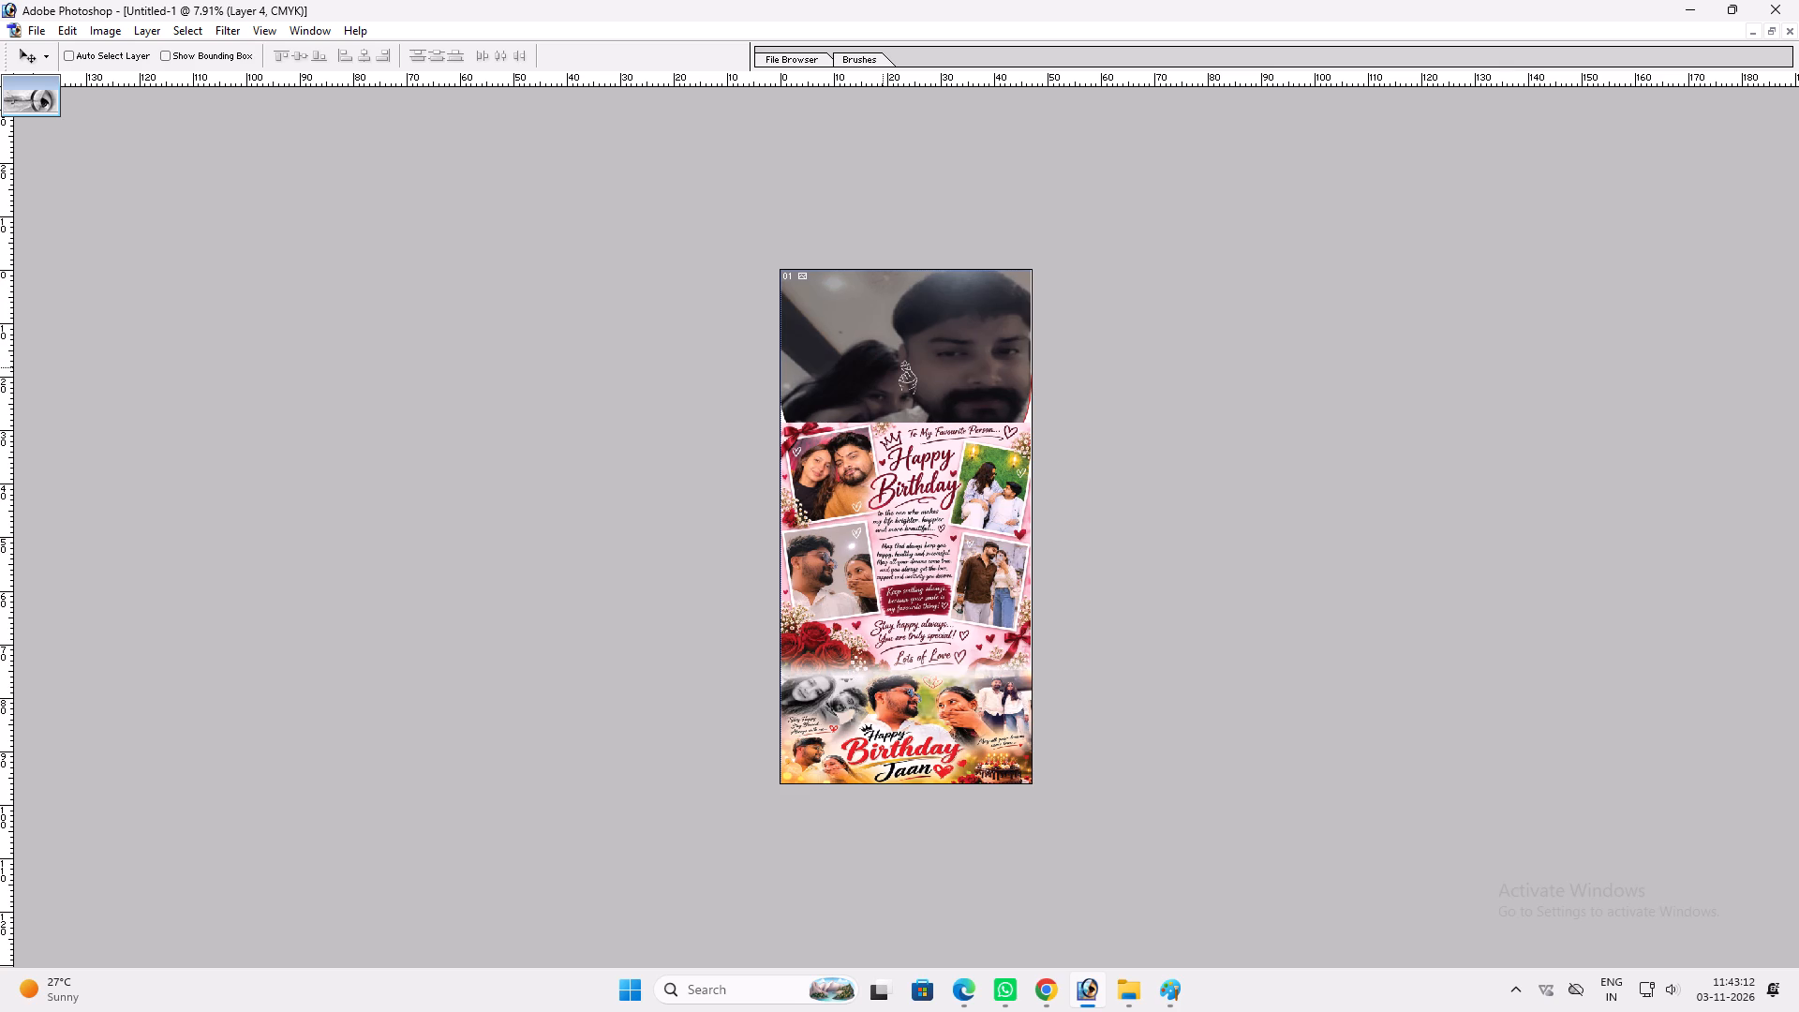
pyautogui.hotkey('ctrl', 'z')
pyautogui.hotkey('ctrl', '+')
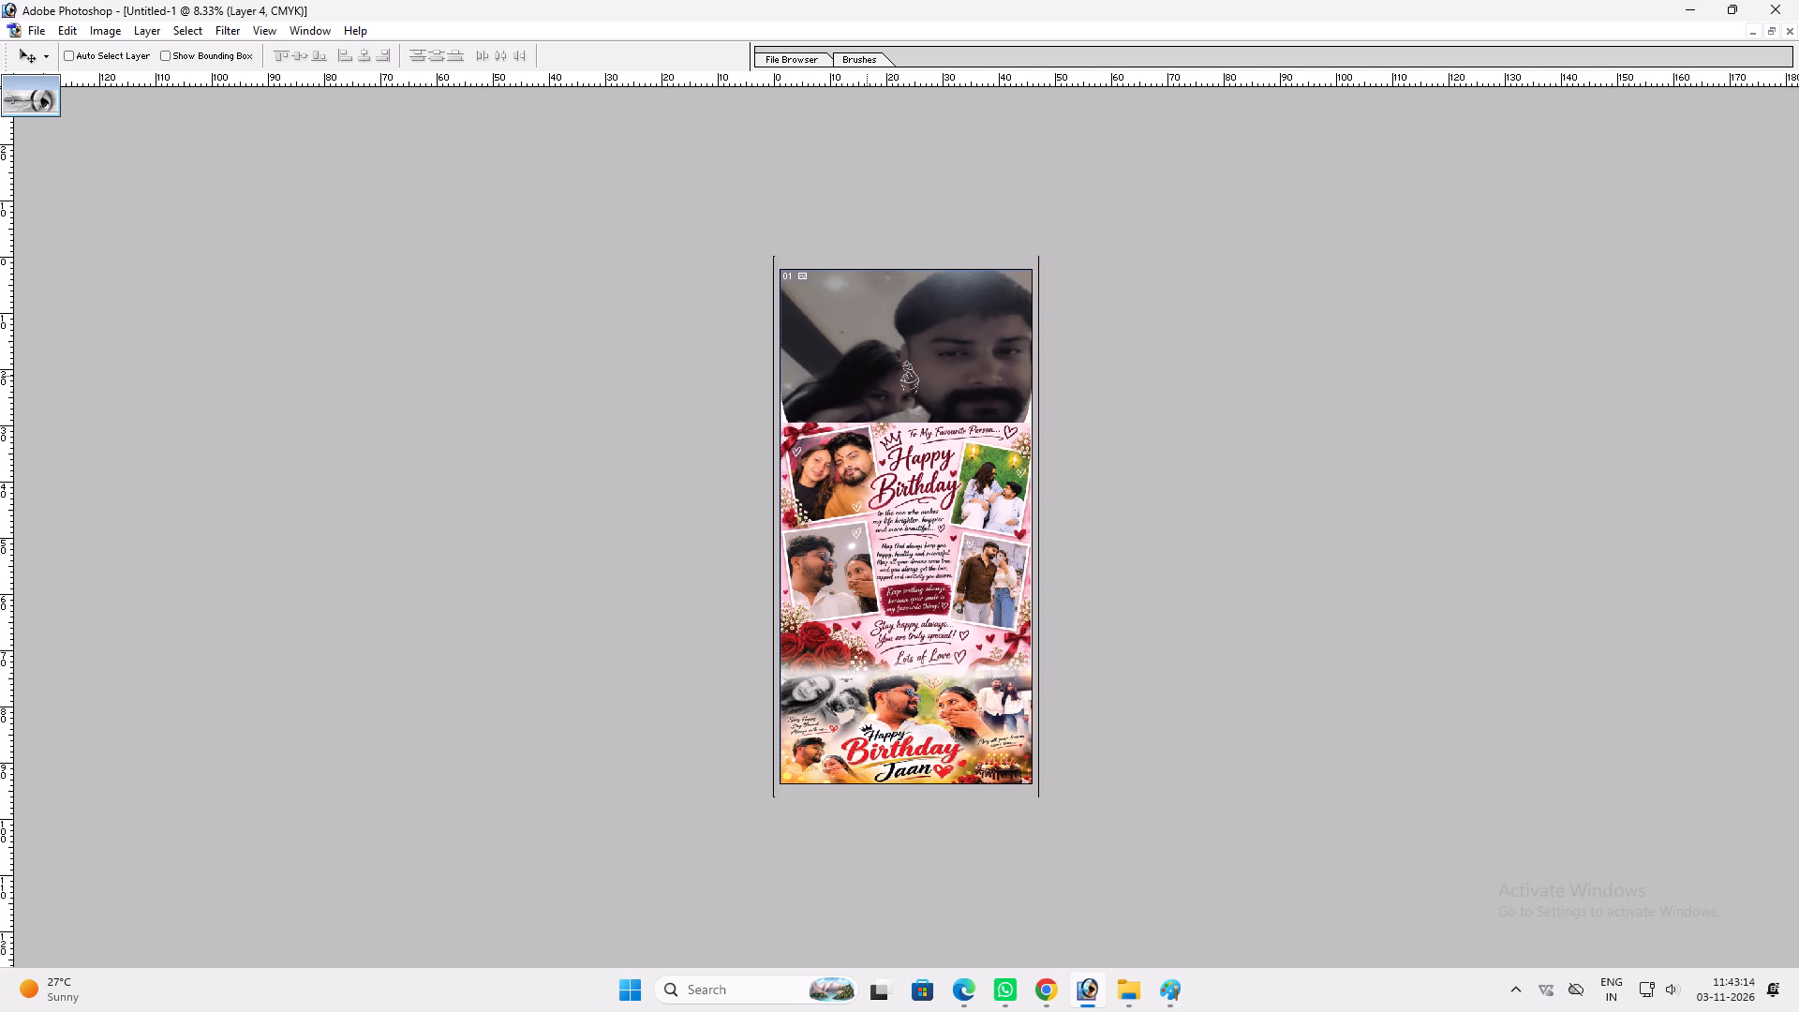
# Undo the couple photo's edits back to its small, untrimmed version over the red ellipse.
pyautogui.press('space')
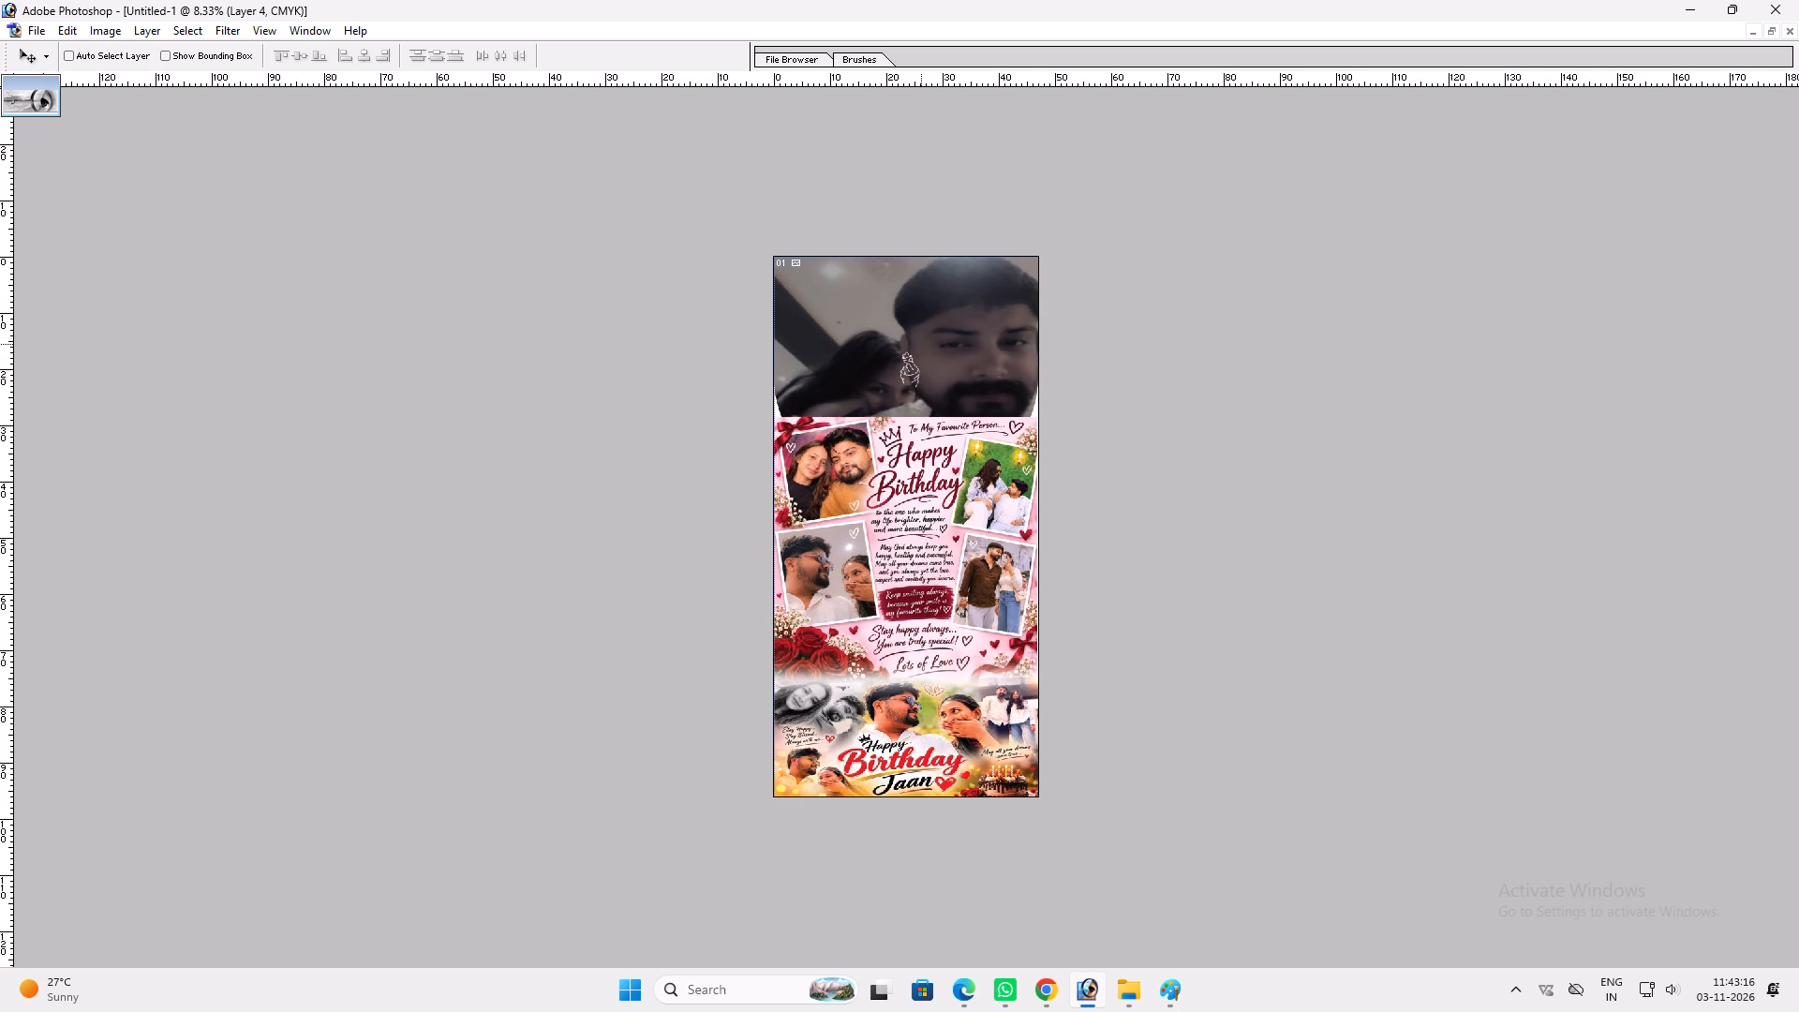
pyautogui.hotkey('ctrl', 'alt', 'z')
pyautogui.hotkey('ctrl', 'alt', 'z')
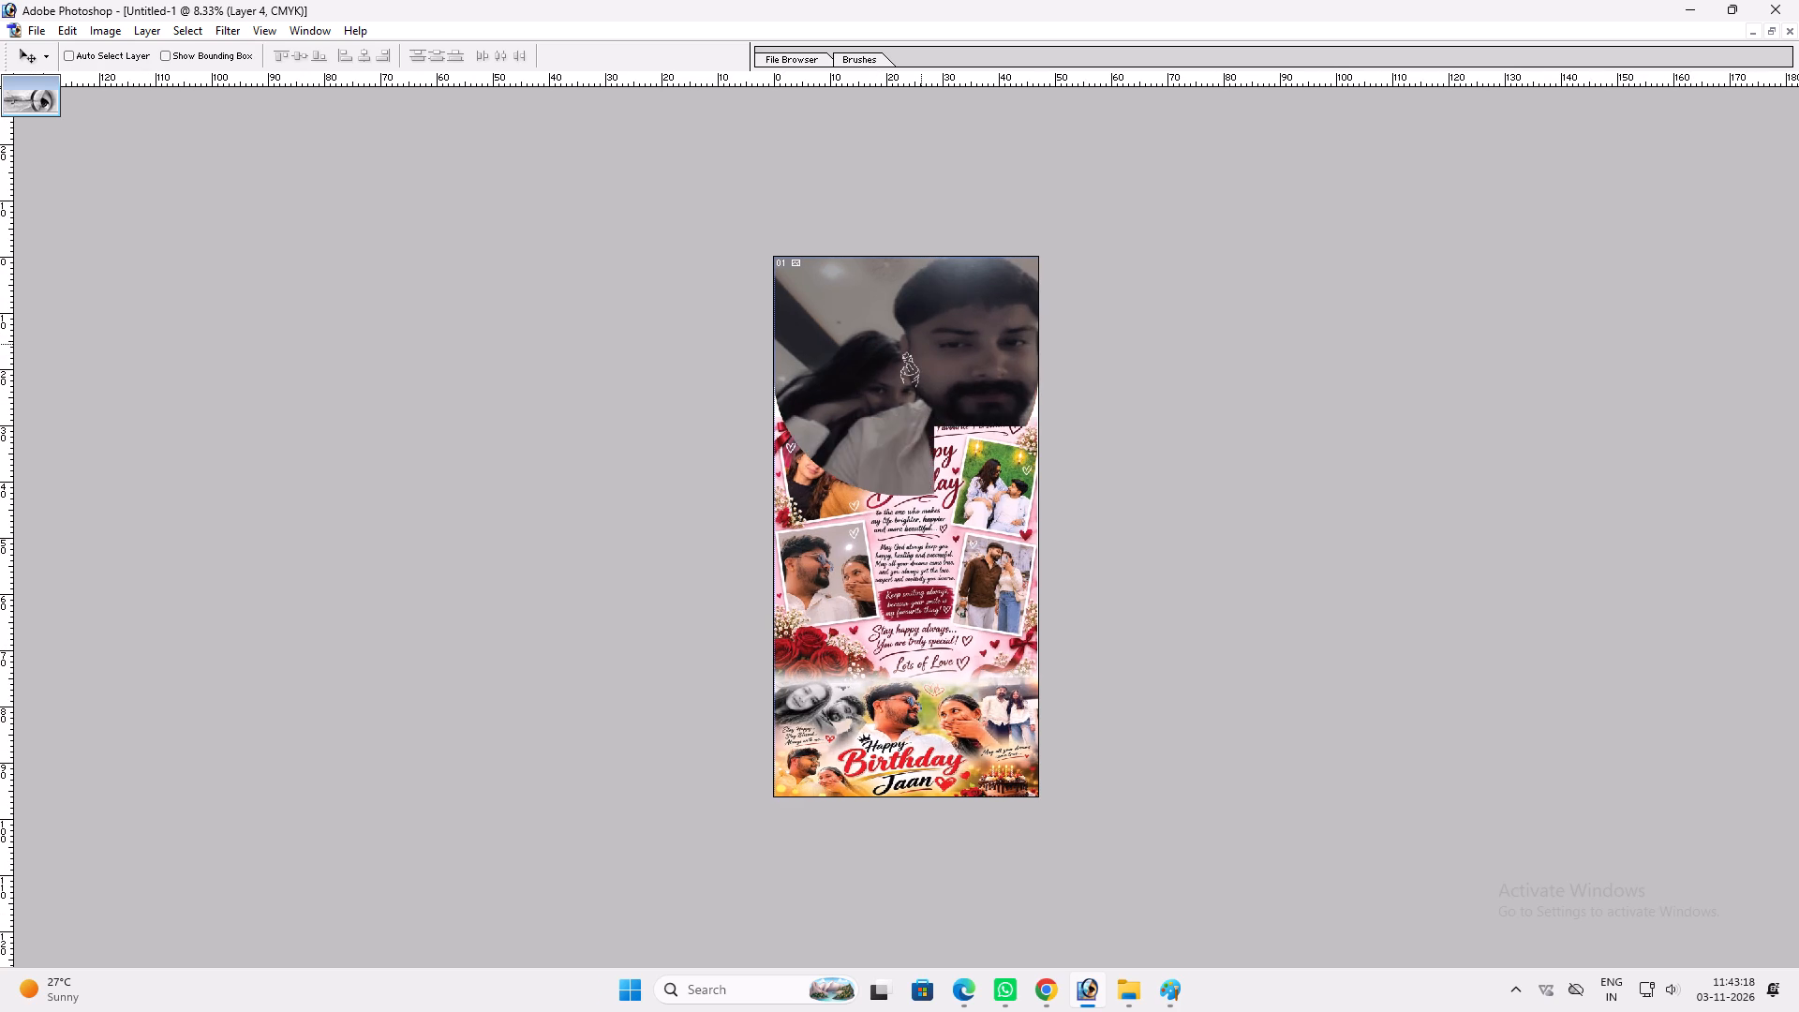
pyautogui.hotkey('ctrl', 'alt', 'z')
pyautogui.hotkey('ctrl', 'alt', 'z')
pyautogui.hotkey('ctrl', 'alt', 'z')
pyautogui.hotkey('ctrl', 'alt', 'z')
pyautogui.hotkey('ctrl', 'alt', 'z')
pyautogui.hotkey('ctrl', 'alt', 'z')
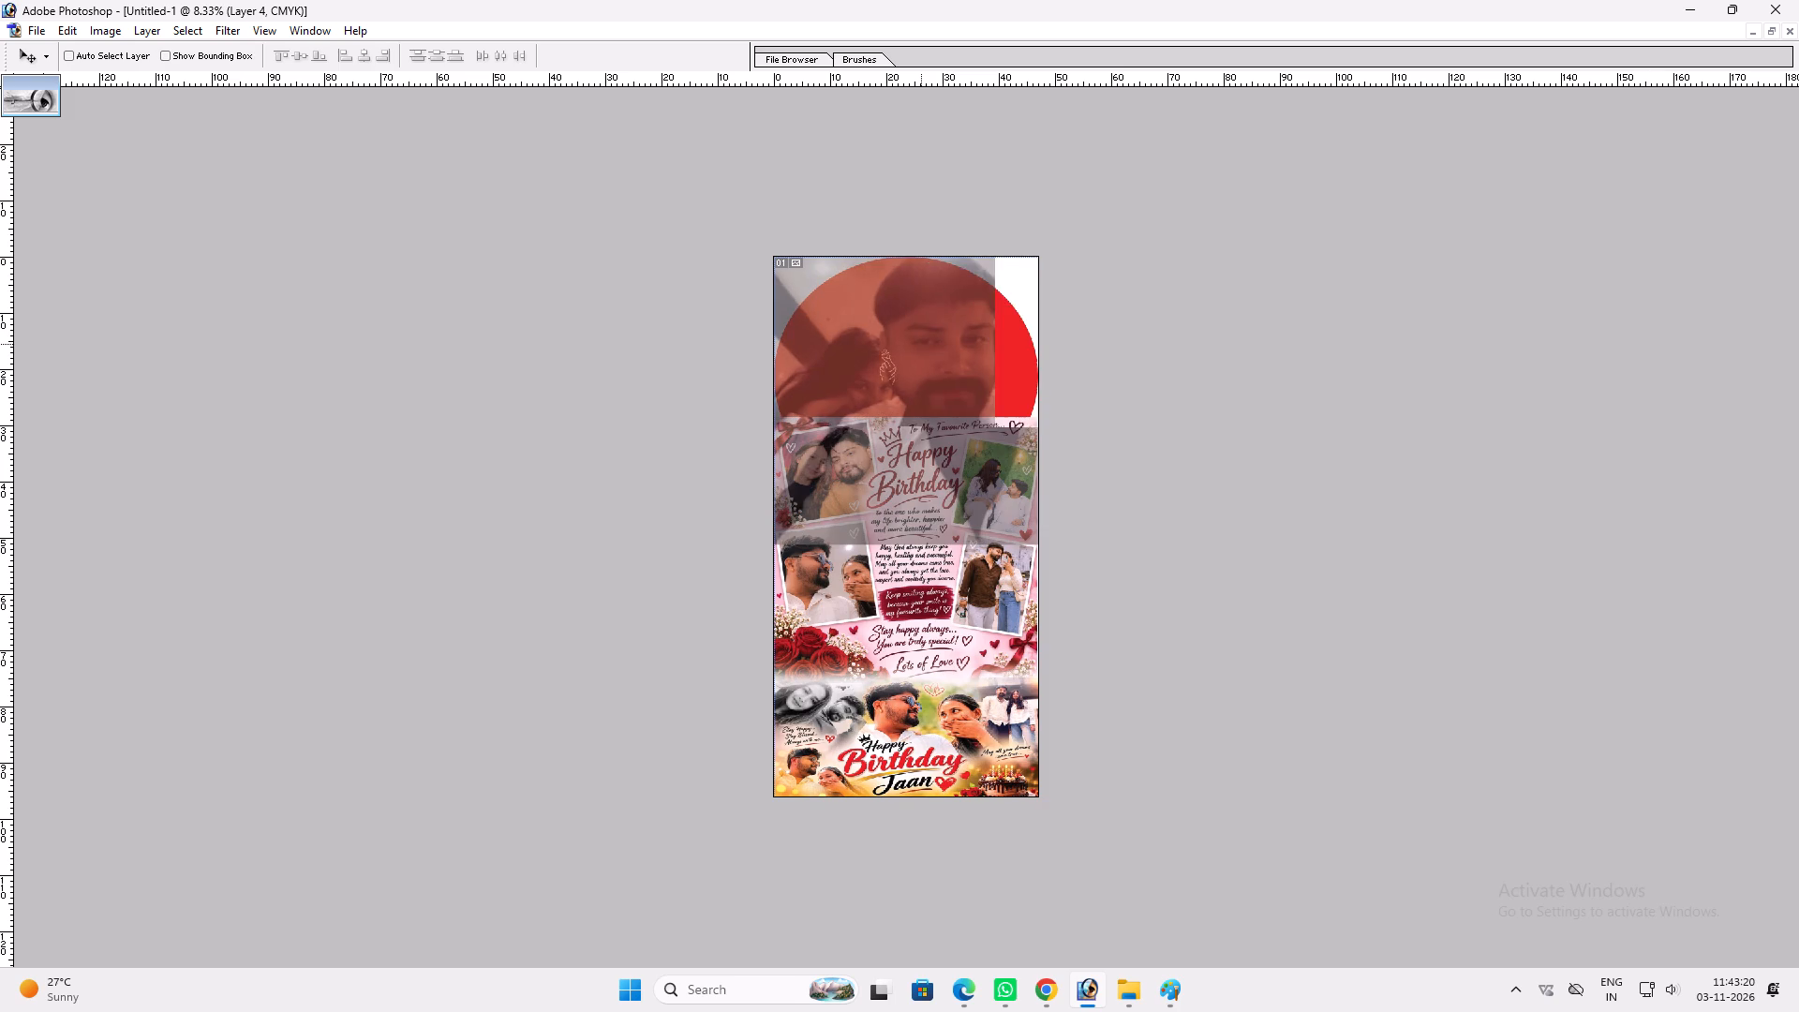
pyautogui.hotkey('ctrl', 'alt', 'z')
pyautogui.hotkey('ctrl', 'alt', 'z')
pyautogui.hotkey('ctrl', 'alt', 'z')
# Delete the red ellipse layer behind the couple photo.
pyautogui.keyDown('ctrl'); pyautogui.click(985, 340); pyautogui.keyUp('ctrl')
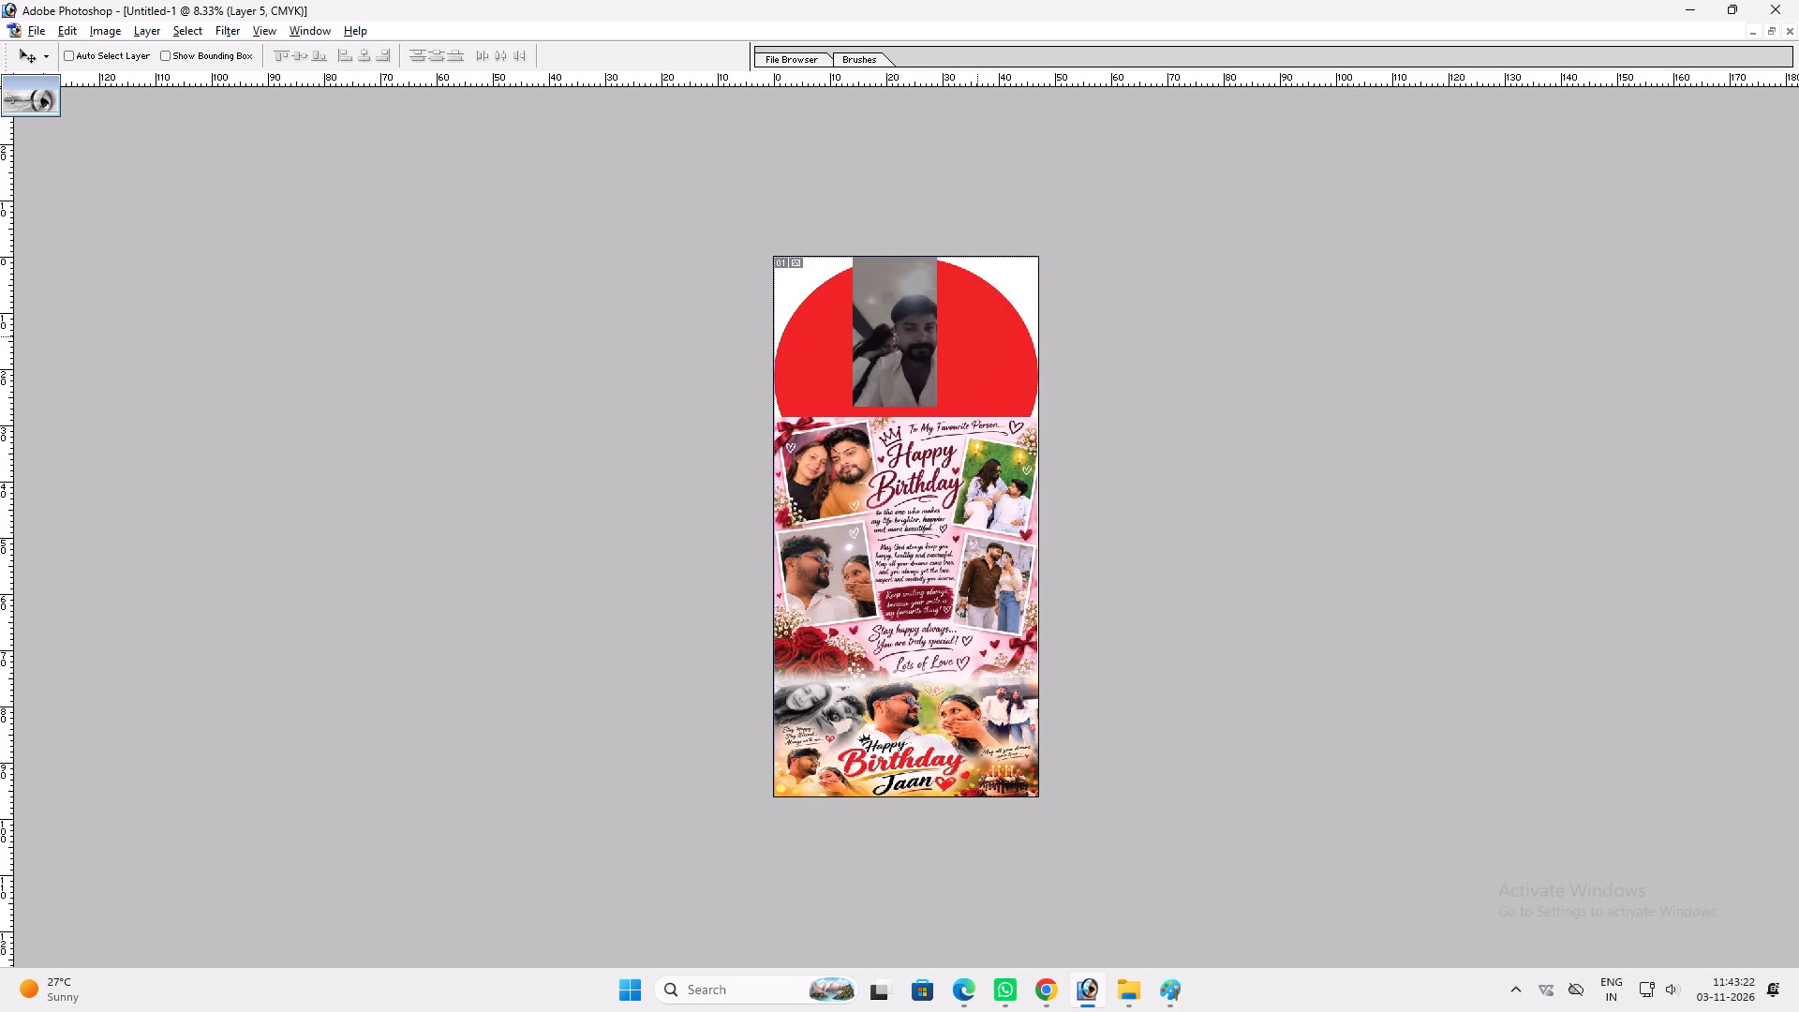
pyautogui.hotkey('alt', 'l')
pyautogui.hotkey('alt', 'l')
pyautogui.hotkey('alt', 'l')
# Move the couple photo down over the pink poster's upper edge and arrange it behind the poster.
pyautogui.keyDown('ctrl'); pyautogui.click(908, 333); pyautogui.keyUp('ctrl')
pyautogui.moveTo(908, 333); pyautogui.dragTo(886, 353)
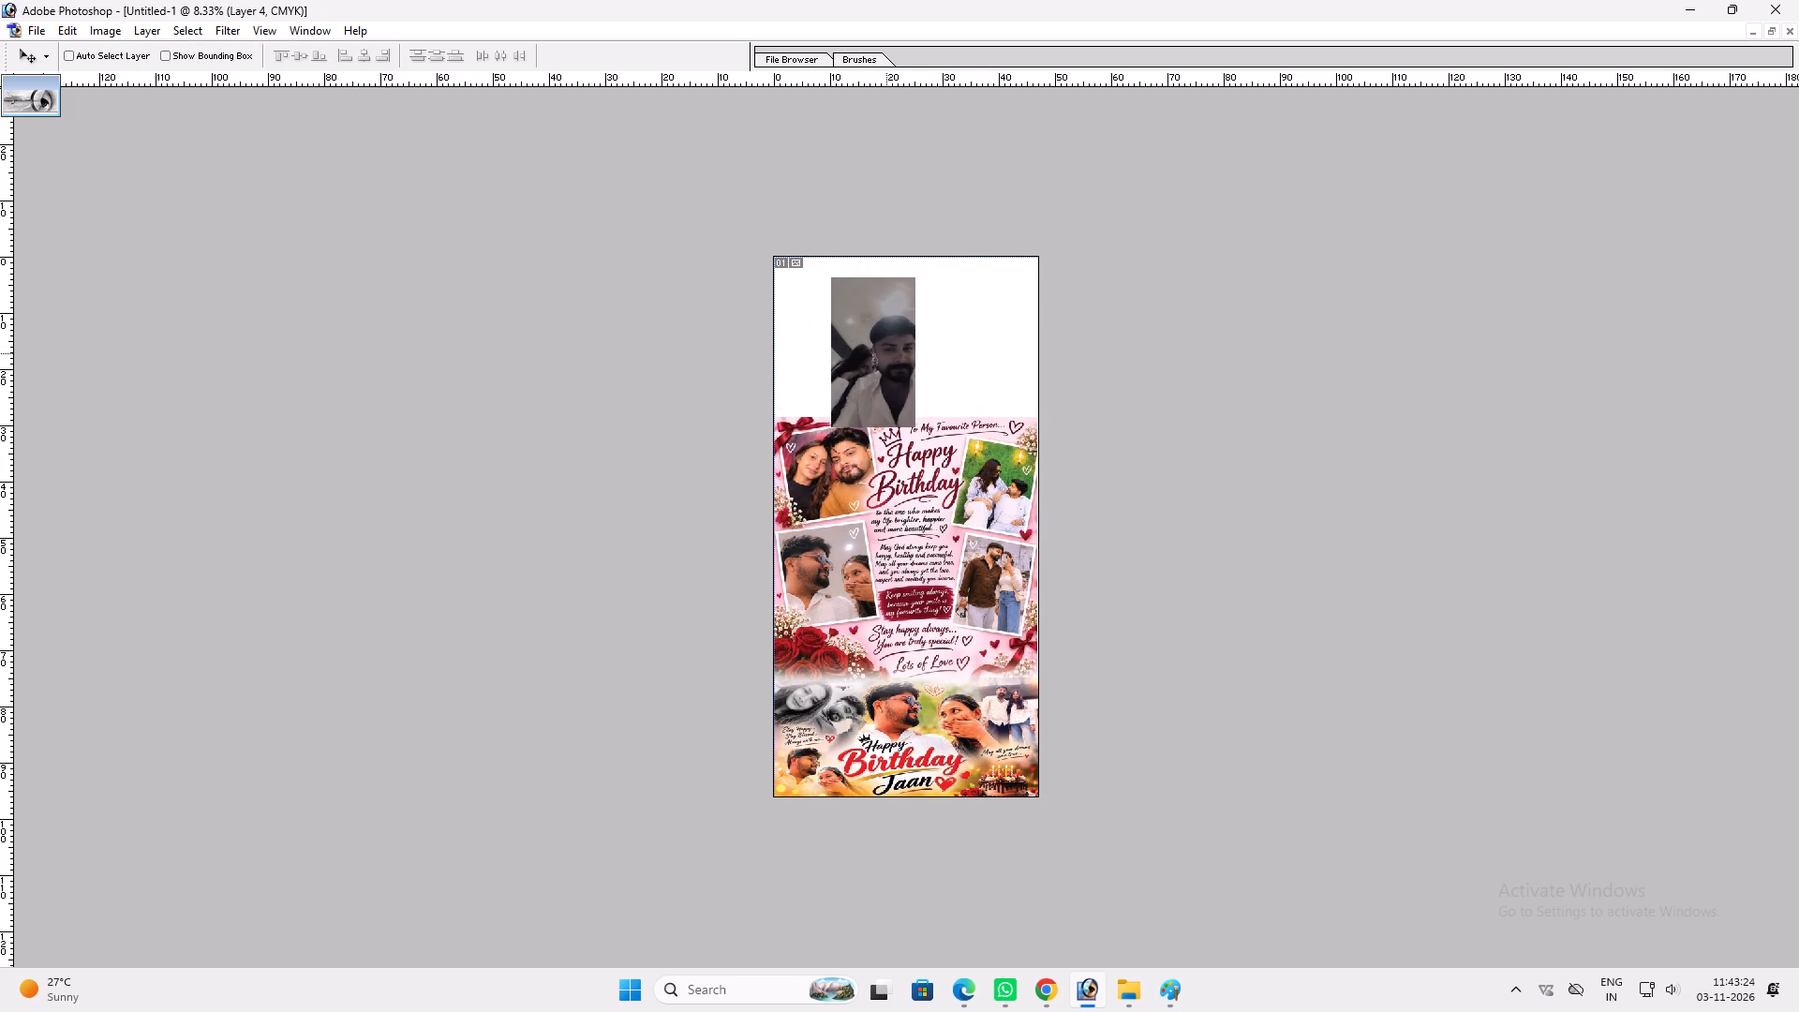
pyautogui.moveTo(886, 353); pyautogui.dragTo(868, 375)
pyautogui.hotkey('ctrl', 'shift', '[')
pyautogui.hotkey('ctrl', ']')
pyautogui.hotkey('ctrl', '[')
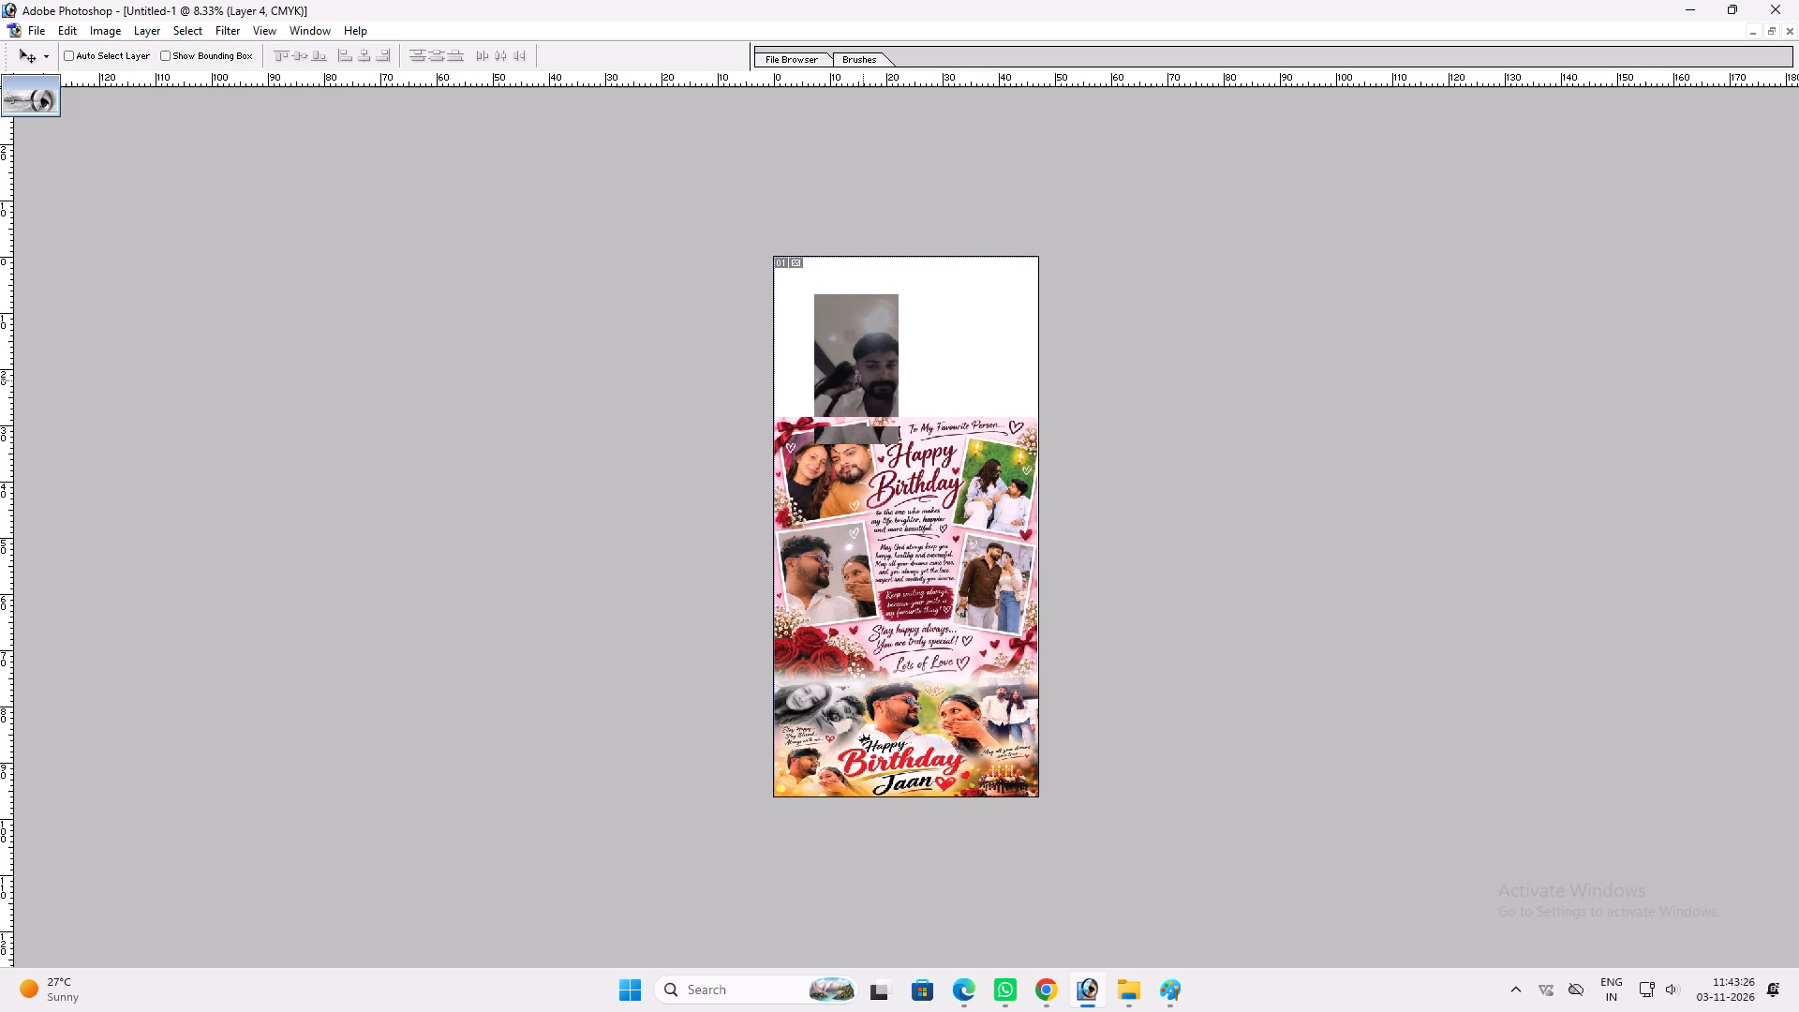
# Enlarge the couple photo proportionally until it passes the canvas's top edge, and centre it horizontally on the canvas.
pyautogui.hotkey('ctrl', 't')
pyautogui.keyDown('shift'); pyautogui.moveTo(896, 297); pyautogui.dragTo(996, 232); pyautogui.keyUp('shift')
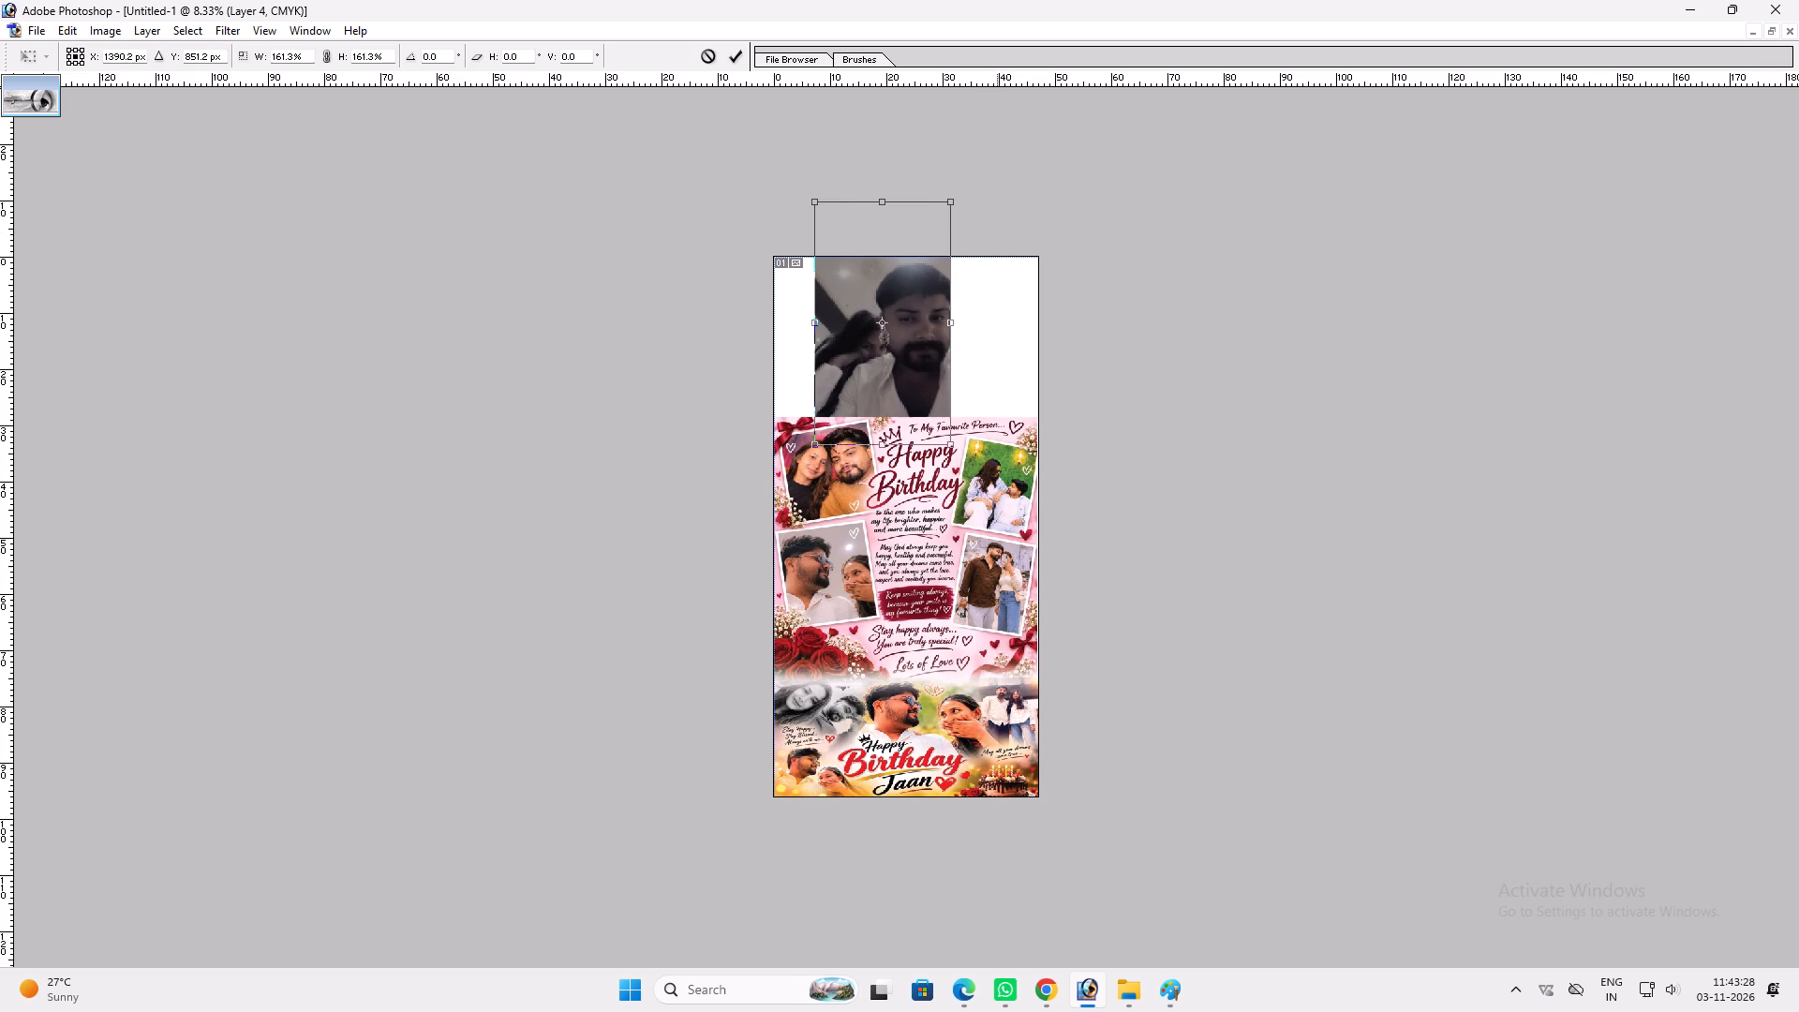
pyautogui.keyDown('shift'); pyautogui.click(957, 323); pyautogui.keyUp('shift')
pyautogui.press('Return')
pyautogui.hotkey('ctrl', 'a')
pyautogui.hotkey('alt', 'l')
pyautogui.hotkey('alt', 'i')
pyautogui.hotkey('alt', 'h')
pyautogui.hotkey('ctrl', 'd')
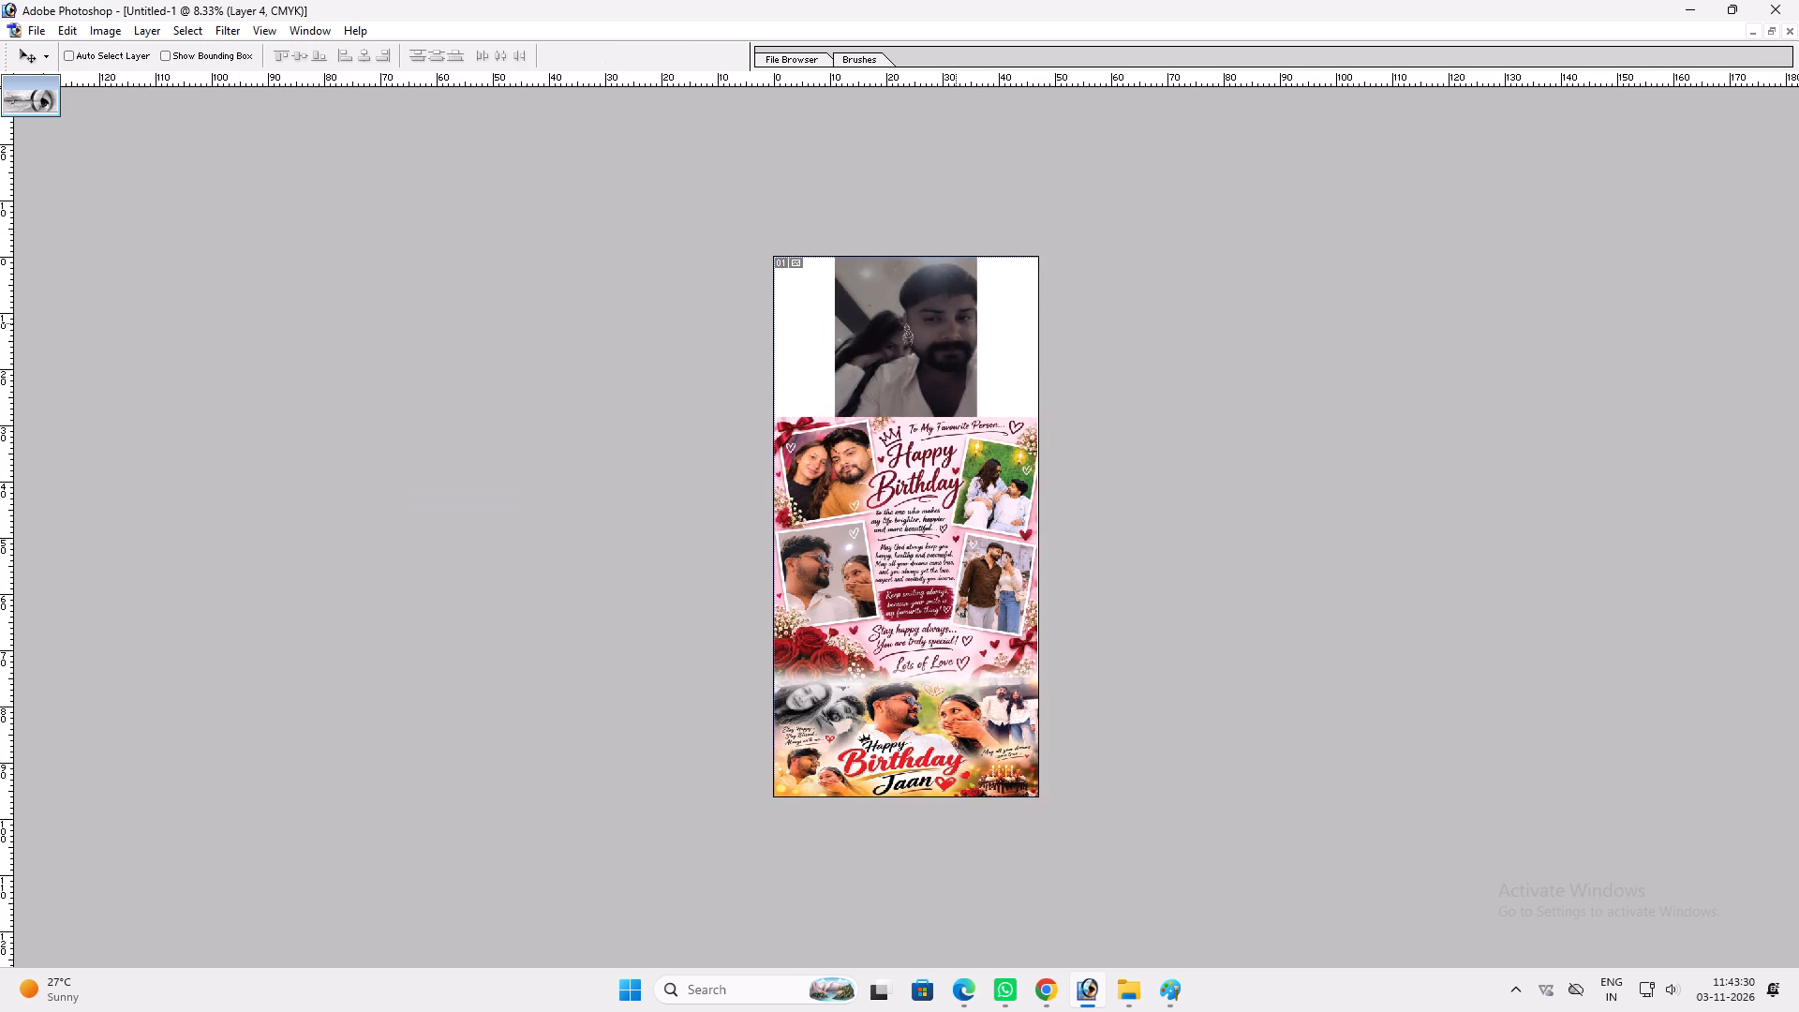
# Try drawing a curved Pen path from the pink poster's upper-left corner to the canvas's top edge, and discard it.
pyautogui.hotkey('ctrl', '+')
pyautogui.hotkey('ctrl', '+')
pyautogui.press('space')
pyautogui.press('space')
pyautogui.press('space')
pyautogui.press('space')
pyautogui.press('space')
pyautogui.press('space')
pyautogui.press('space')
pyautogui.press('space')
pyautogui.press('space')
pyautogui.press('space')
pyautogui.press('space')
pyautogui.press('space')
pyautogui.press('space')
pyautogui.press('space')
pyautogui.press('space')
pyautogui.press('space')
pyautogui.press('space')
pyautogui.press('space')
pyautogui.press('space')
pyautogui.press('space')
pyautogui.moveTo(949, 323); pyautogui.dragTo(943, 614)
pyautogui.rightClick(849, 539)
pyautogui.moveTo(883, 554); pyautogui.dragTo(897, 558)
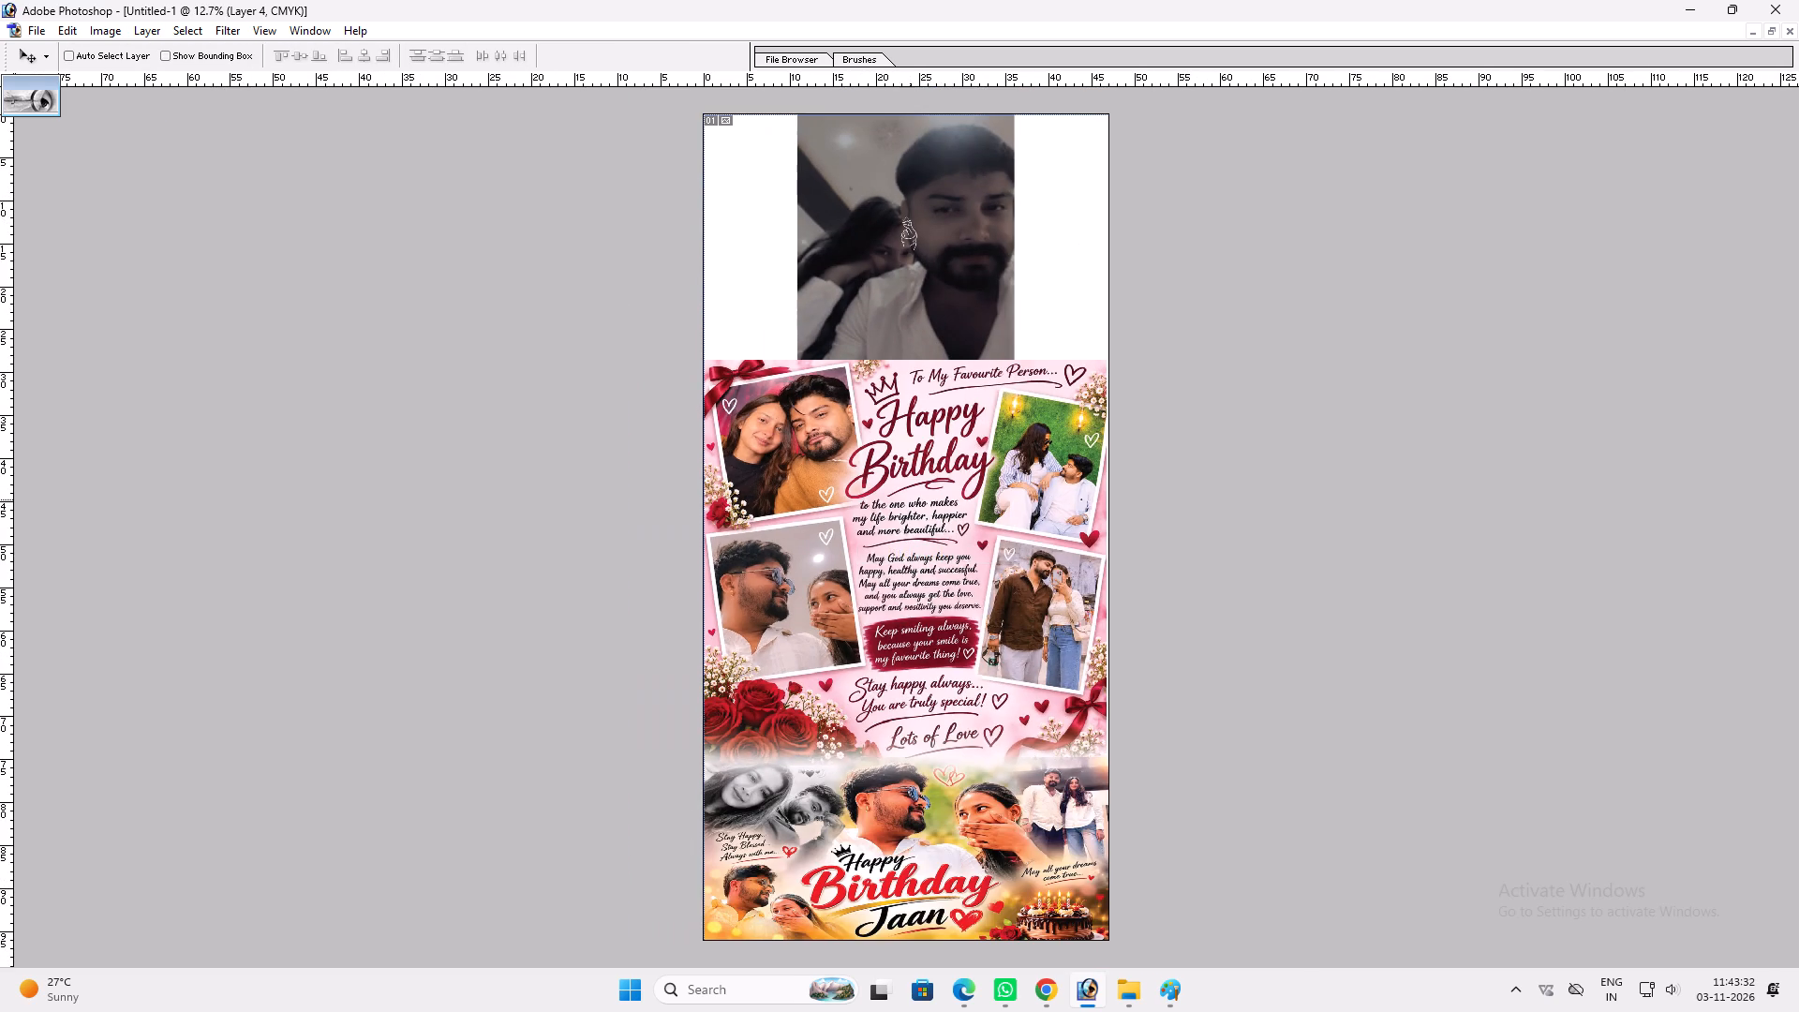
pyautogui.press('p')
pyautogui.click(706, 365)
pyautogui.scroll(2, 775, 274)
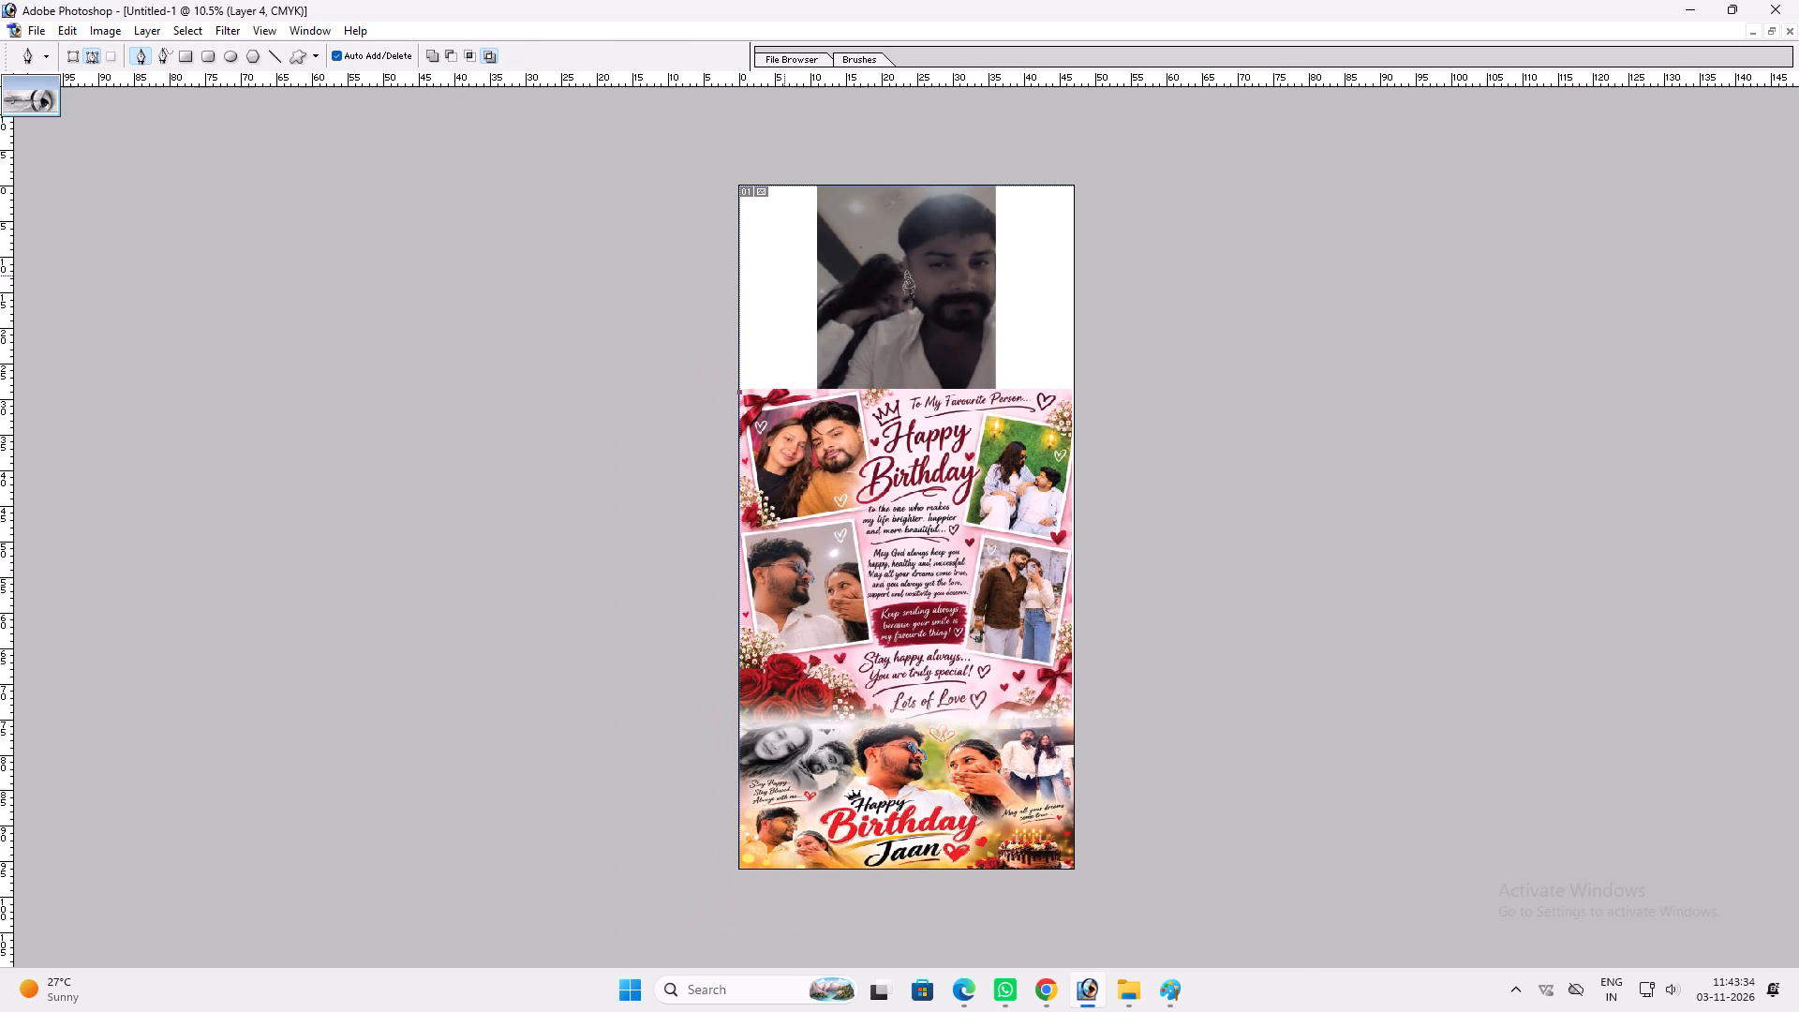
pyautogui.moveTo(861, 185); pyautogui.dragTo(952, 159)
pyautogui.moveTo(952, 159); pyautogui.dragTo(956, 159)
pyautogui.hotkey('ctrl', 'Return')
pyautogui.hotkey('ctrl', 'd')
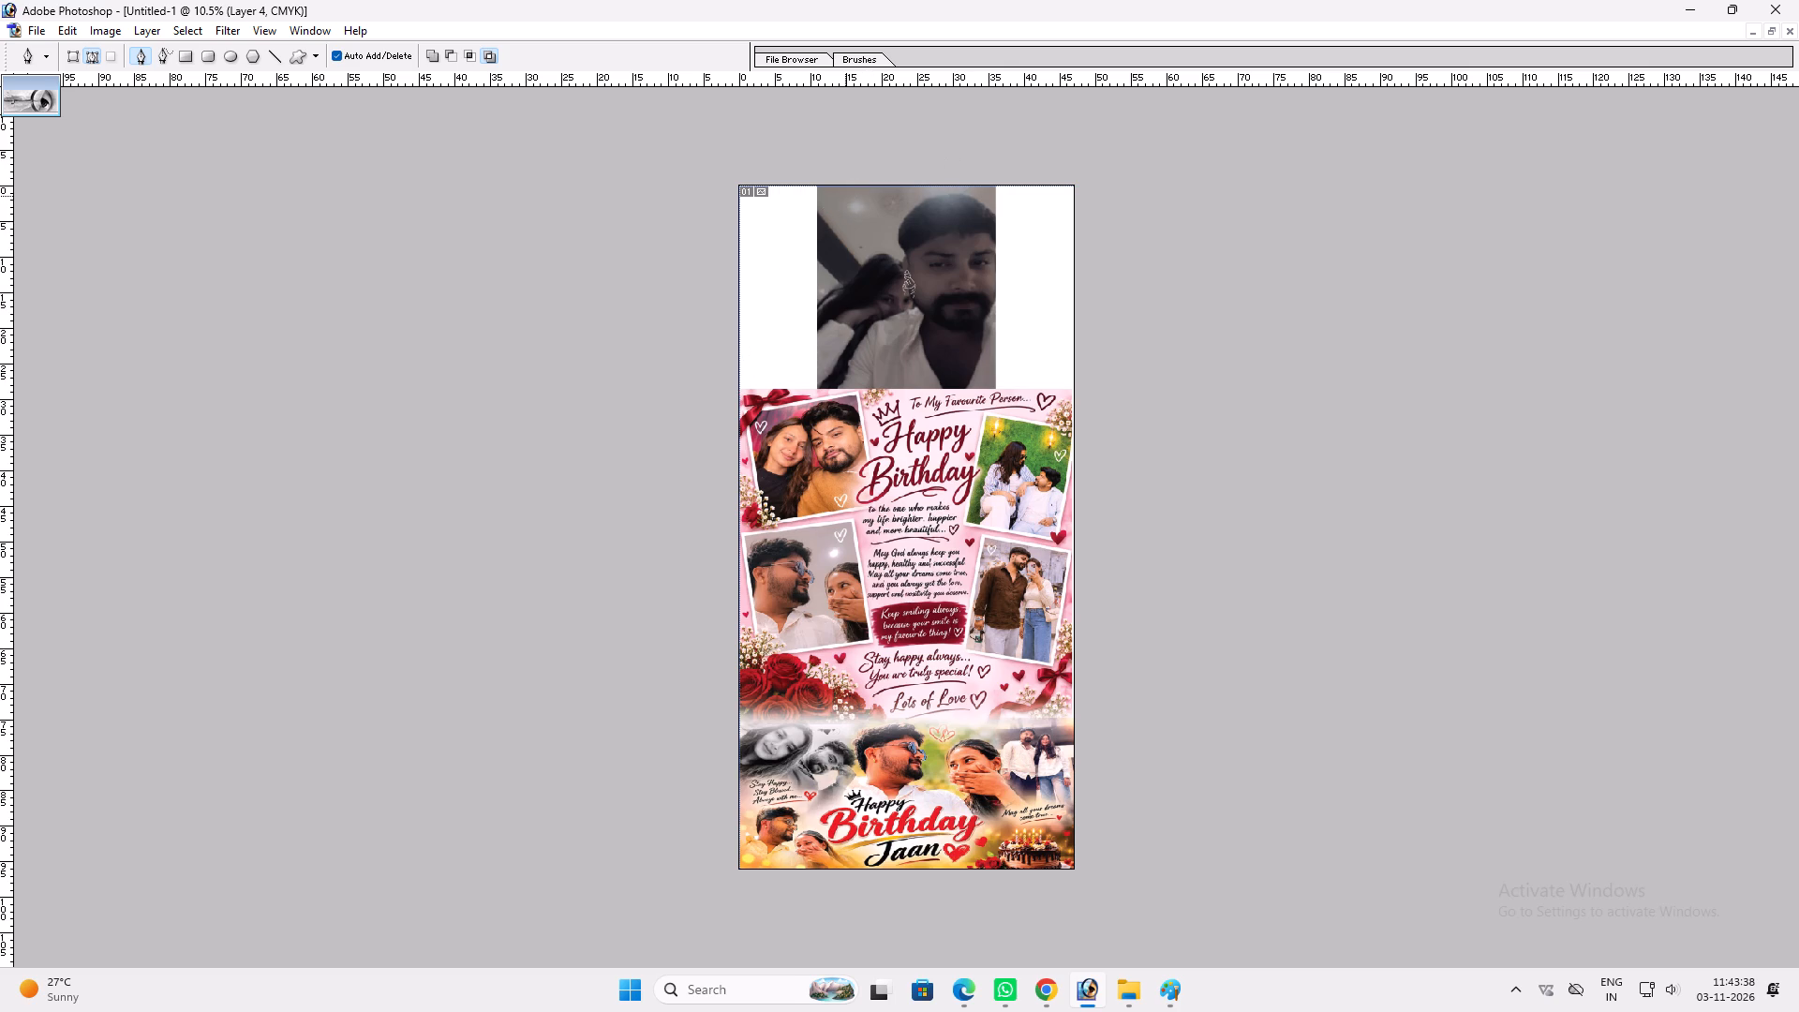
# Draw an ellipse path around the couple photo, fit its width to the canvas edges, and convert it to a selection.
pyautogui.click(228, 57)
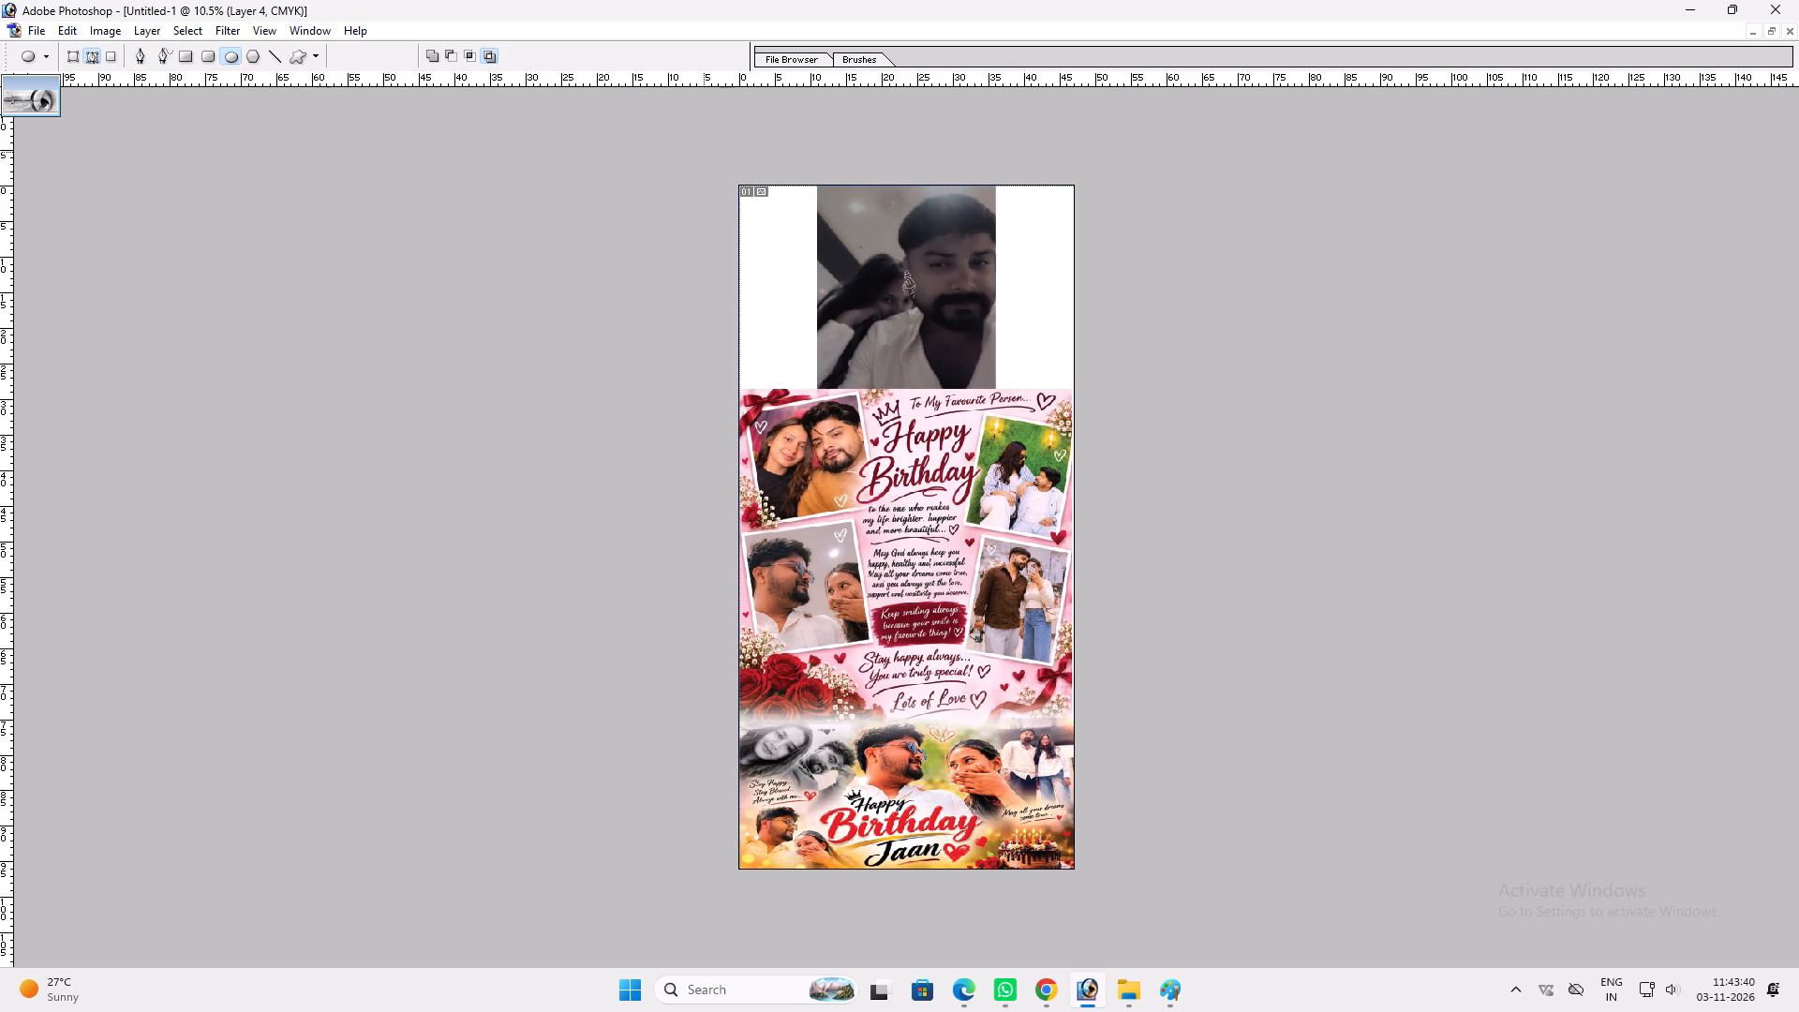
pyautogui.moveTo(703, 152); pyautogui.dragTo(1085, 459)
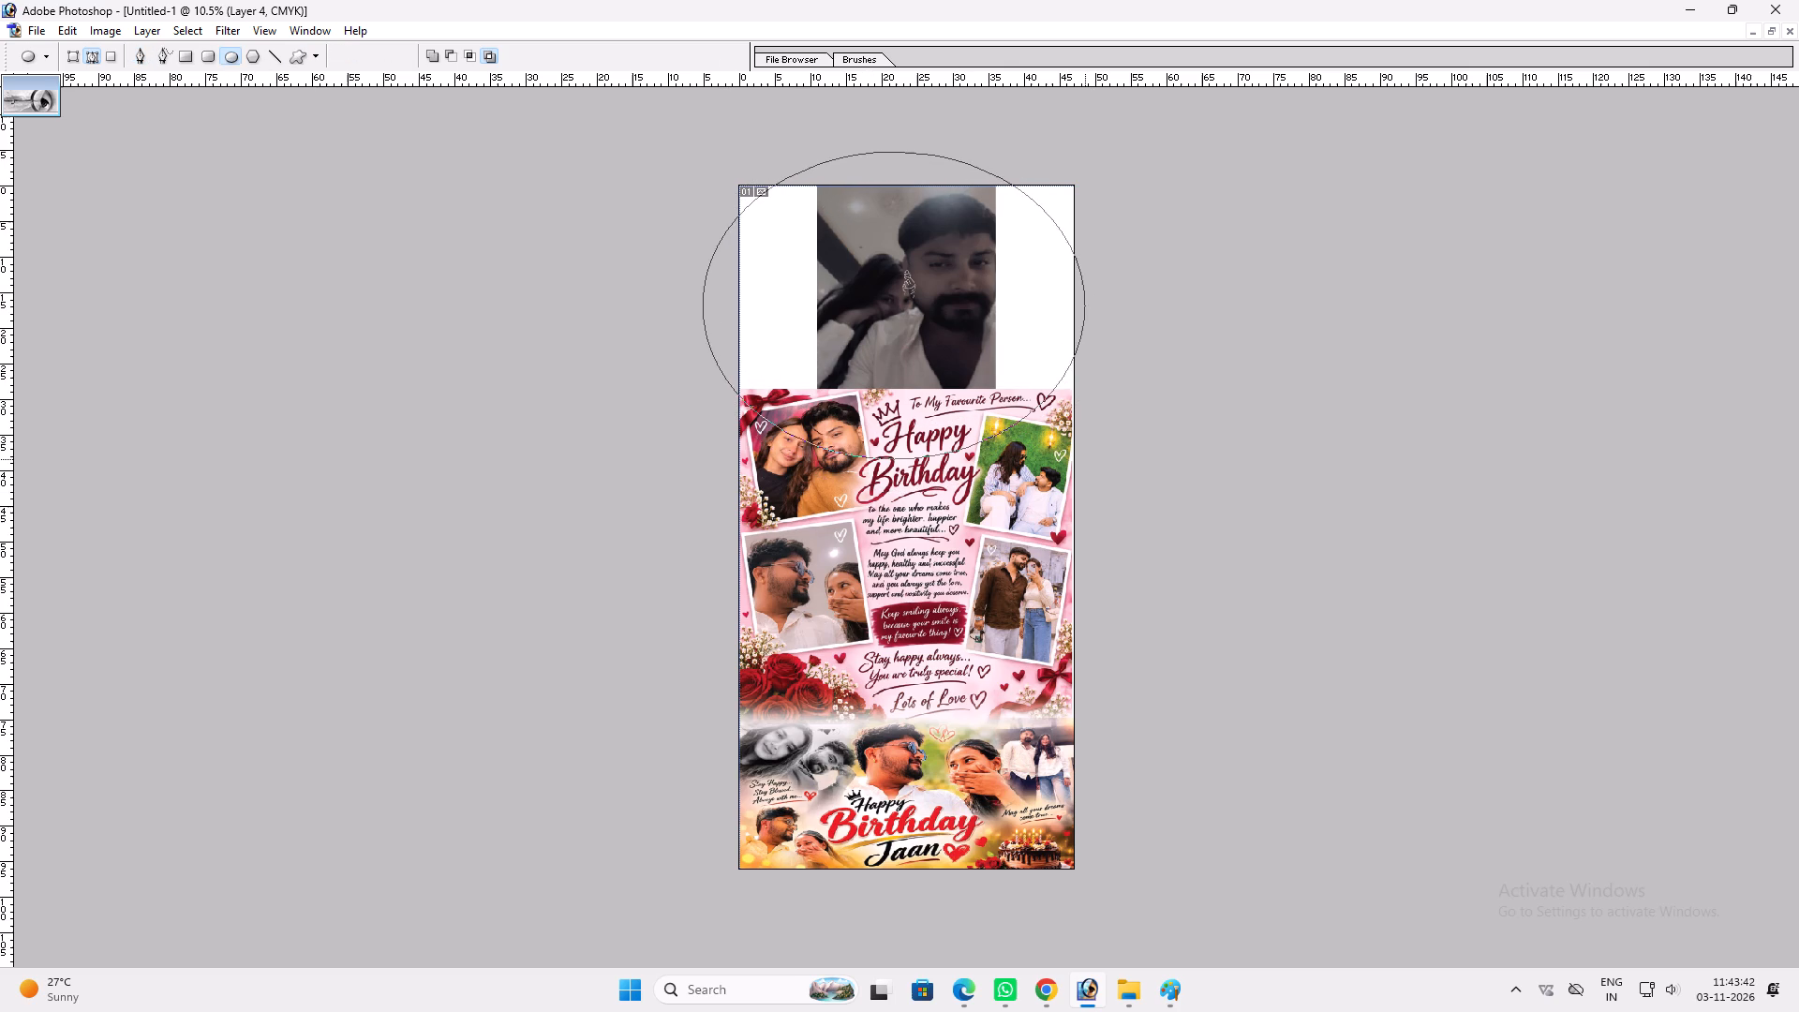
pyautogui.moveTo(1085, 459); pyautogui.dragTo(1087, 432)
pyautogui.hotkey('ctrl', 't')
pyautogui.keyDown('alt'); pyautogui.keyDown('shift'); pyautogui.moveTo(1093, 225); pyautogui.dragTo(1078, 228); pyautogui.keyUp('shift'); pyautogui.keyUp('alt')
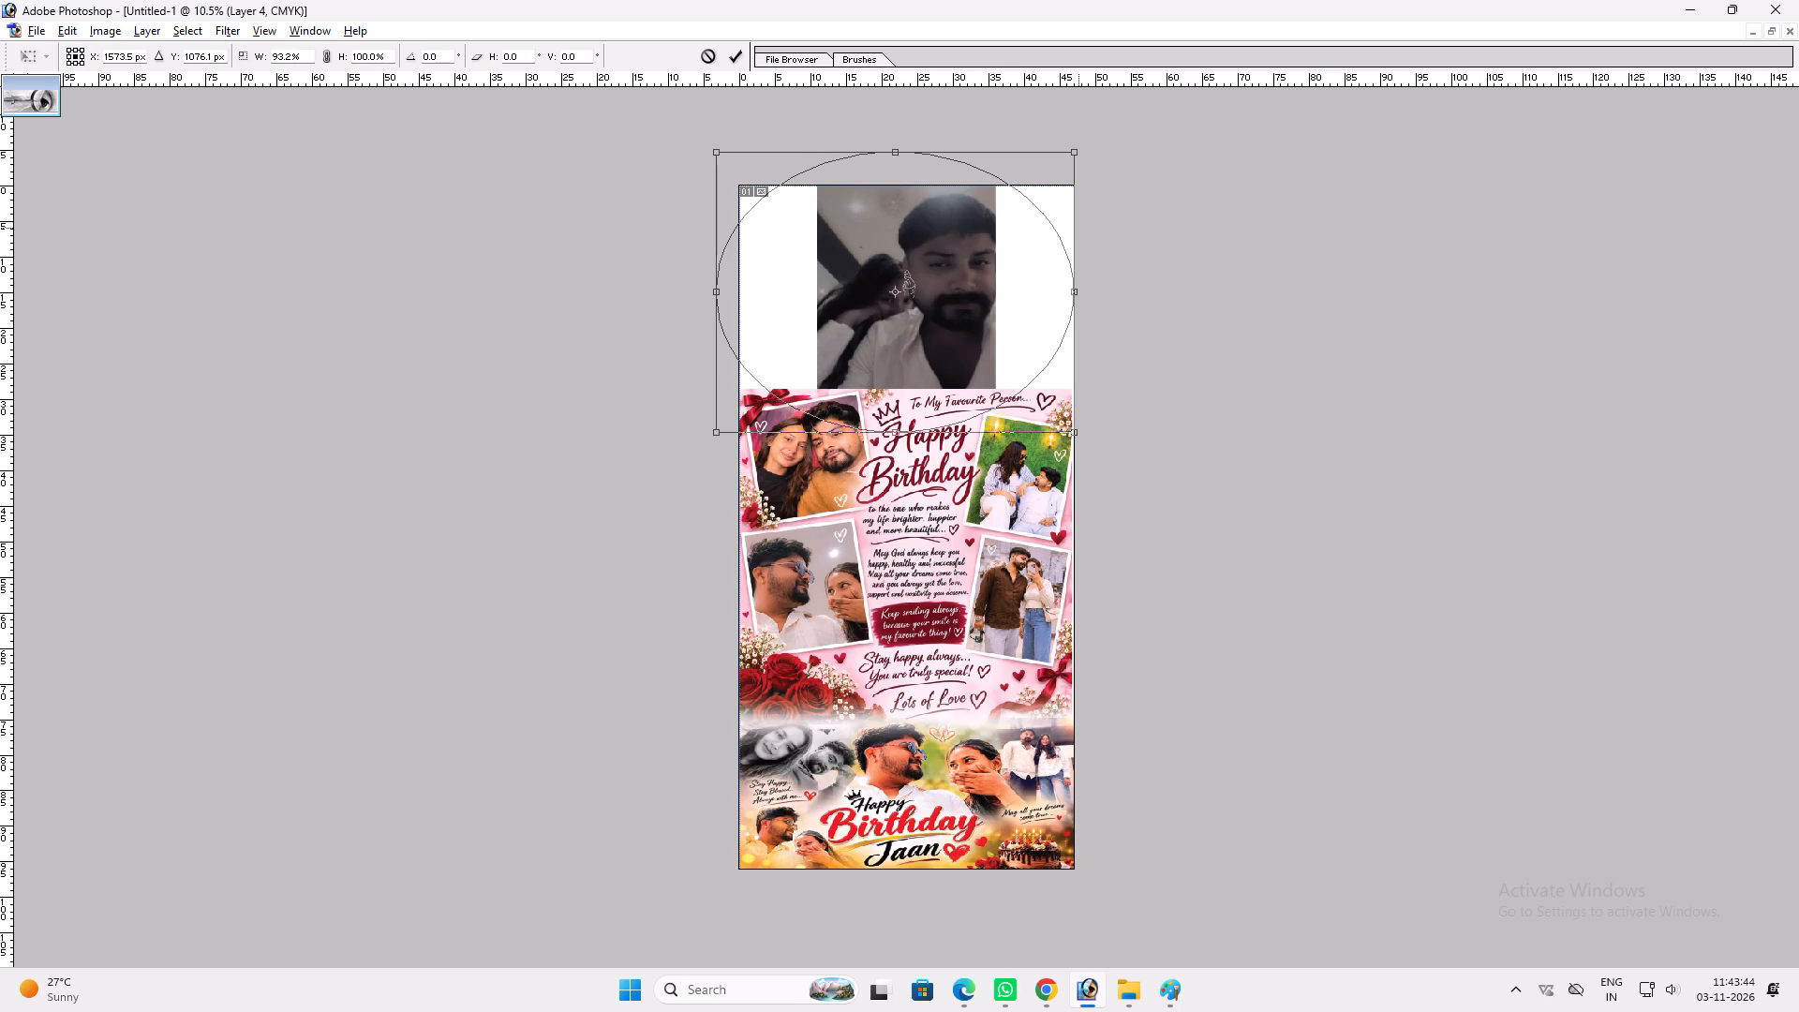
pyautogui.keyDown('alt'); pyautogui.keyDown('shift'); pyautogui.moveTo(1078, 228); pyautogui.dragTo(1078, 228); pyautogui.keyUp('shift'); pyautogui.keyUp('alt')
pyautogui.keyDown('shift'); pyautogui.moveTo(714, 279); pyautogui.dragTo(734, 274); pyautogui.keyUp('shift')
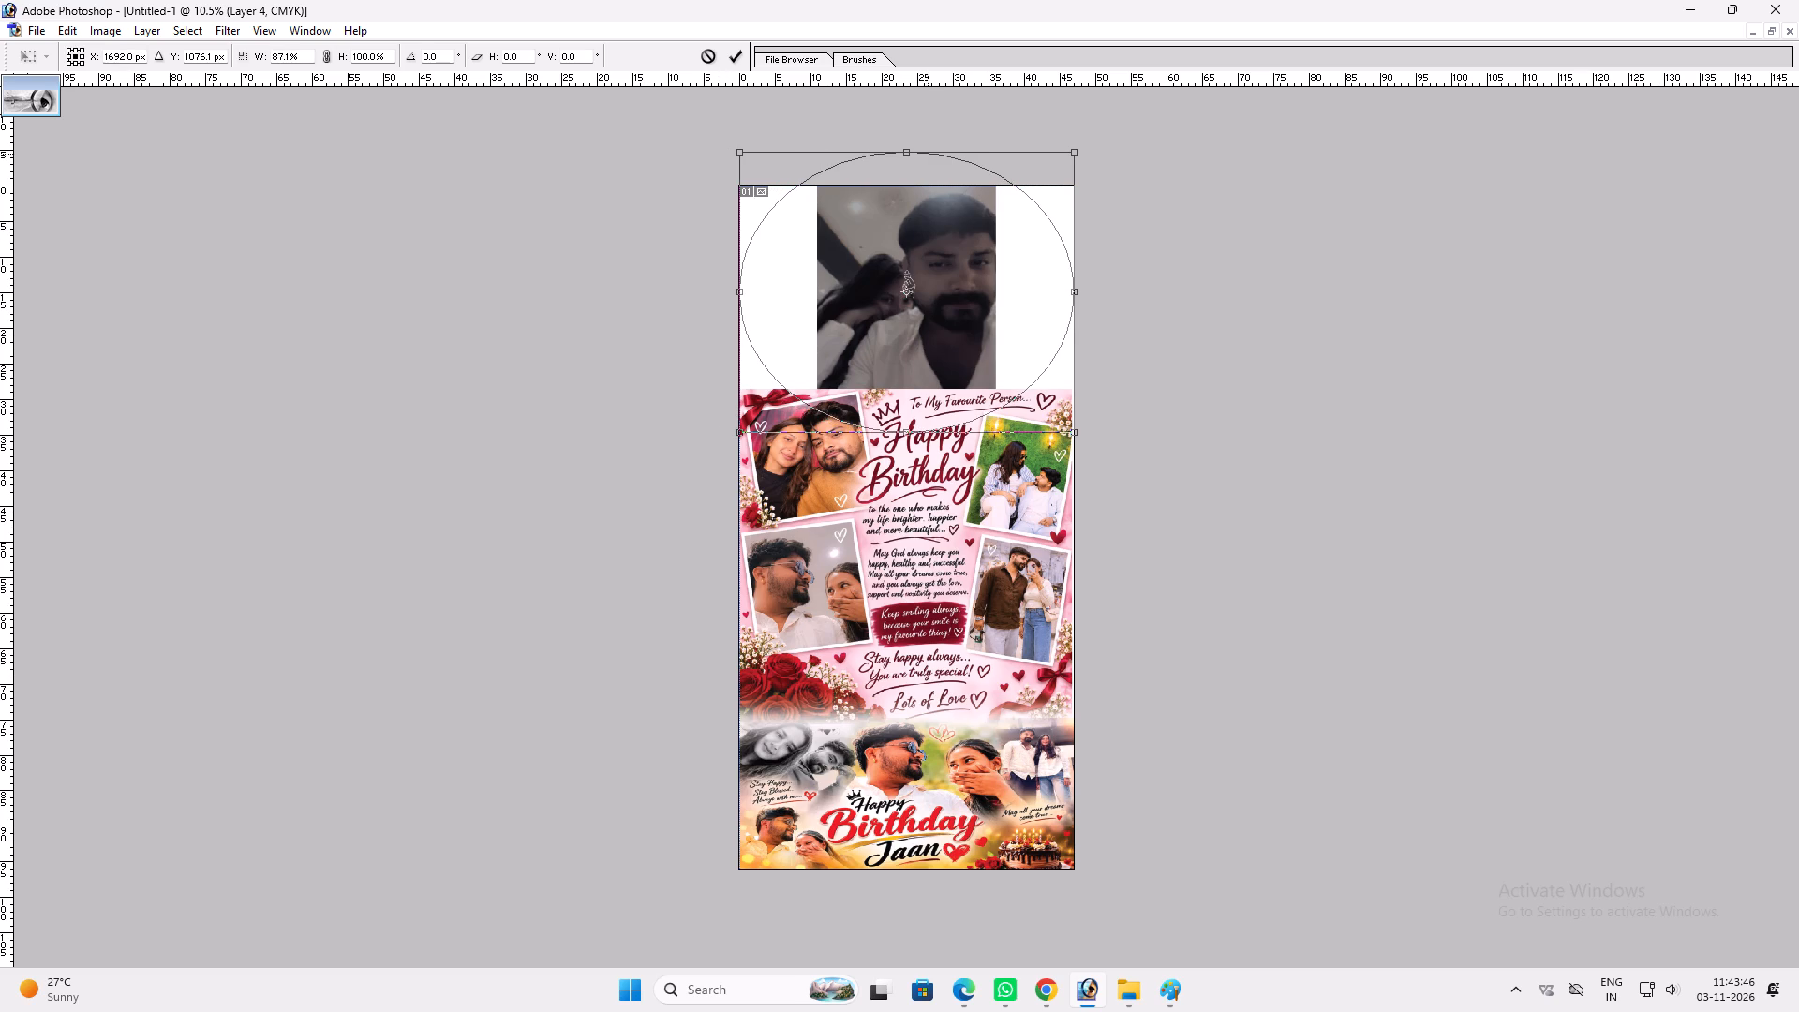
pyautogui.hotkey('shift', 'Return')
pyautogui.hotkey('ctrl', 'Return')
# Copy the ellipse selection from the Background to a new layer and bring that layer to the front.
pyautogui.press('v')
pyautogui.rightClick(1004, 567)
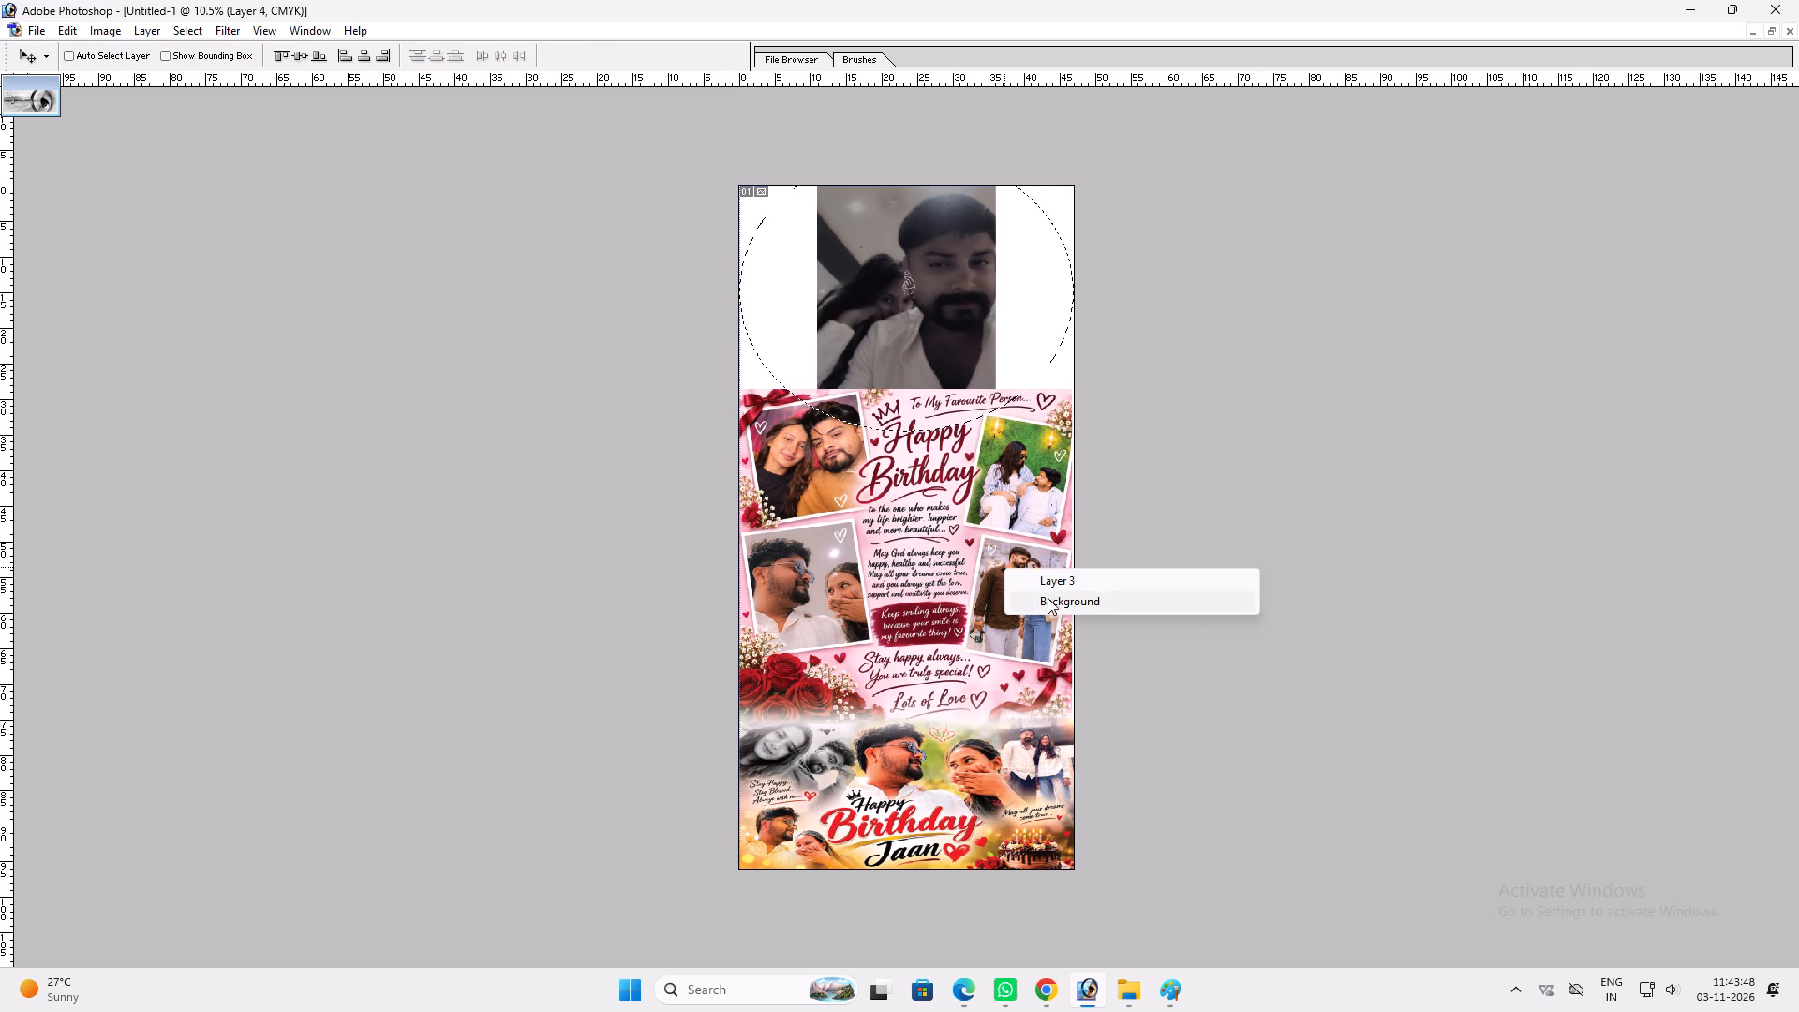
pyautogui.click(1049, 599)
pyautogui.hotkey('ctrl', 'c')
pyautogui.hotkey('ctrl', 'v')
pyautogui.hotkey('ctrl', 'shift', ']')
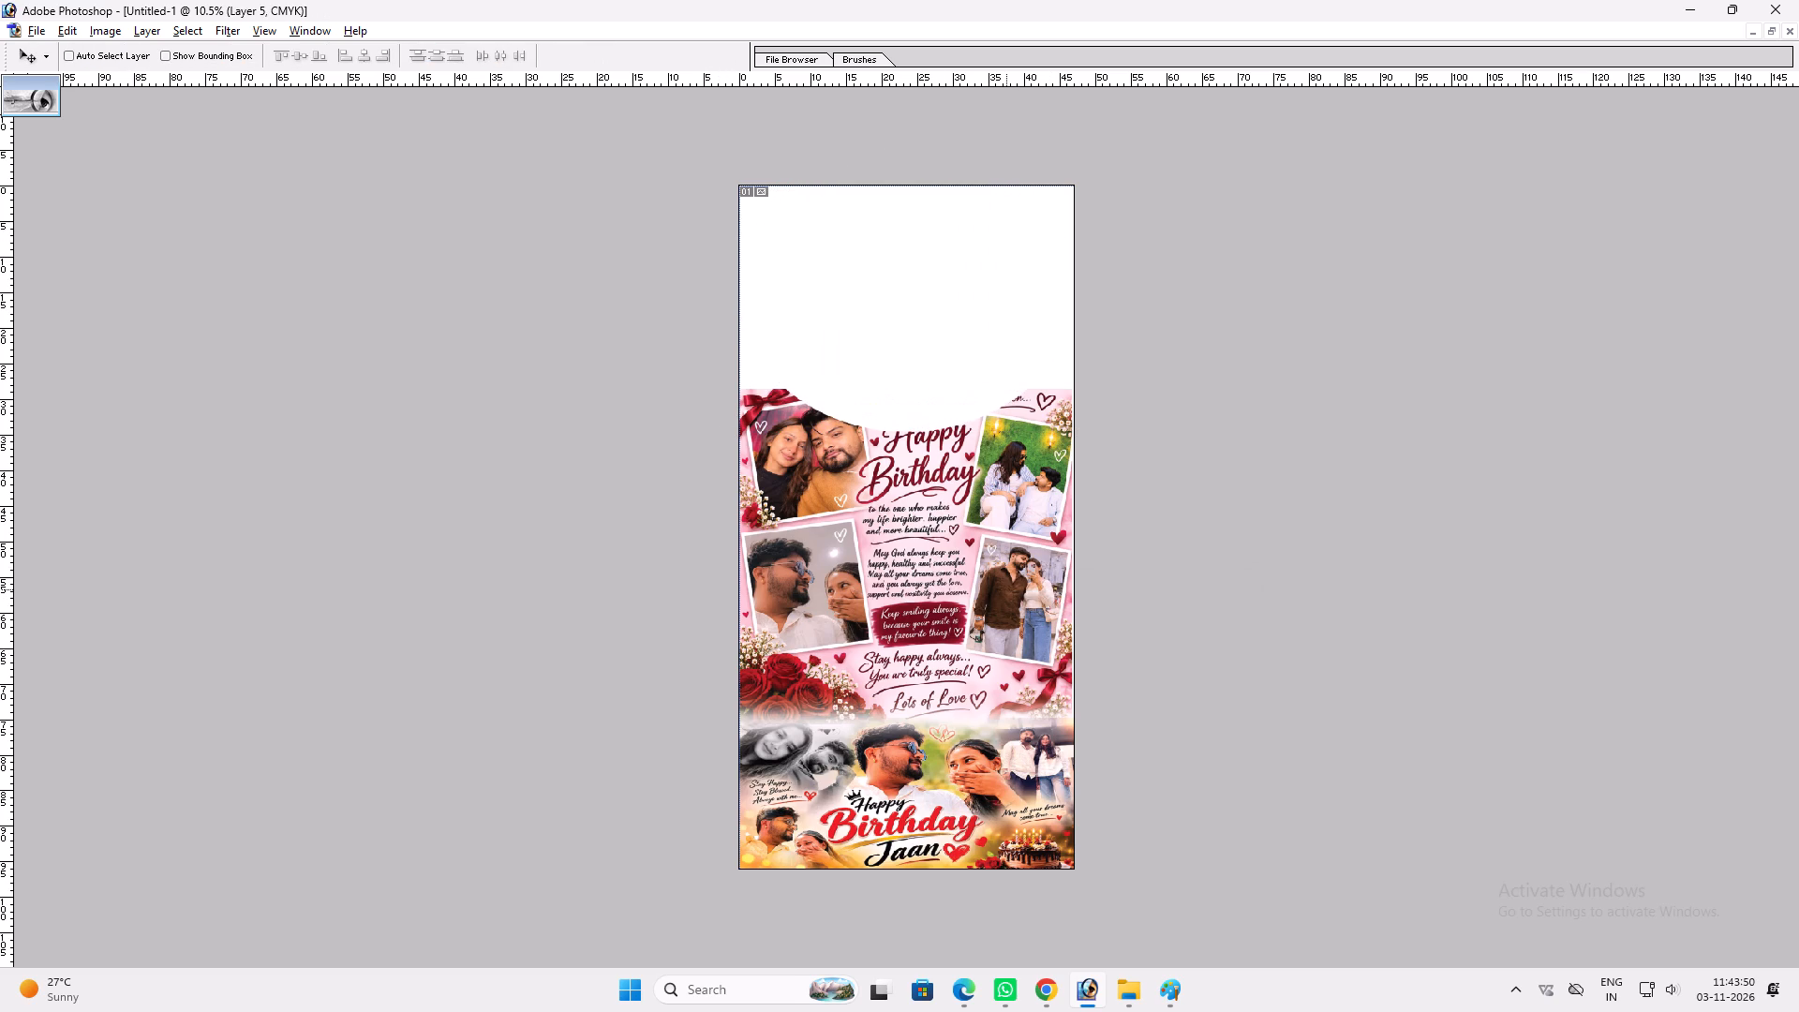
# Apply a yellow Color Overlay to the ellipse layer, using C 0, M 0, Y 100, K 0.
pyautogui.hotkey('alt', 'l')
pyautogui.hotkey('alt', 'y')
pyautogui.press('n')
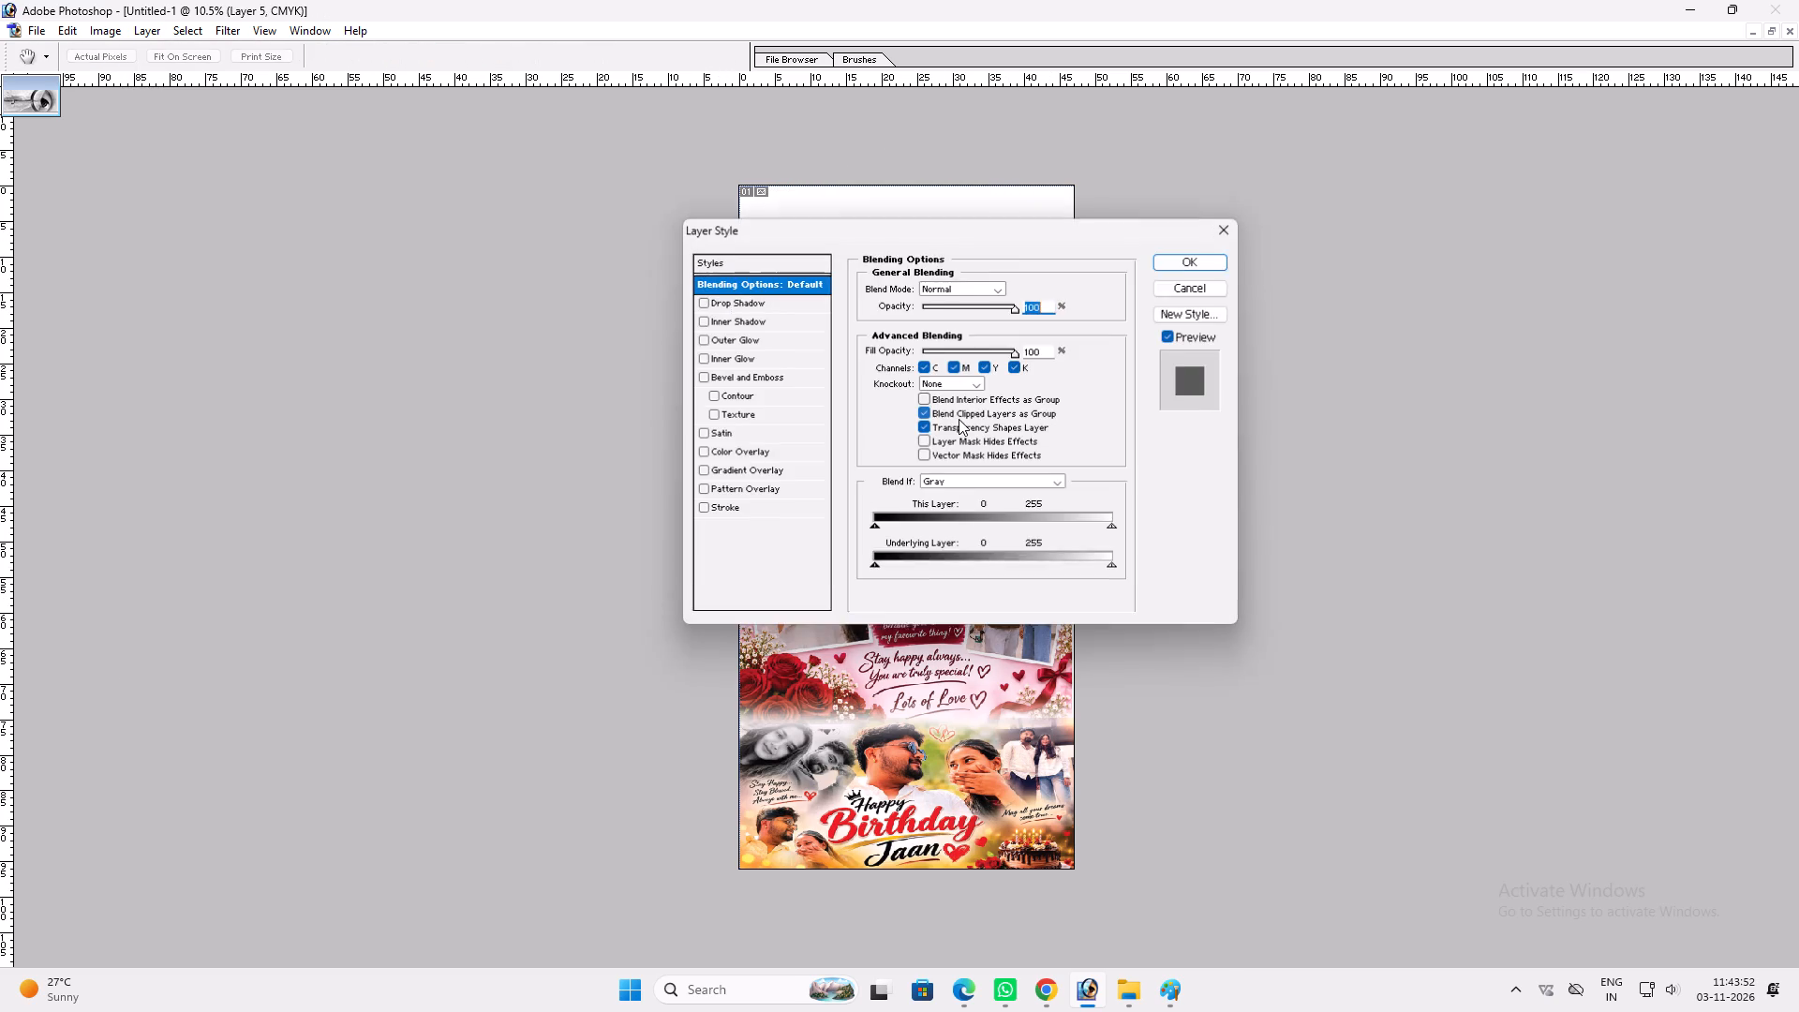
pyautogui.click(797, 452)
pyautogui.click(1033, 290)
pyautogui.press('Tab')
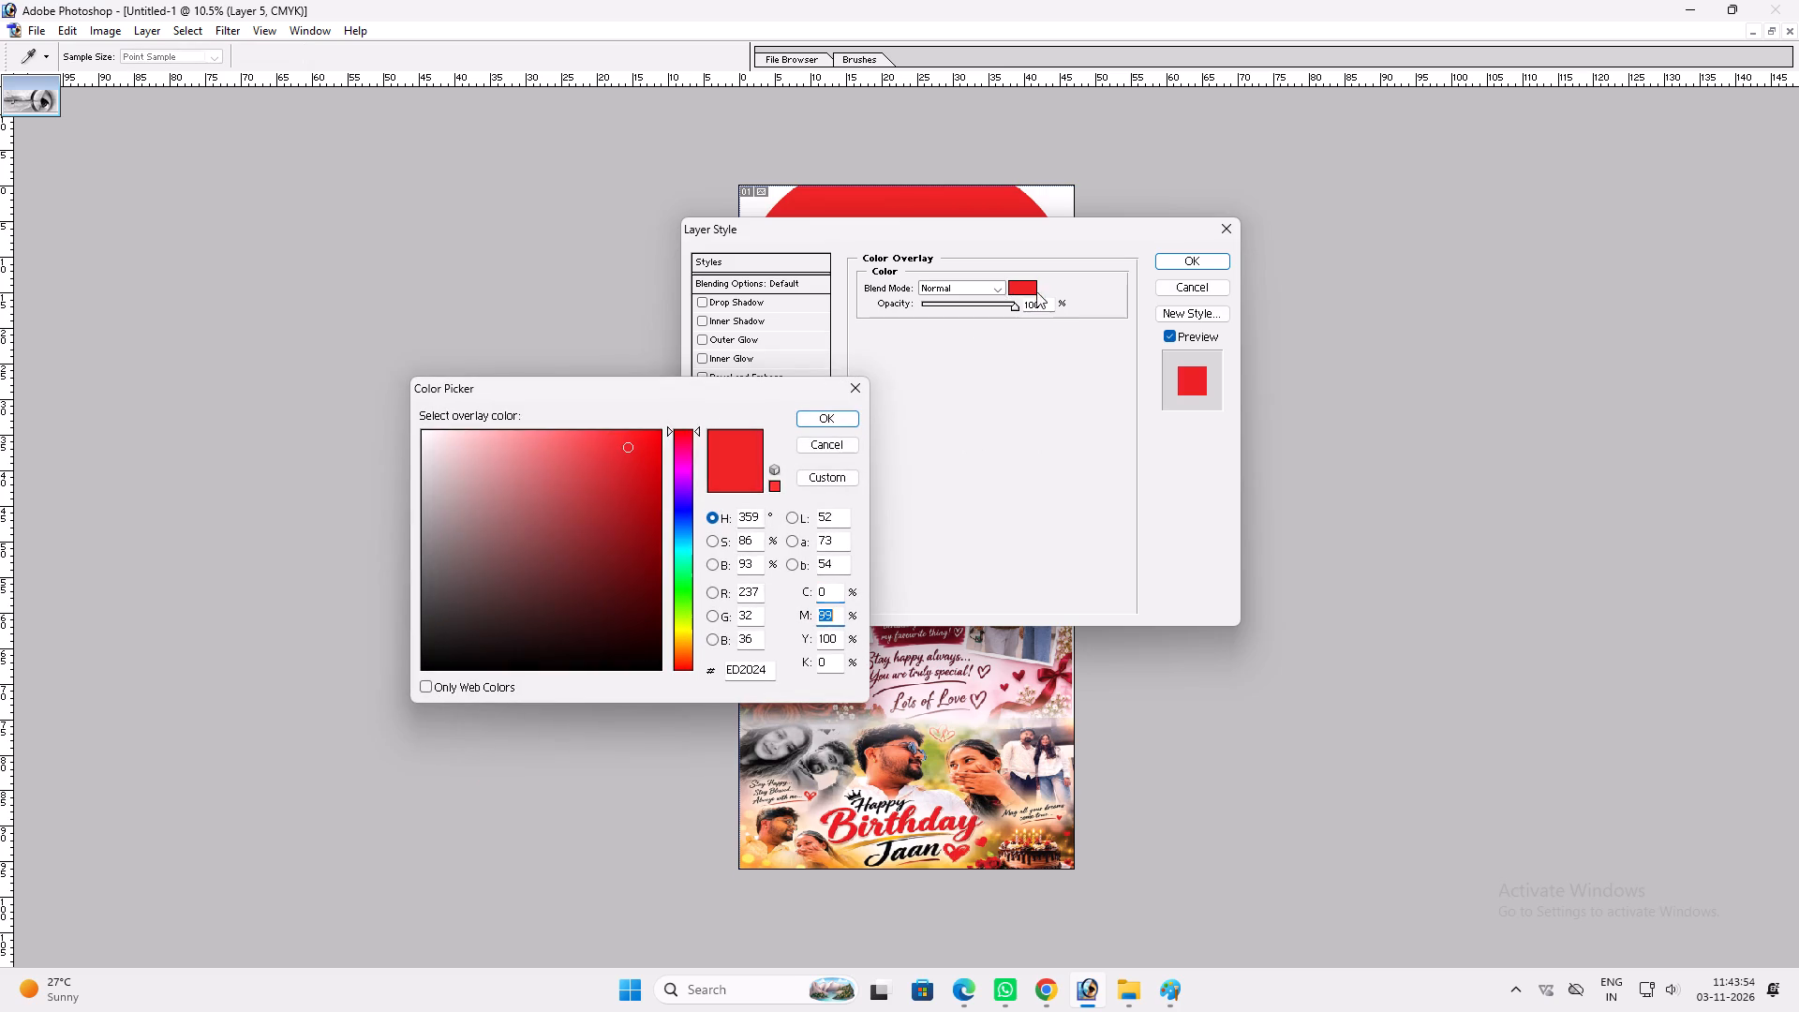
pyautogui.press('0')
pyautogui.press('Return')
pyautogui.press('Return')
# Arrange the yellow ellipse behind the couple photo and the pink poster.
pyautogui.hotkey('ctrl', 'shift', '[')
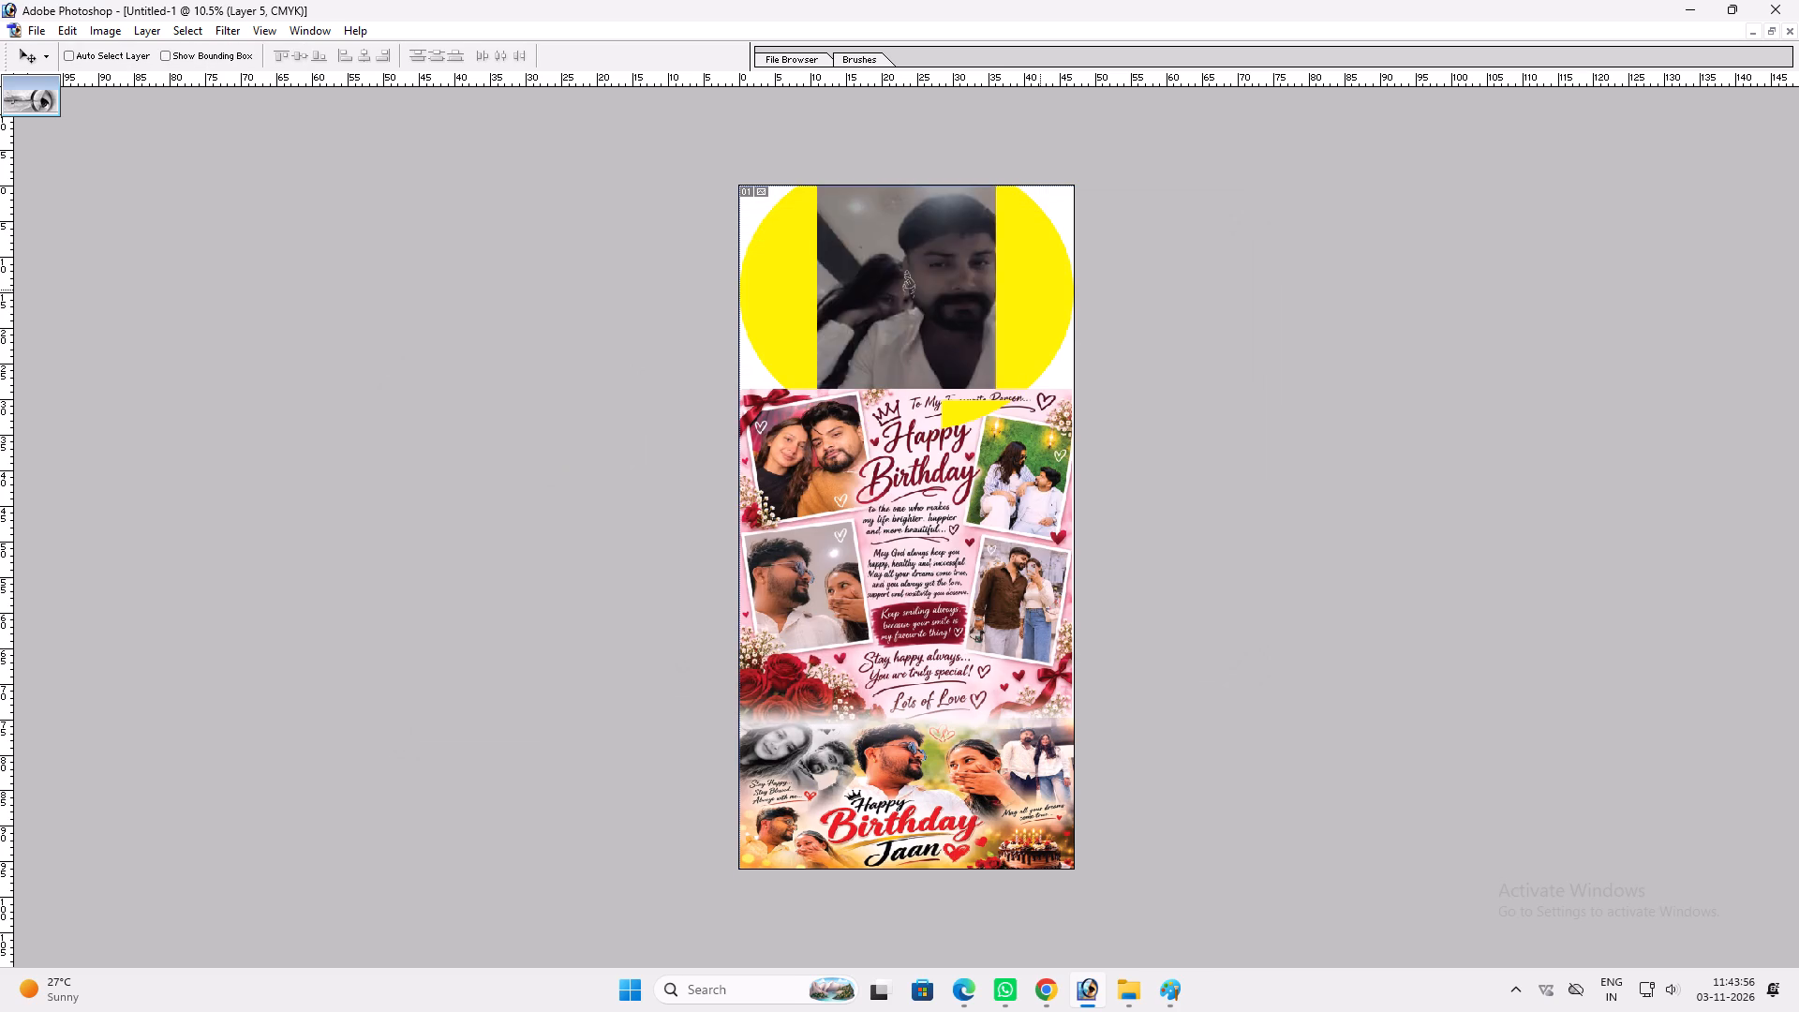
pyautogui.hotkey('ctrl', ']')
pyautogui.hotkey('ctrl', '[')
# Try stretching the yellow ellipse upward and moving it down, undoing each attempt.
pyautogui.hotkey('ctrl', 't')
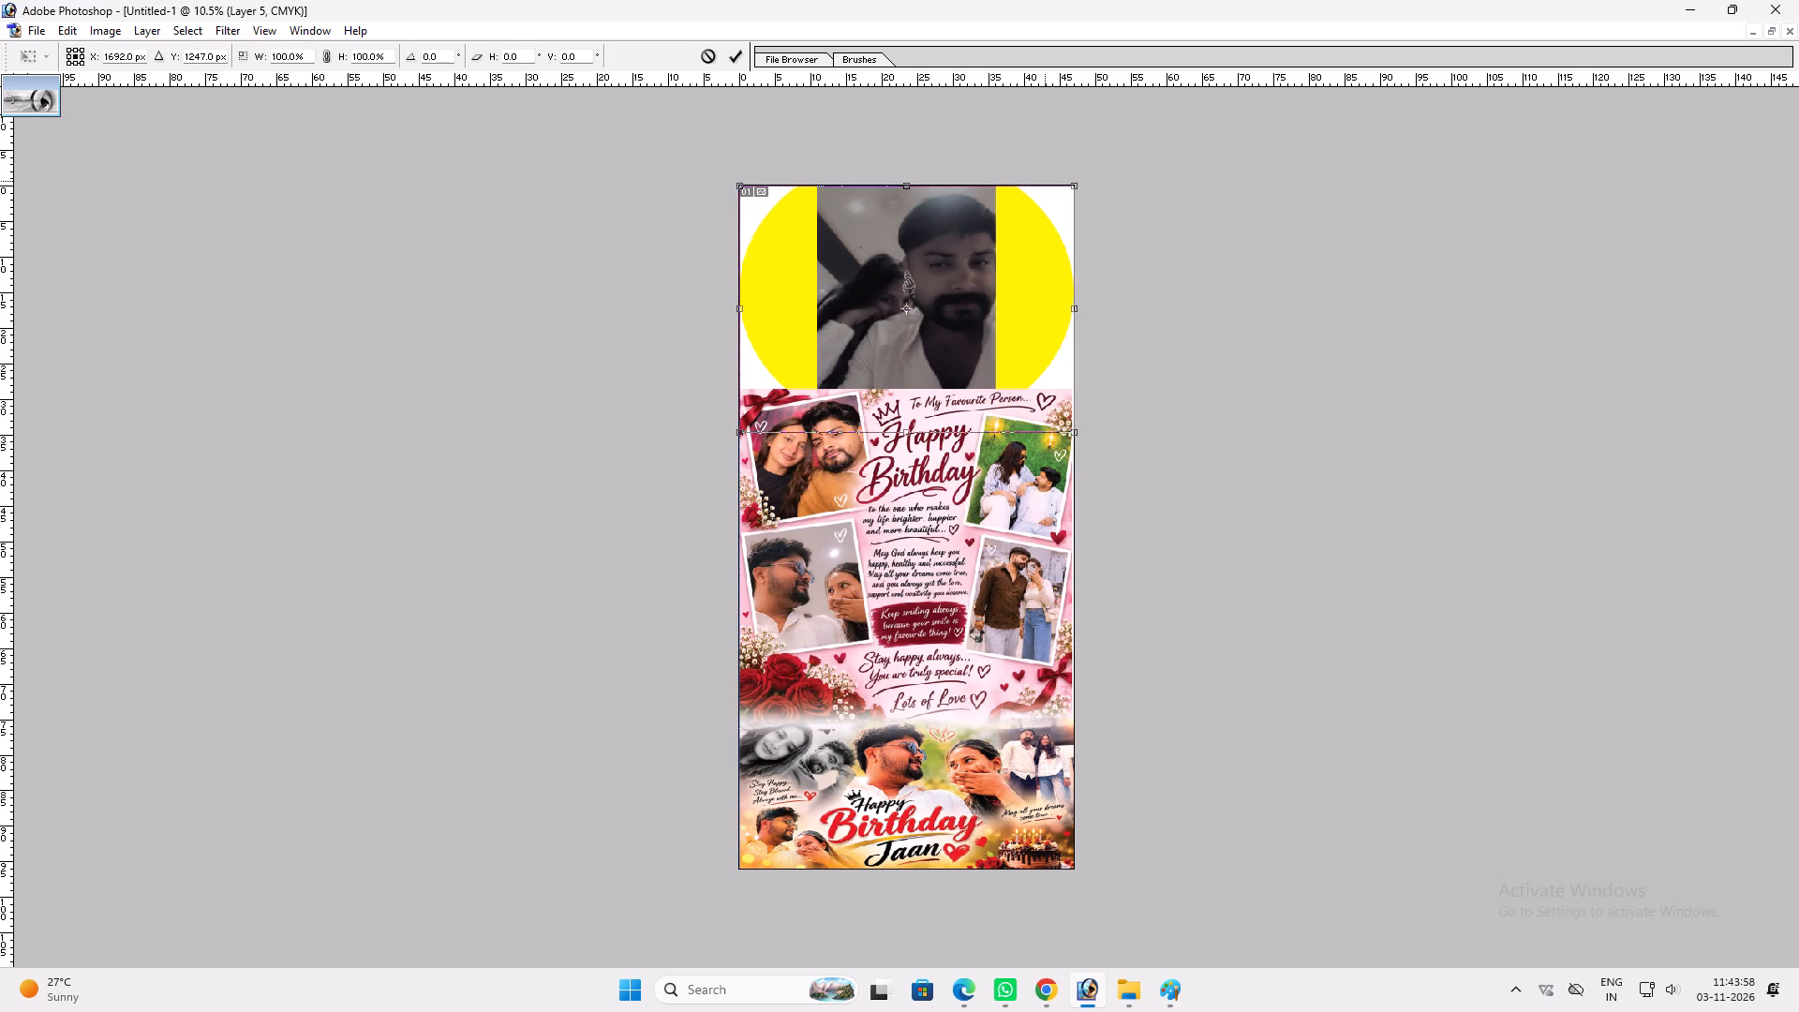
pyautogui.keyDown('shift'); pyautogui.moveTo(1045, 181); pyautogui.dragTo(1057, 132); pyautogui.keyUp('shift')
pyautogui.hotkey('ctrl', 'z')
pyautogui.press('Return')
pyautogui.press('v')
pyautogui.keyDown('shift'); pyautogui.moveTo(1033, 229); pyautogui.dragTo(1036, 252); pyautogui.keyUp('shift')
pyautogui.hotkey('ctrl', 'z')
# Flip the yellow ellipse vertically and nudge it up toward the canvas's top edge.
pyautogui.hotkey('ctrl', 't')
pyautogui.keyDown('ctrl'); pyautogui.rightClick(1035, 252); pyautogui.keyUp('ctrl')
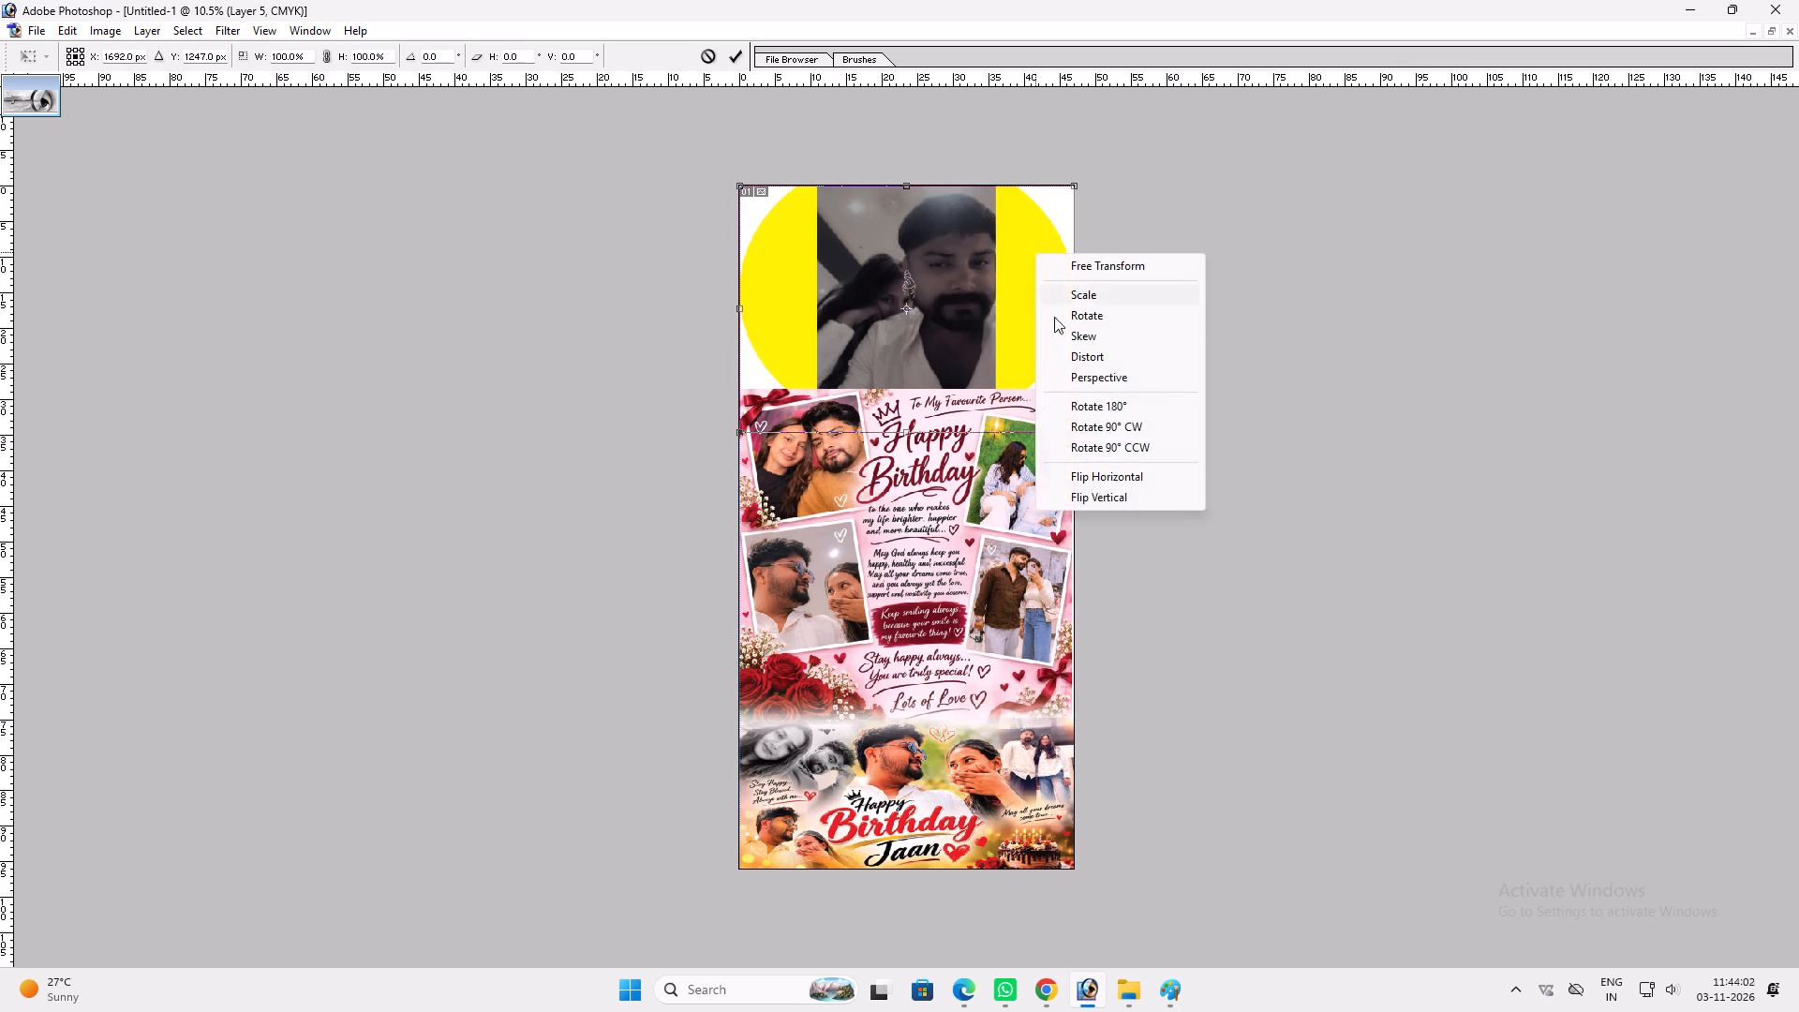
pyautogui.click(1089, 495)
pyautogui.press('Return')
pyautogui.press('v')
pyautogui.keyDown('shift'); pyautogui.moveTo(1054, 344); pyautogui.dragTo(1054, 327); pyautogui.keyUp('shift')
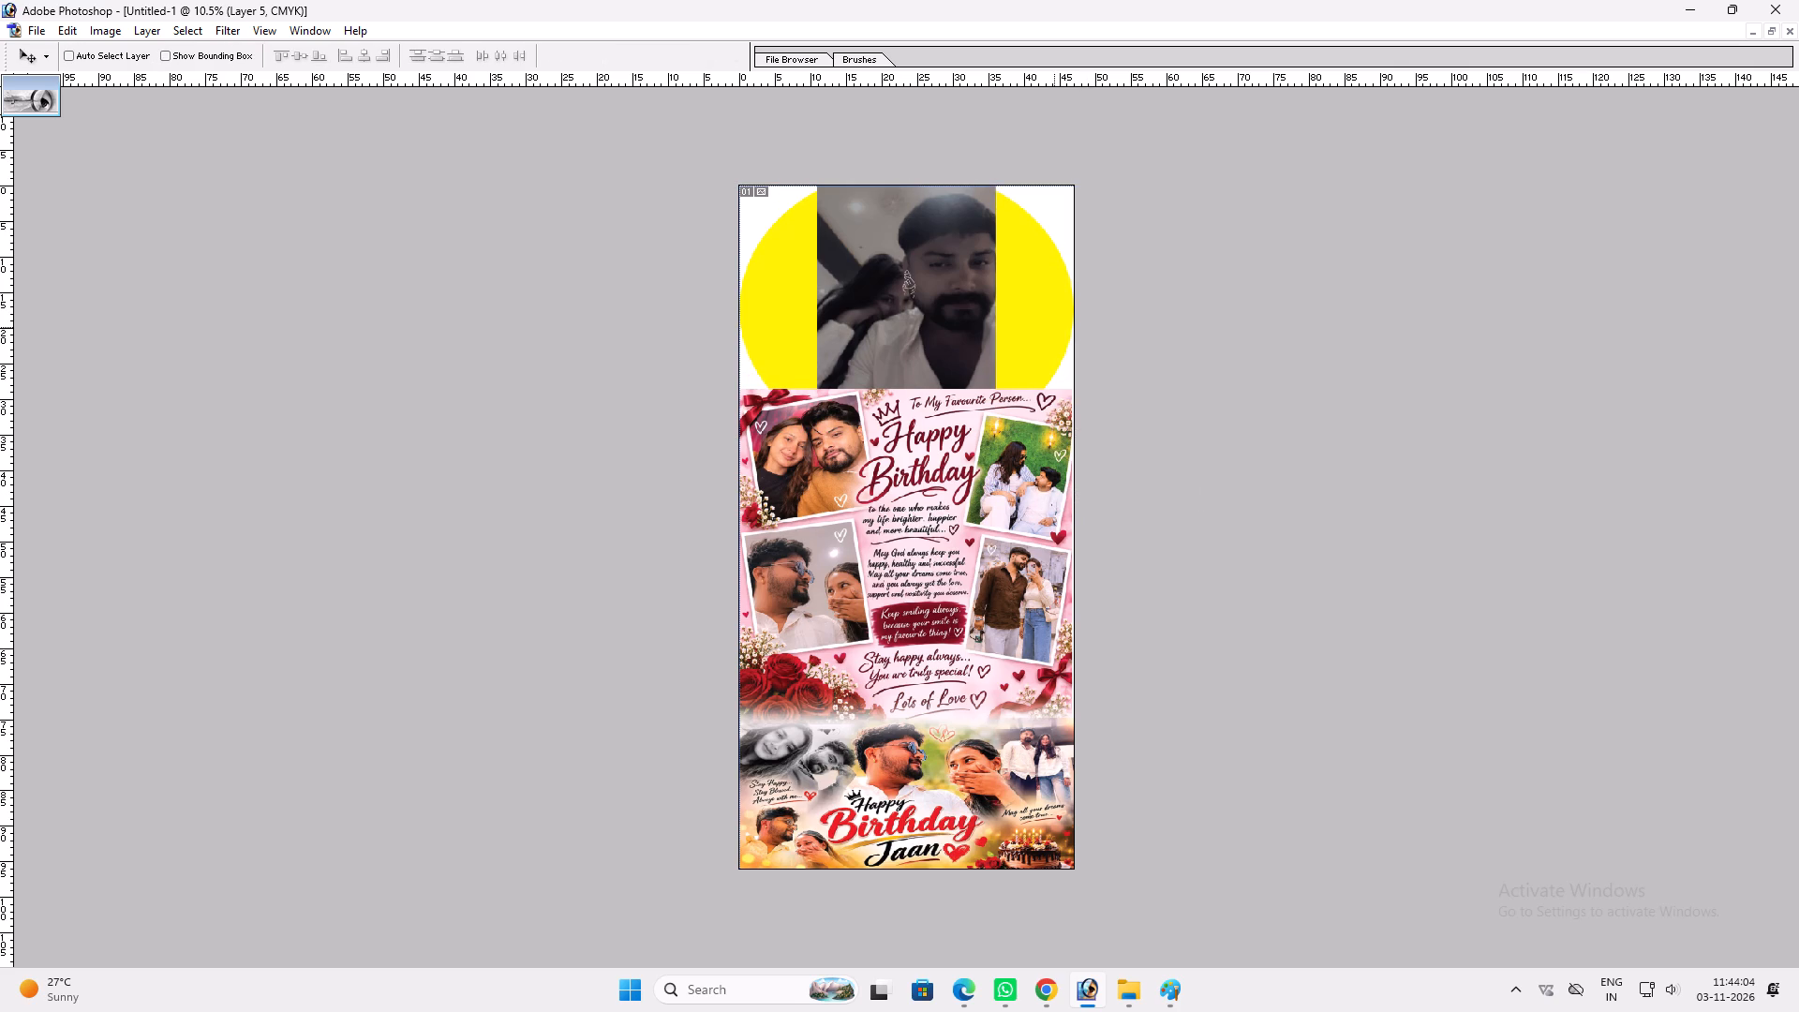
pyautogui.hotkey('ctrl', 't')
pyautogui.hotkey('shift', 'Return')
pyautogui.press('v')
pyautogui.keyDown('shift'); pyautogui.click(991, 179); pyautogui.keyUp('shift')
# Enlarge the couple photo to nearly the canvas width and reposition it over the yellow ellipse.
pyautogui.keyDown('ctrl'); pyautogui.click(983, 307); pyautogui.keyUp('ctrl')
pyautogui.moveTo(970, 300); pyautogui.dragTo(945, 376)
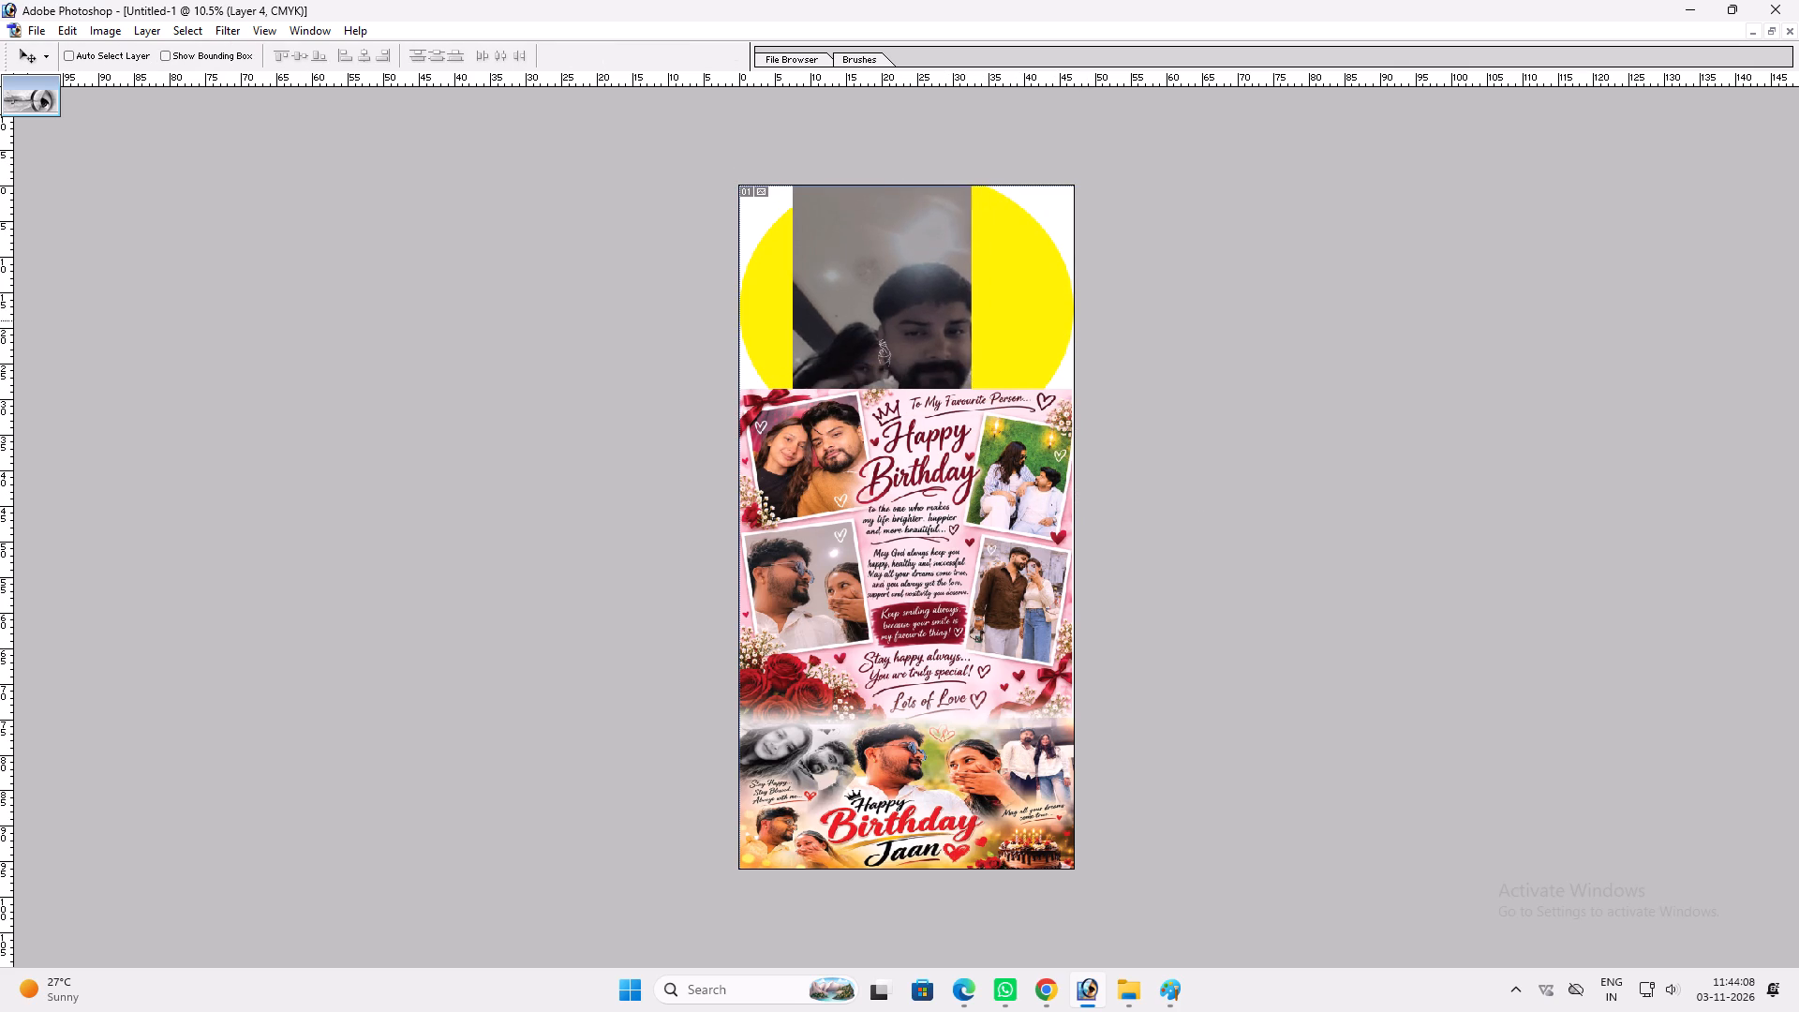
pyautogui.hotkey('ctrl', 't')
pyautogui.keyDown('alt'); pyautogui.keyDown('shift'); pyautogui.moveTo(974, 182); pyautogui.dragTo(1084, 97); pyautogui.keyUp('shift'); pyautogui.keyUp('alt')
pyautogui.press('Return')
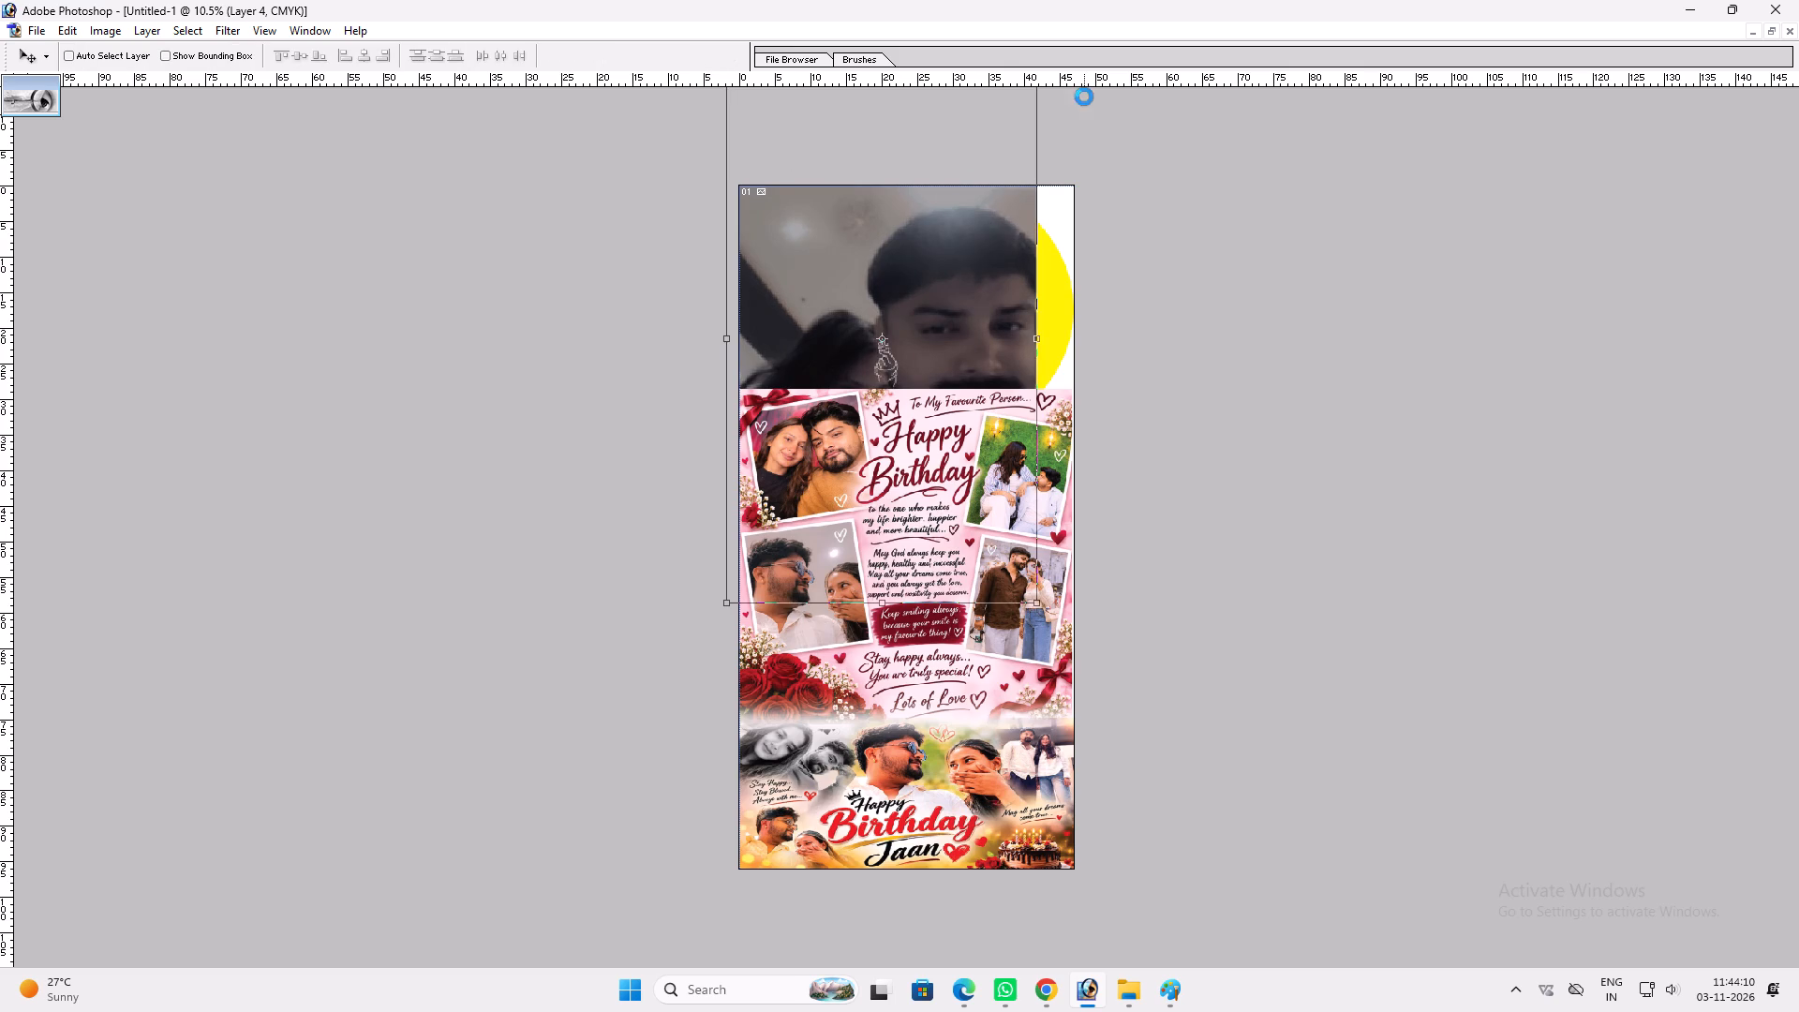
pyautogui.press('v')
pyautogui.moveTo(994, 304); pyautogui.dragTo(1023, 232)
# Delete the couple photo layer.
pyautogui.hotkey('alt', 'l')
pyautogui.hotkey('alt', 'l')
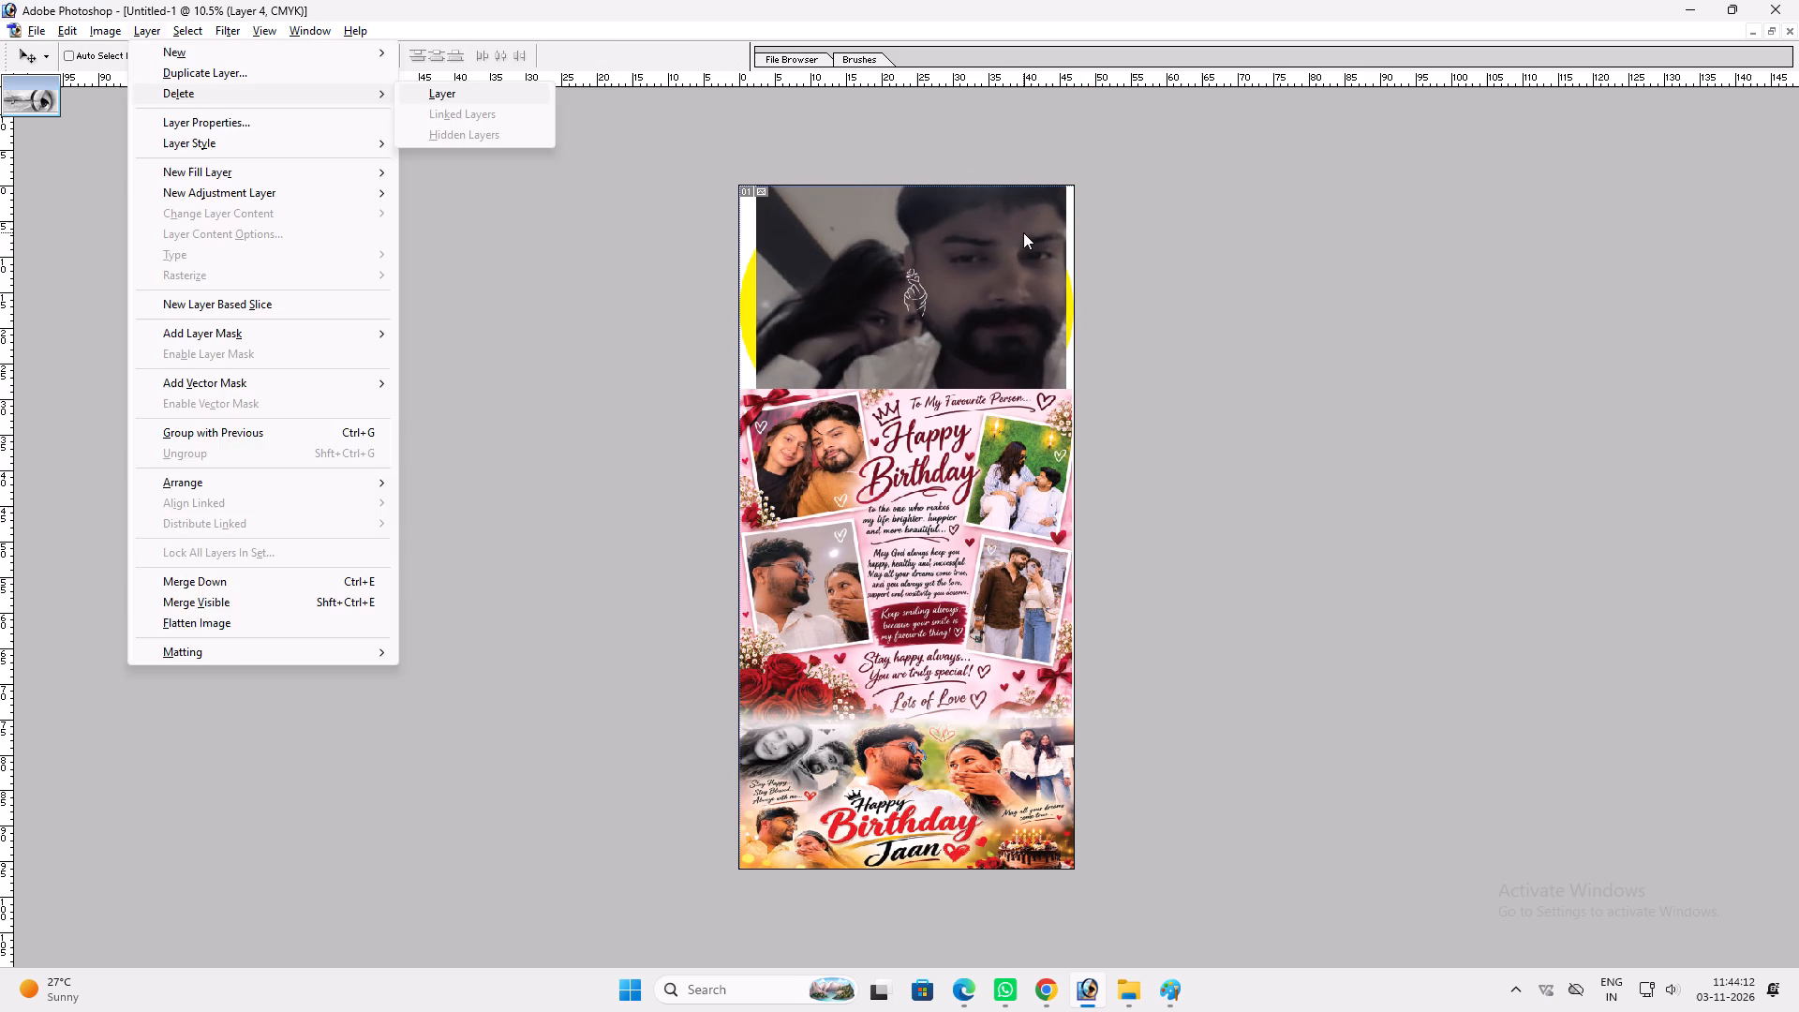
pyautogui.hotkey('alt', 'l')
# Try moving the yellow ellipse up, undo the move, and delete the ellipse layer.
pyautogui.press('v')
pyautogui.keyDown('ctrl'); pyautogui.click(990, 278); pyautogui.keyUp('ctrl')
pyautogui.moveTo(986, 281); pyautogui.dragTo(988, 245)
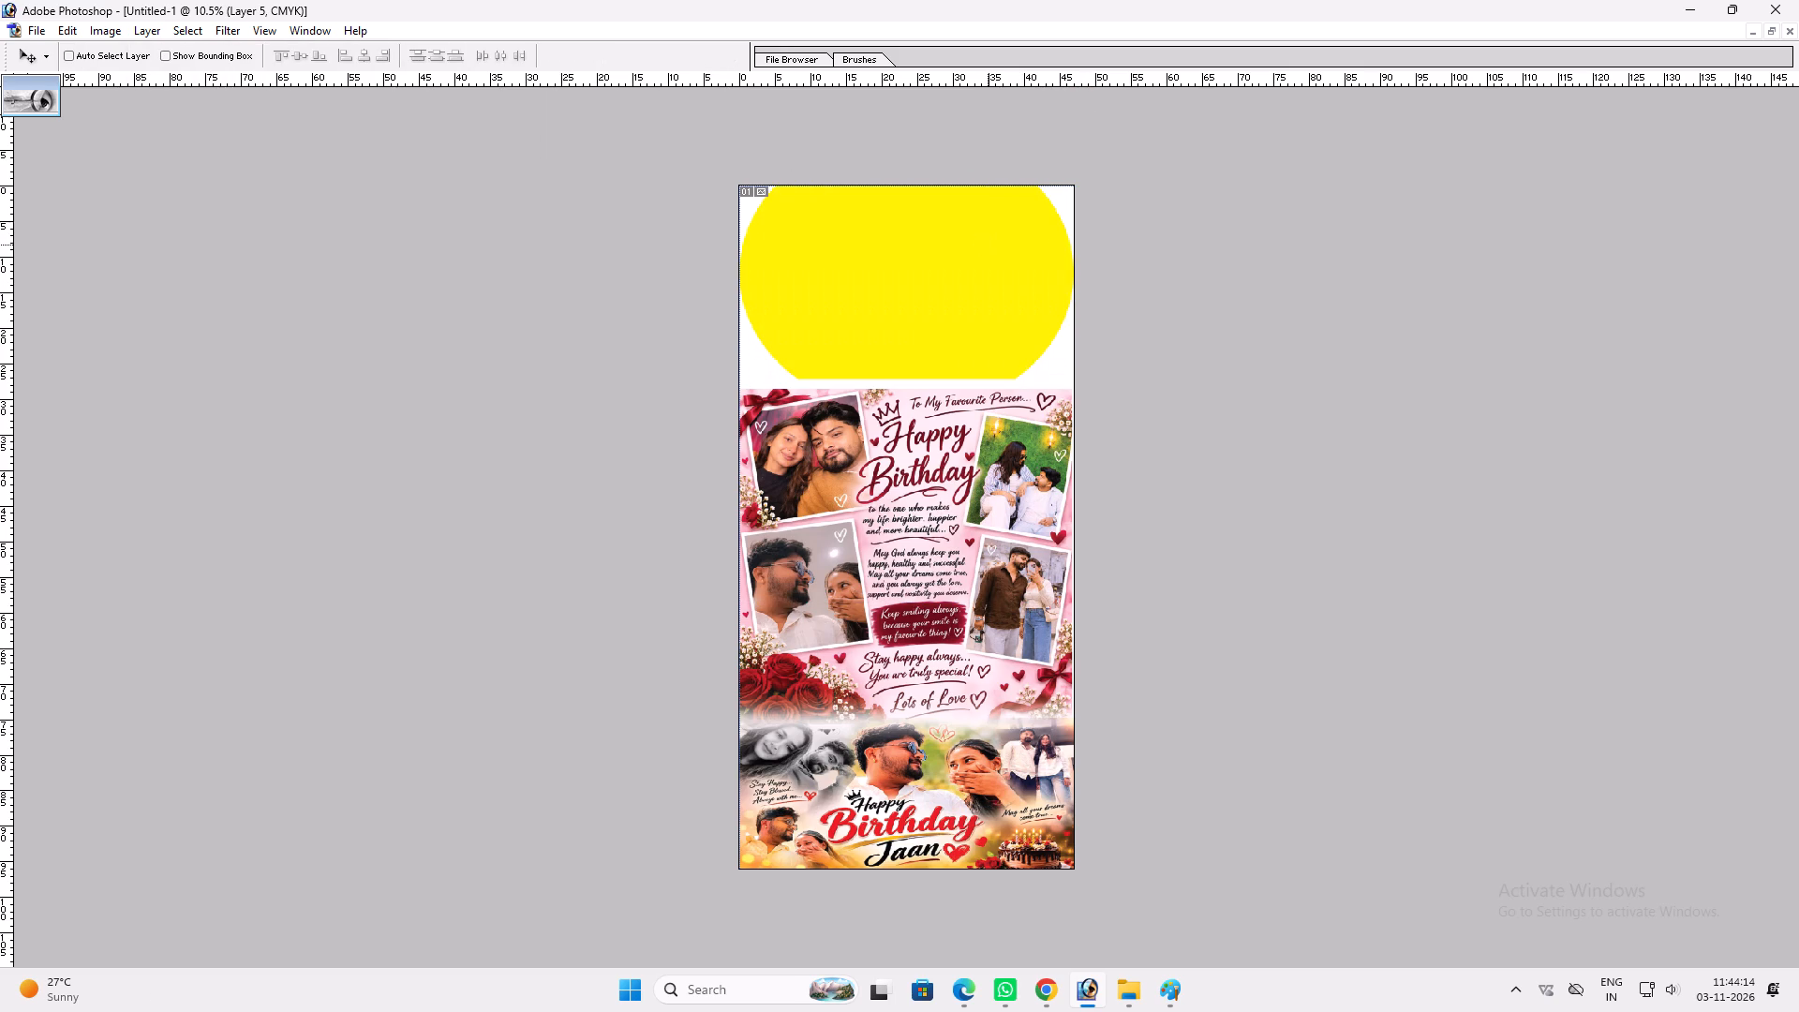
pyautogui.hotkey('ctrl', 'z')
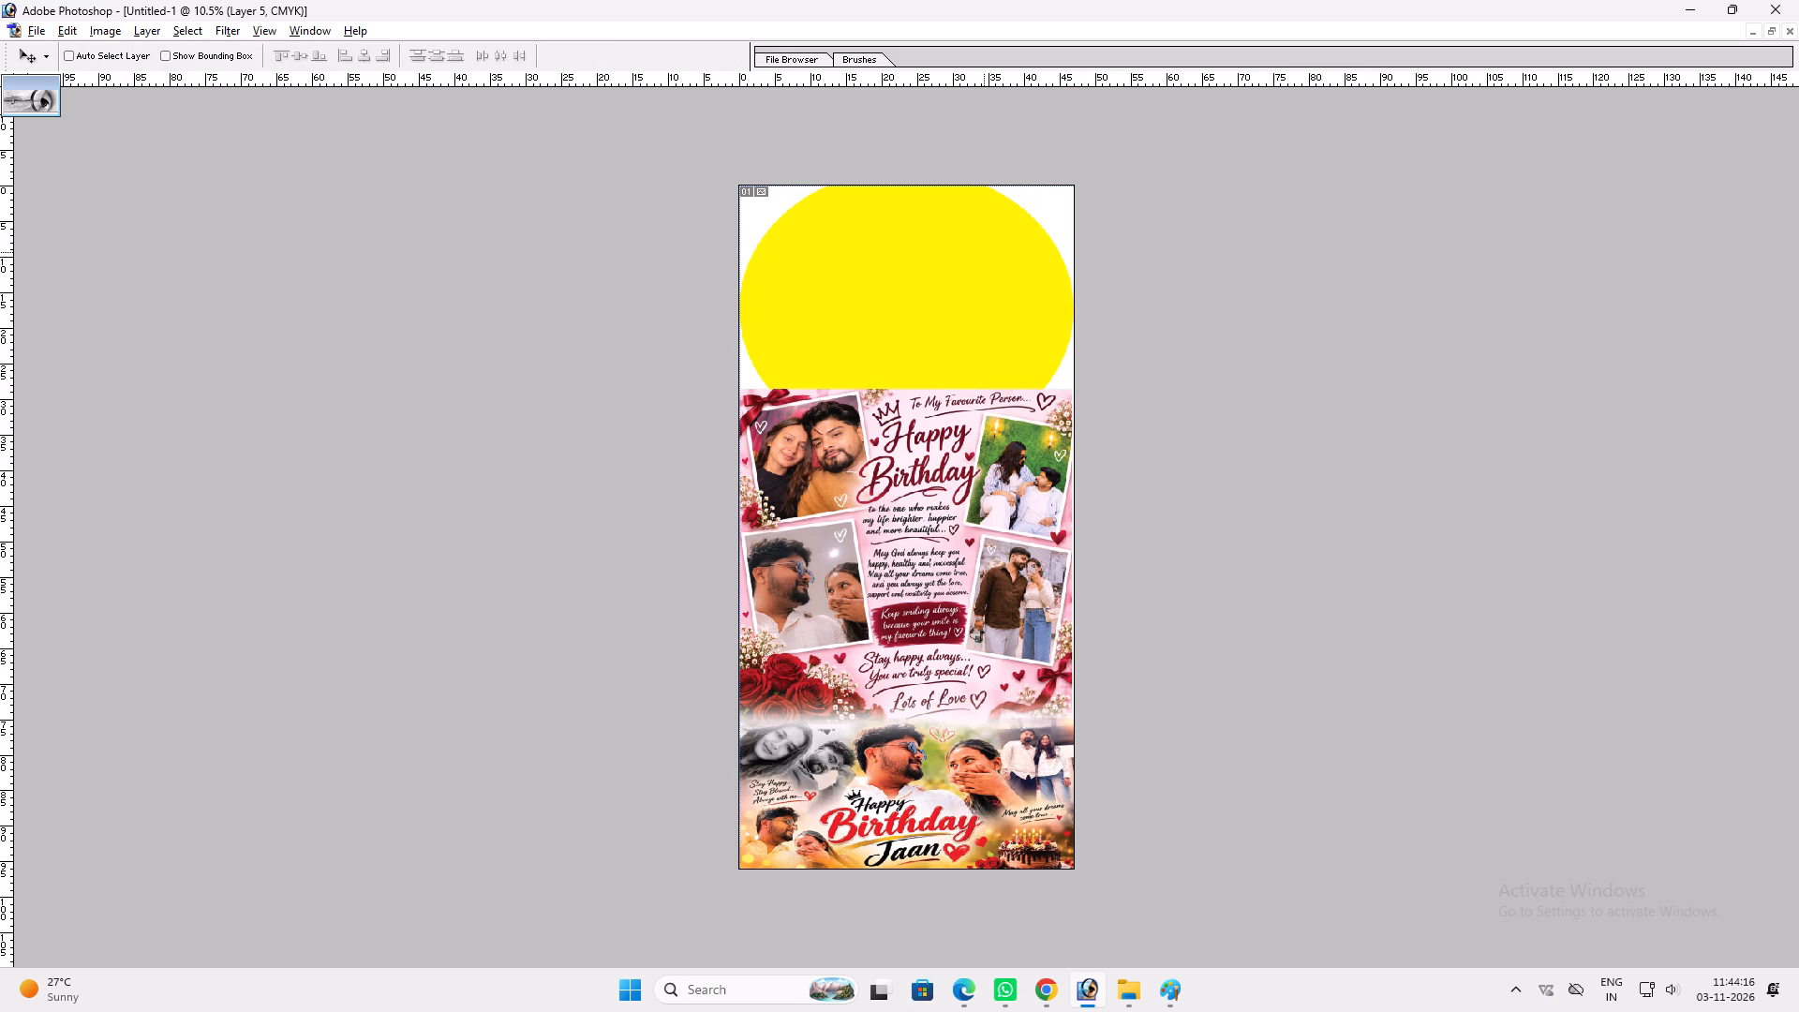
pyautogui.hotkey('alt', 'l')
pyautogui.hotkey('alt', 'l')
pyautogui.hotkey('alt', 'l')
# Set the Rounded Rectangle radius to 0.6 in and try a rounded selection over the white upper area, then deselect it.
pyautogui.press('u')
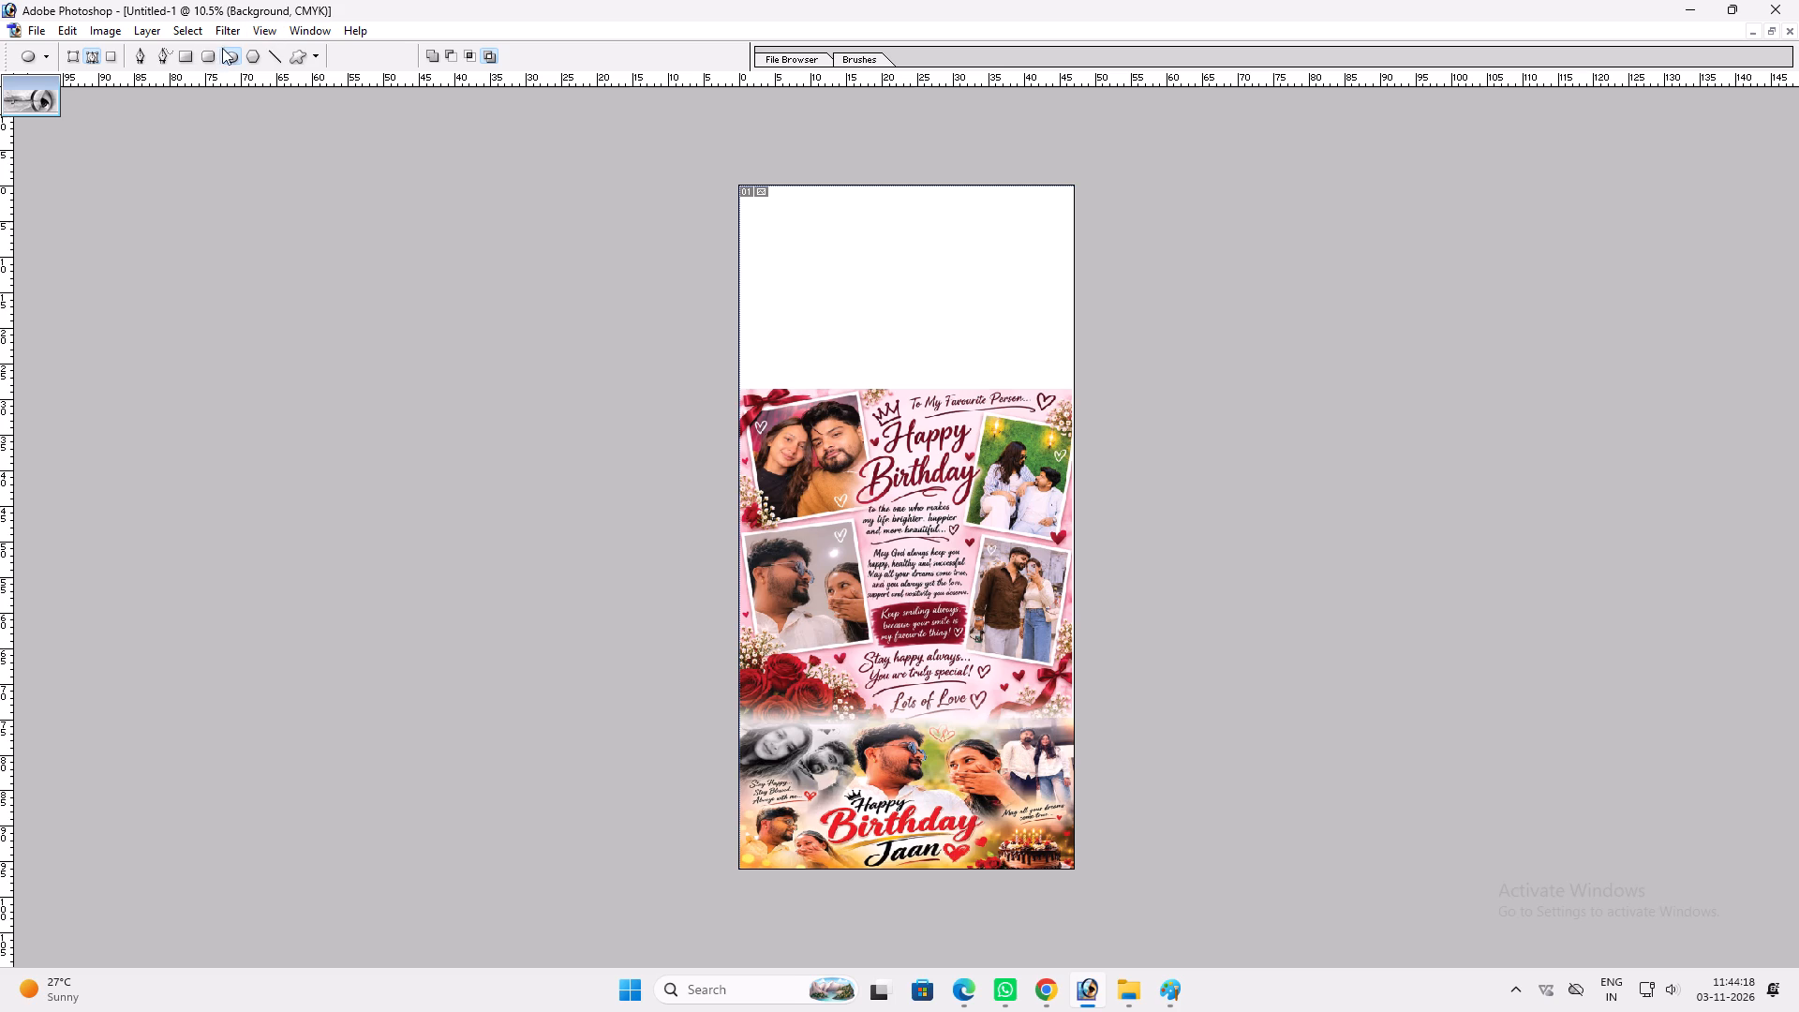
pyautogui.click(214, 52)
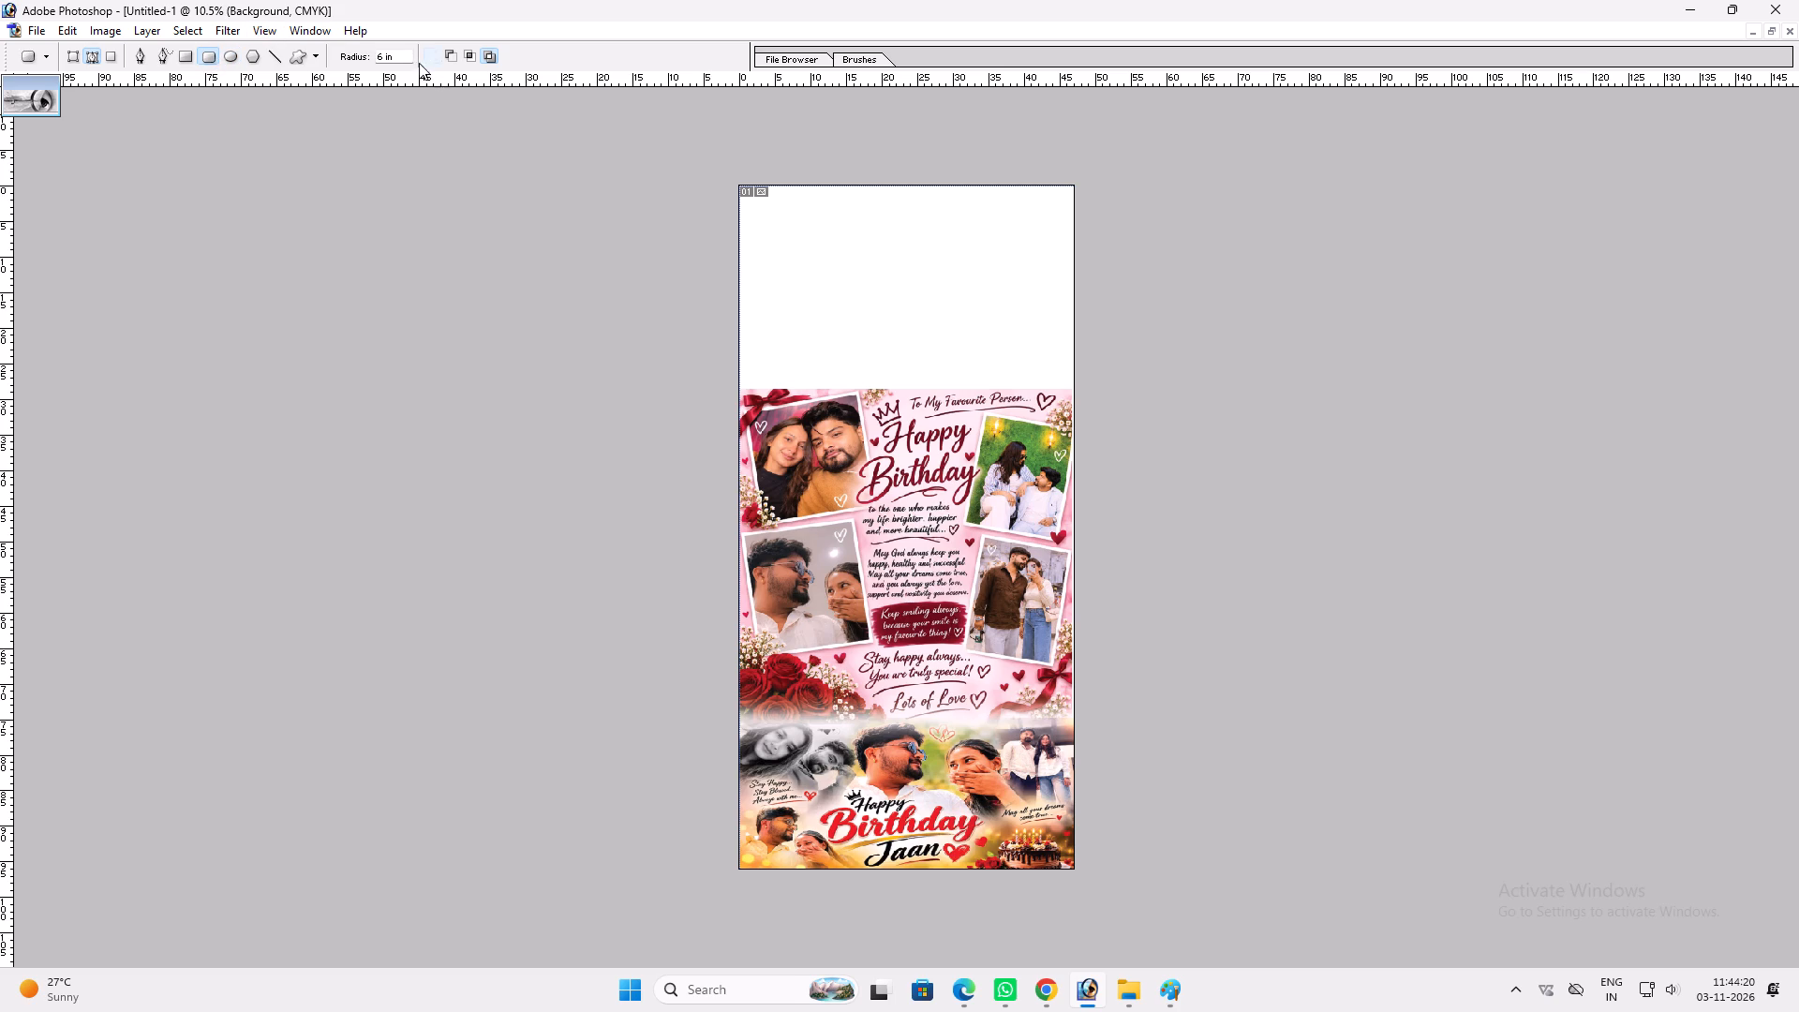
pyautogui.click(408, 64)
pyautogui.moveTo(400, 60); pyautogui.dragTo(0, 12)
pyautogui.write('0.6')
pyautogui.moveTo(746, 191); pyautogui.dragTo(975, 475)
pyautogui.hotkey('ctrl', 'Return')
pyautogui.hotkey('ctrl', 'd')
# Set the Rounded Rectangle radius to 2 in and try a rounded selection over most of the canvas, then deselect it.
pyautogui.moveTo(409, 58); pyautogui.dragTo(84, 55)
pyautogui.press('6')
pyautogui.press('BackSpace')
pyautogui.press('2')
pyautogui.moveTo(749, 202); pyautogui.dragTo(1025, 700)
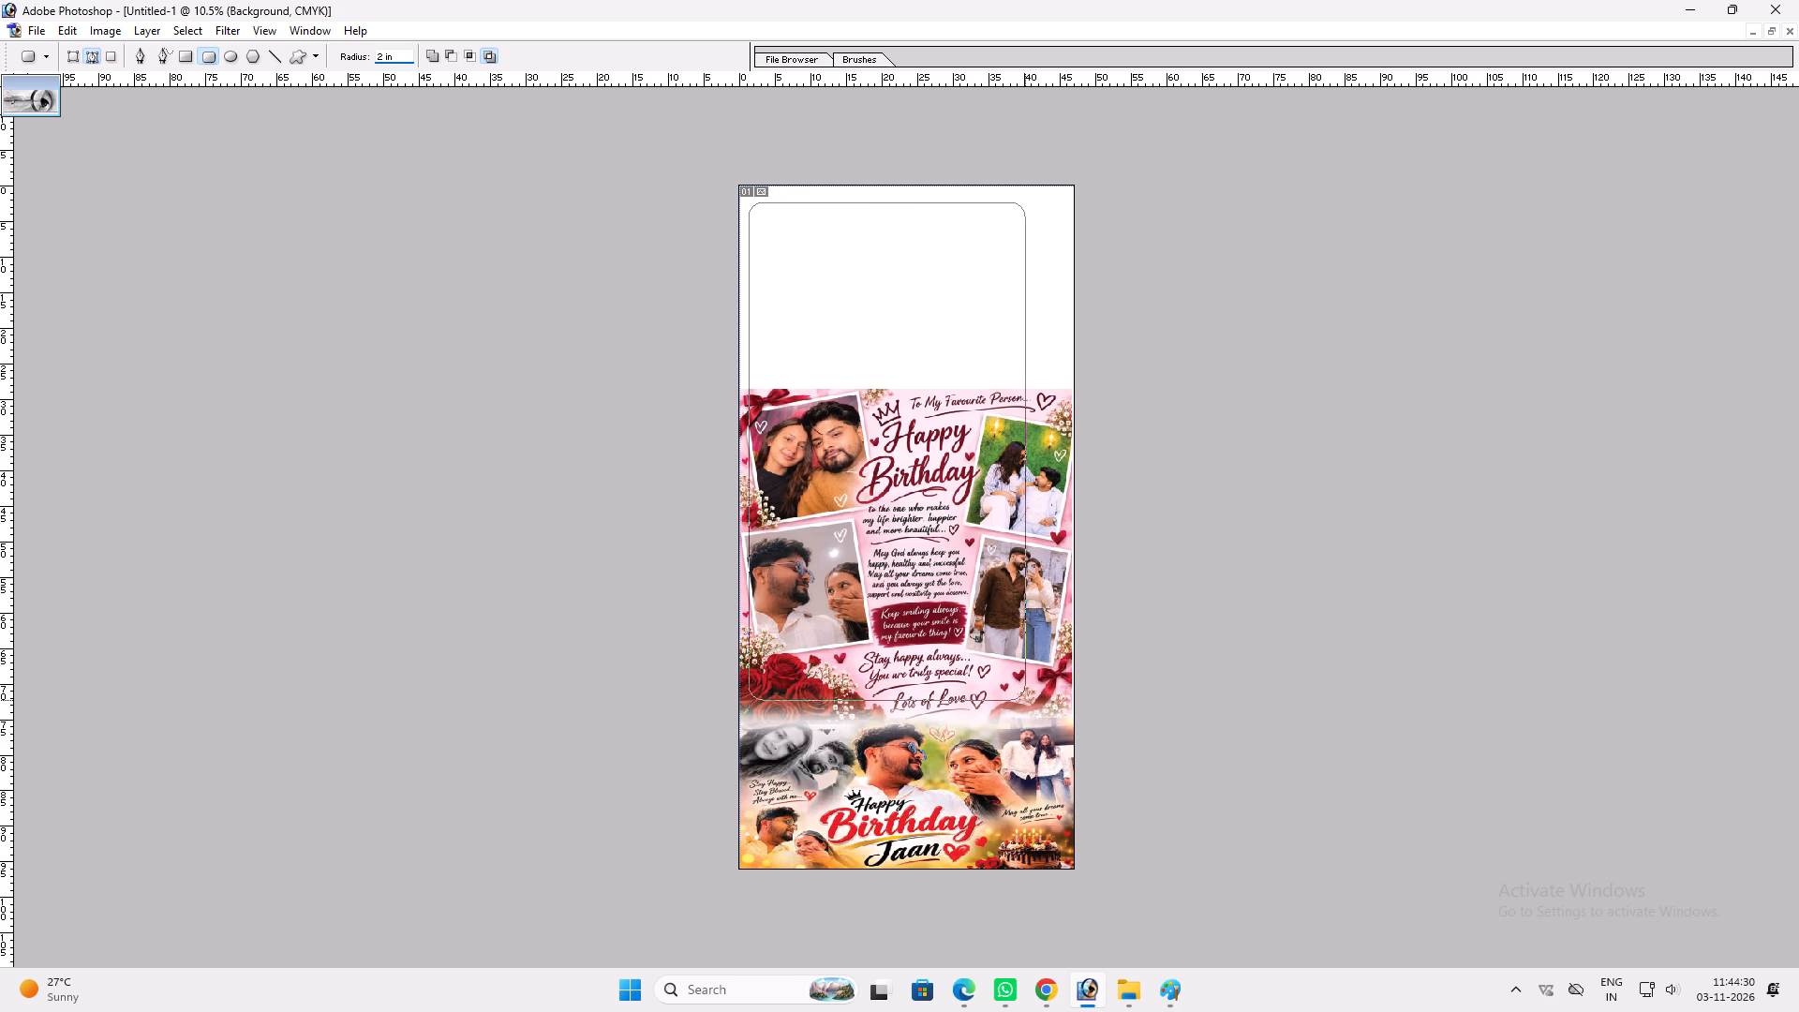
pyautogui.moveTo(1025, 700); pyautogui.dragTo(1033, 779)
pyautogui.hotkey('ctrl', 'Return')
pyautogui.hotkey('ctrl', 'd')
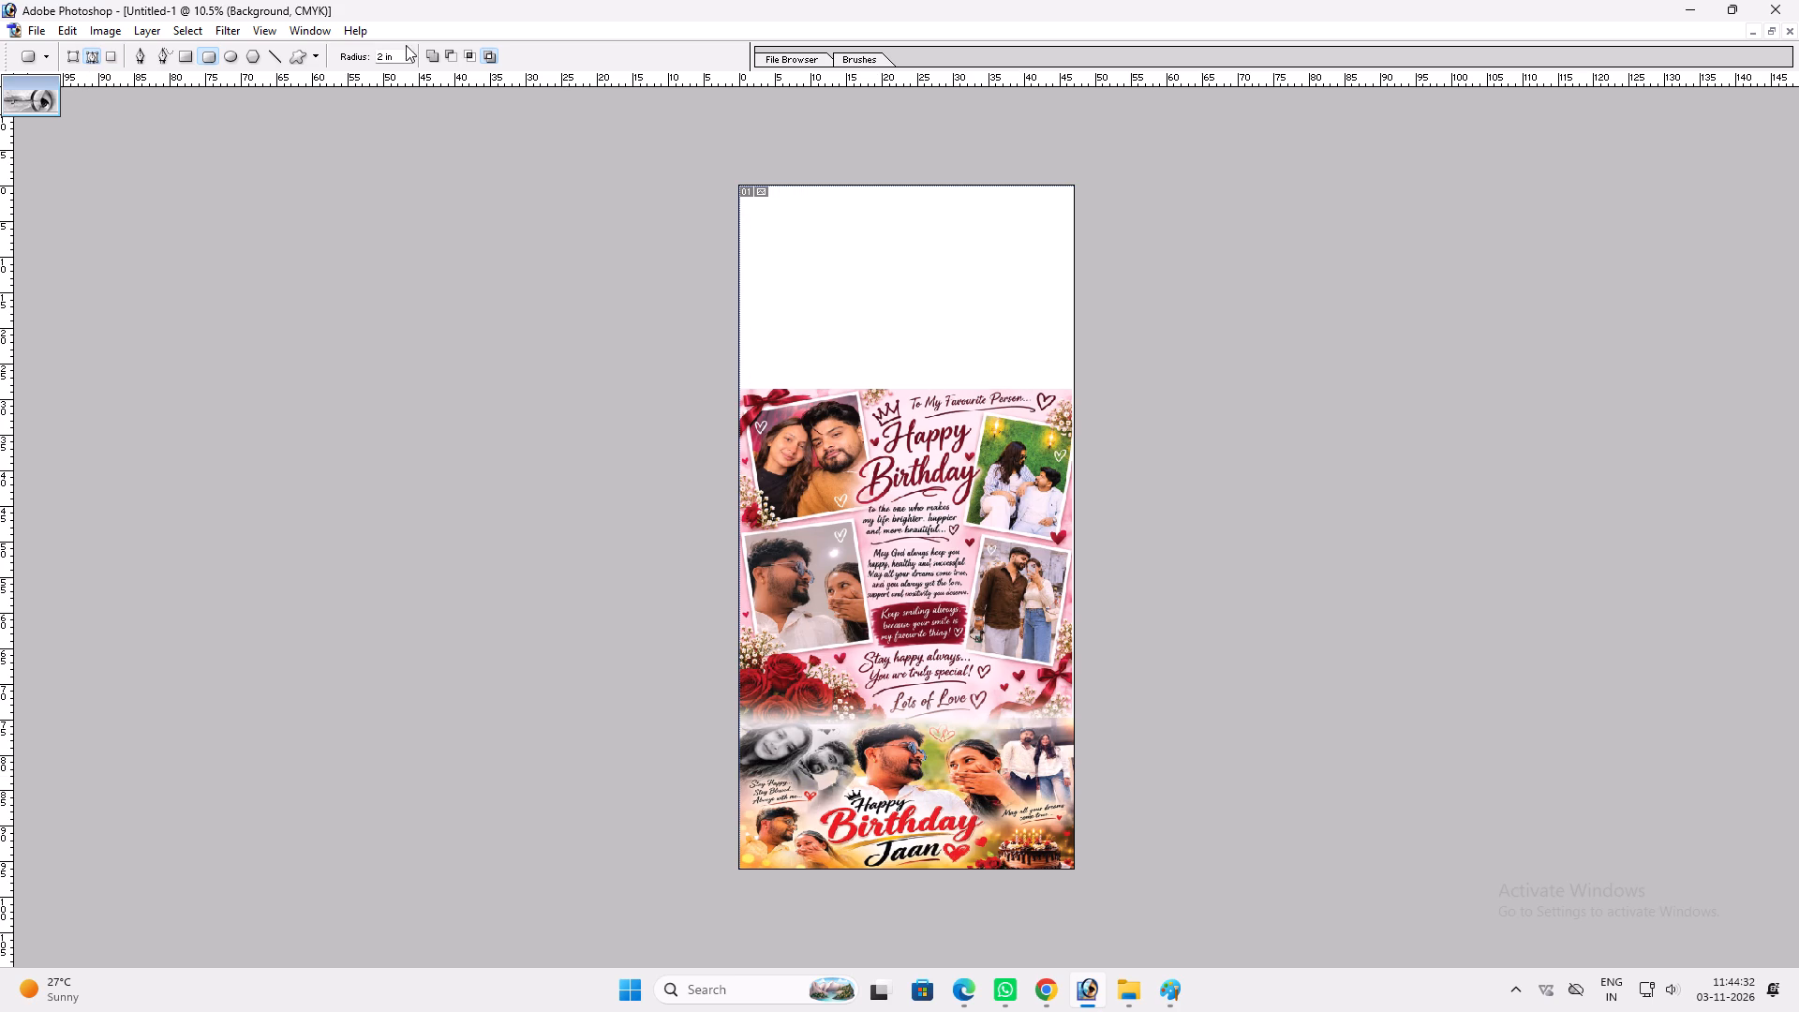
# Draw a rounded rectangle with a 6 in radius nearly filling the canvas and copy that background area to a new top layer.
pyautogui.moveTo(402, 56); pyautogui.dragTo(150, 24)
pyautogui.press('6')
pyautogui.moveTo(748, 200); pyautogui.dragTo(1047, 781)
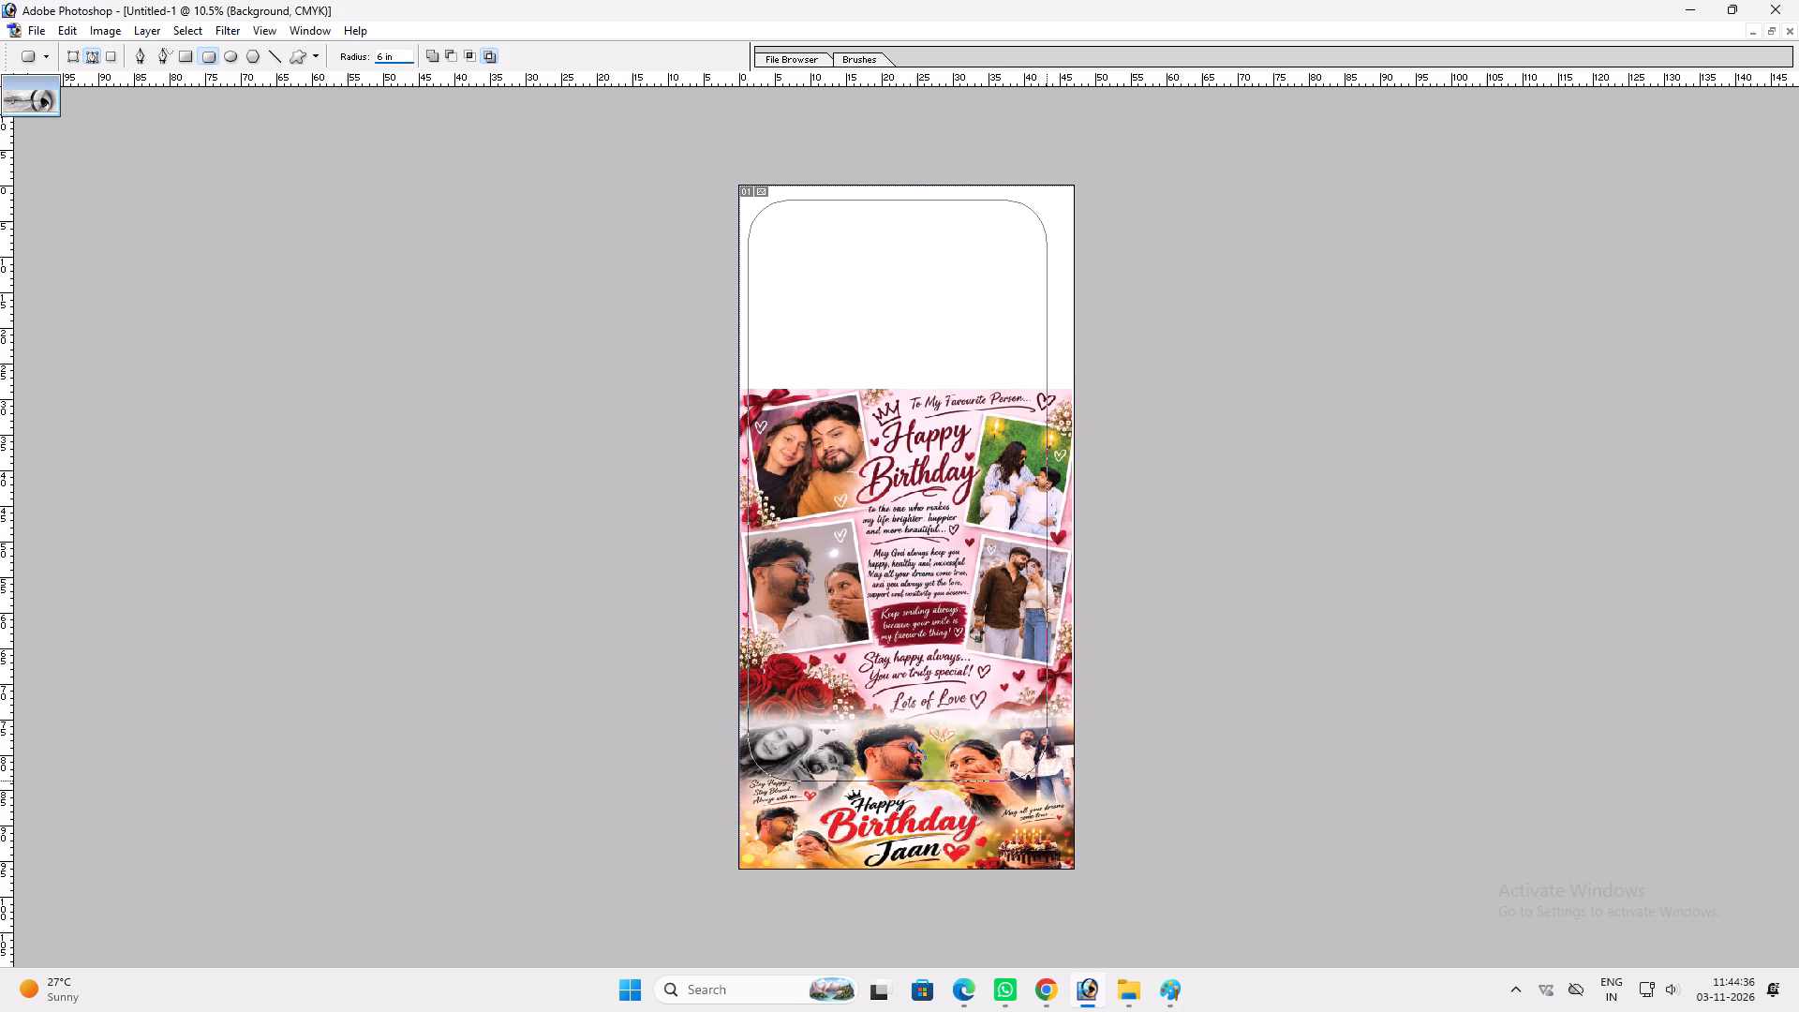
pyautogui.moveTo(1047, 781); pyautogui.dragTo(1064, 863)
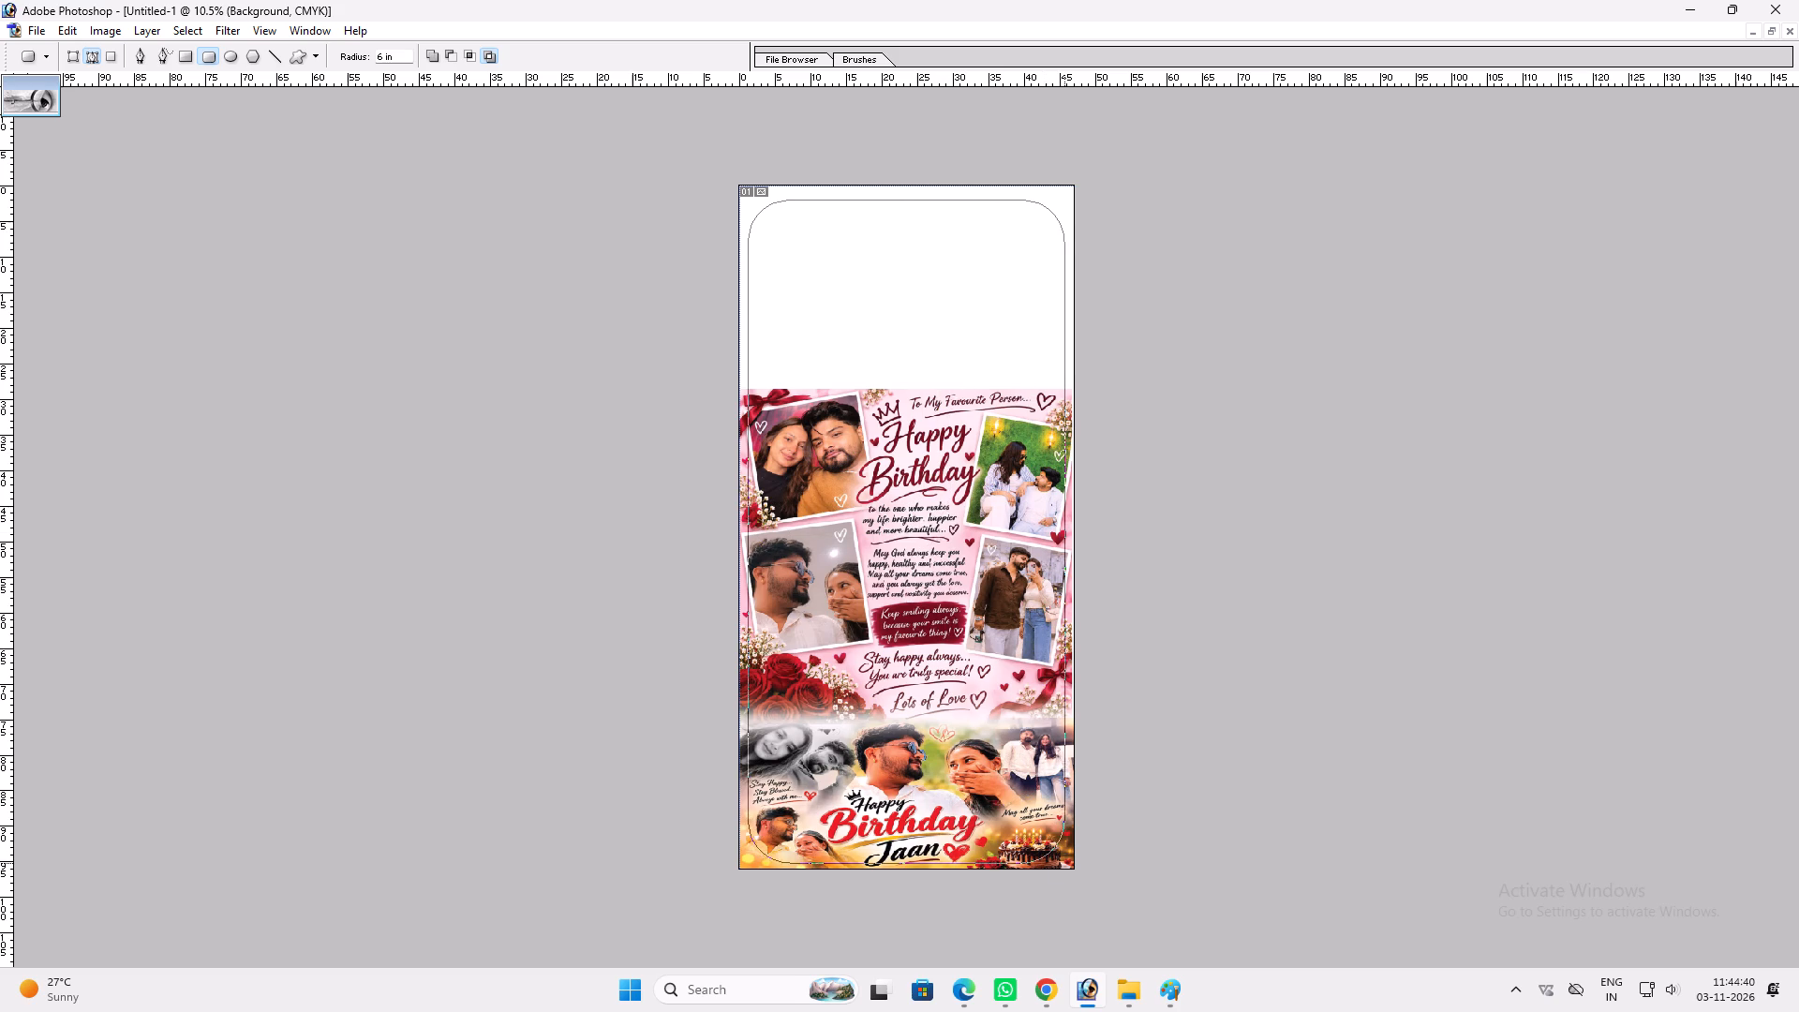
pyautogui.hotkey('ctrl', 'Return')
pyautogui.press('v')
pyautogui.press('v')
pyautogui.rightClick(1065, 201)
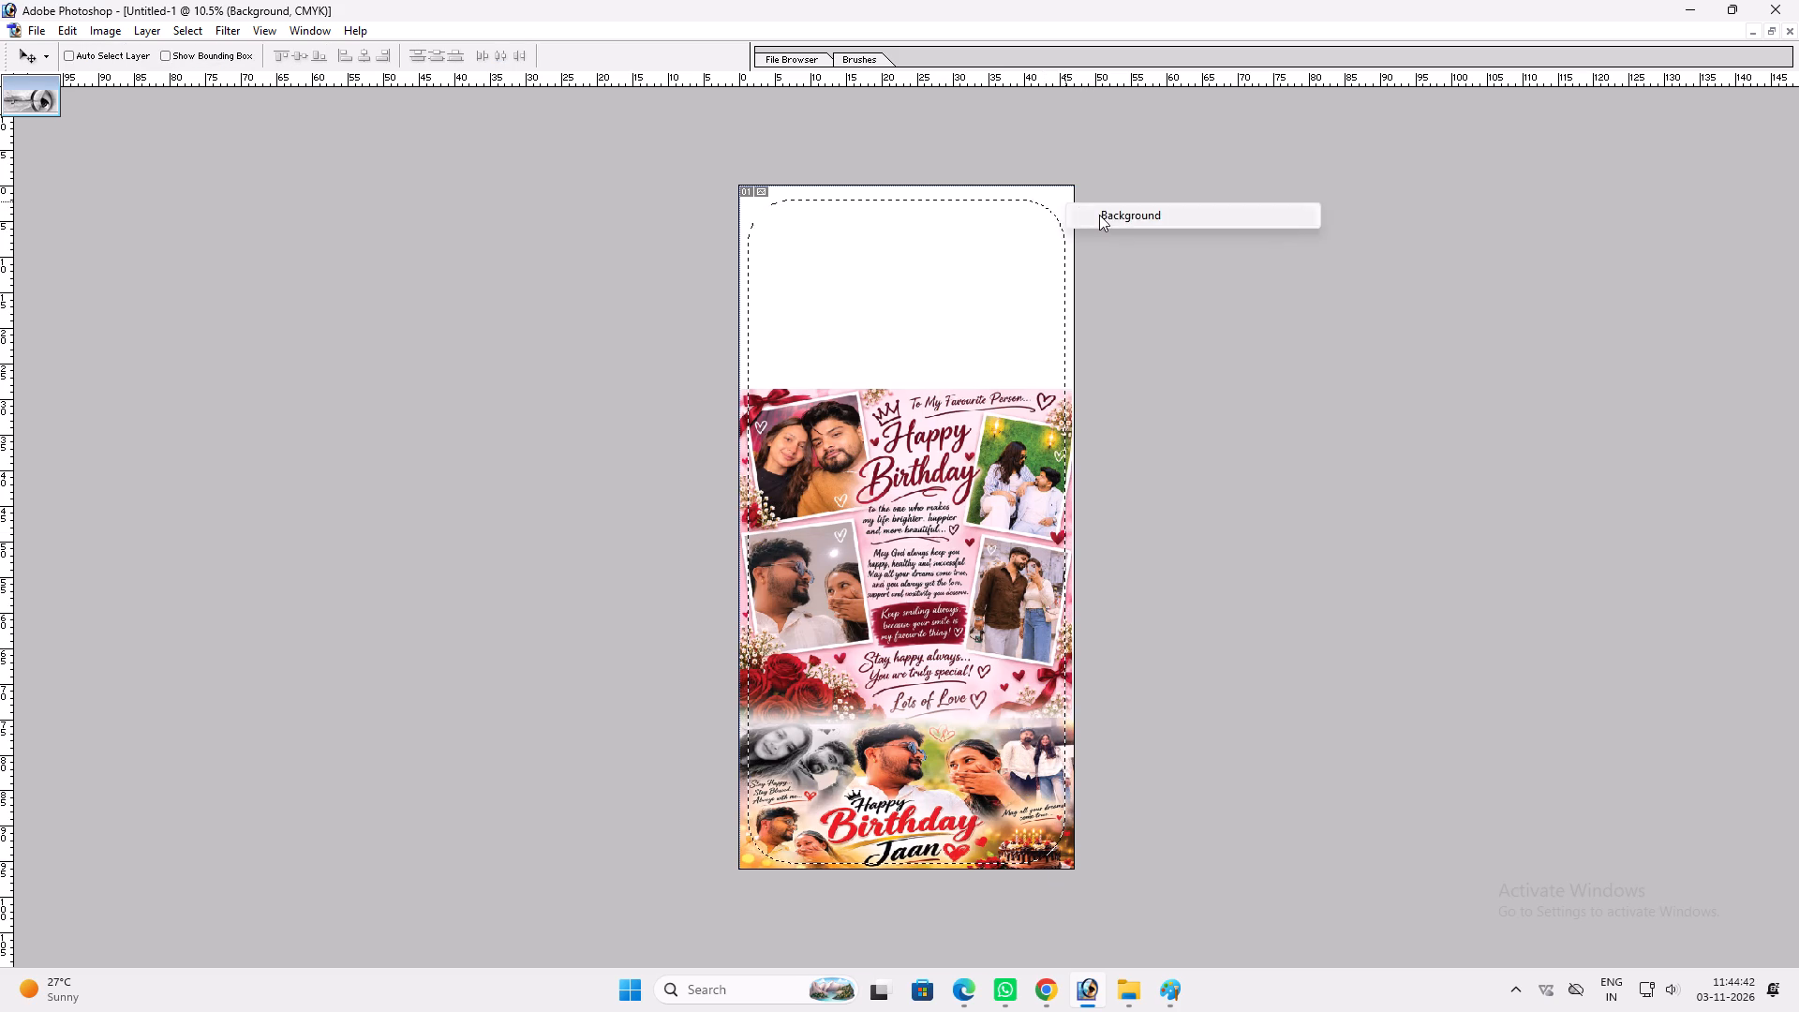
pyautogui.click(1099, 215)
pyautogui.hotkey('ctrl', 'c')
pyautogui.hotkey('ctrl', 'v')
pyautogui.hotkey('ctrl', 'shift', ']')
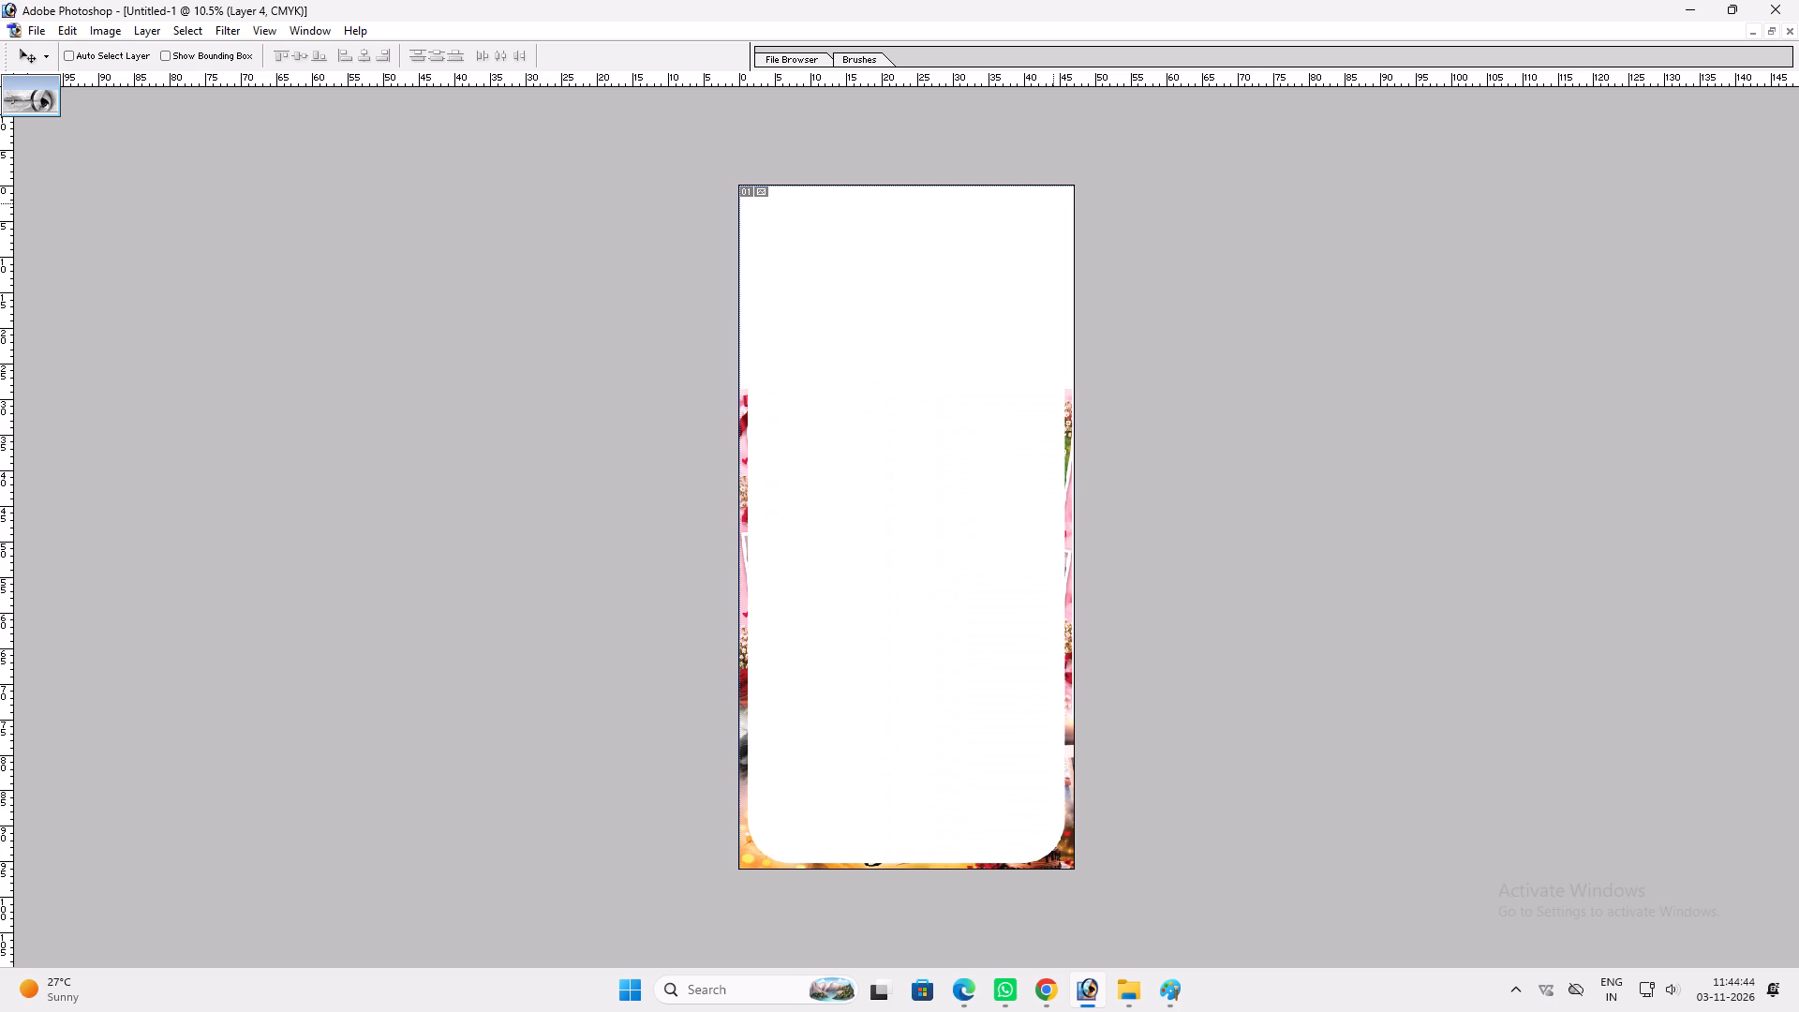
# Apply a yellow FFF200 Color Overlay to the rounded rectangle layer and send it behind the poster and banner.
pyautogui.hotkey('alt', 'l')
pyautogui.hotkey('alt', 'y')
pyautogui.press('n')
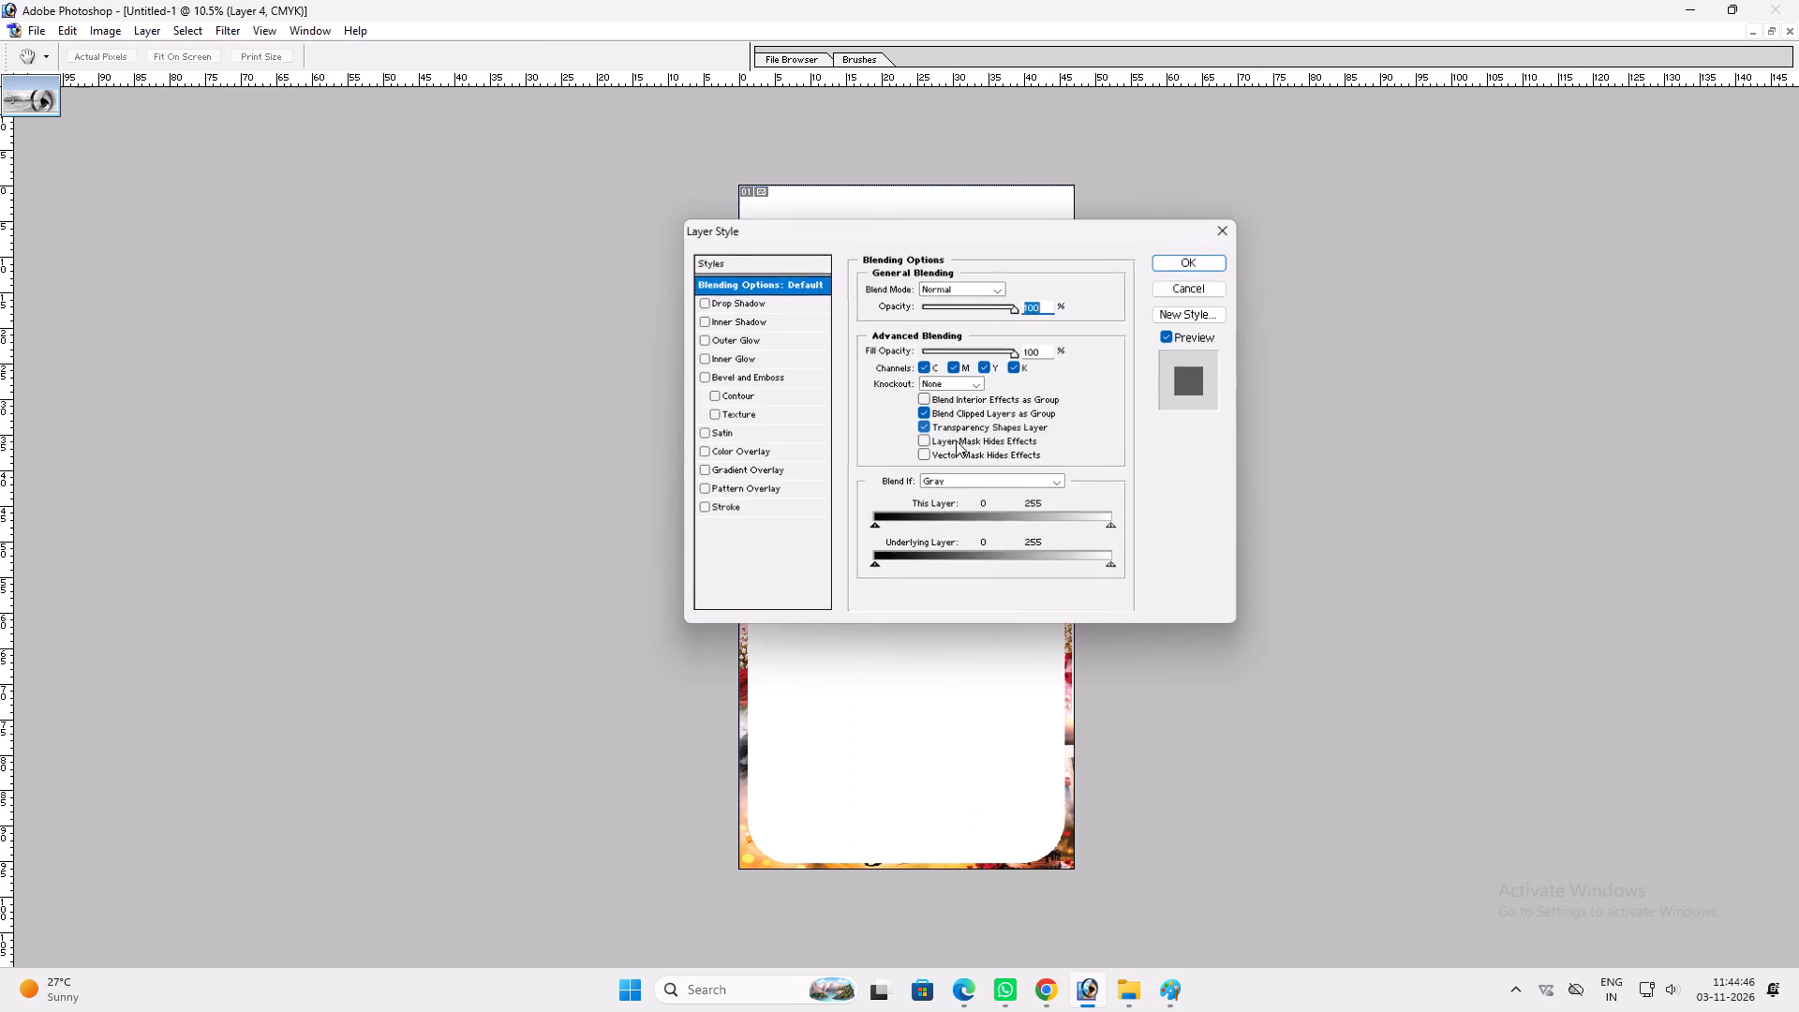
pyautogui.click(774, 453)
pyautogui.click(1018, 290)
pyautogui.press('Tab')
pyautogui.press('0')
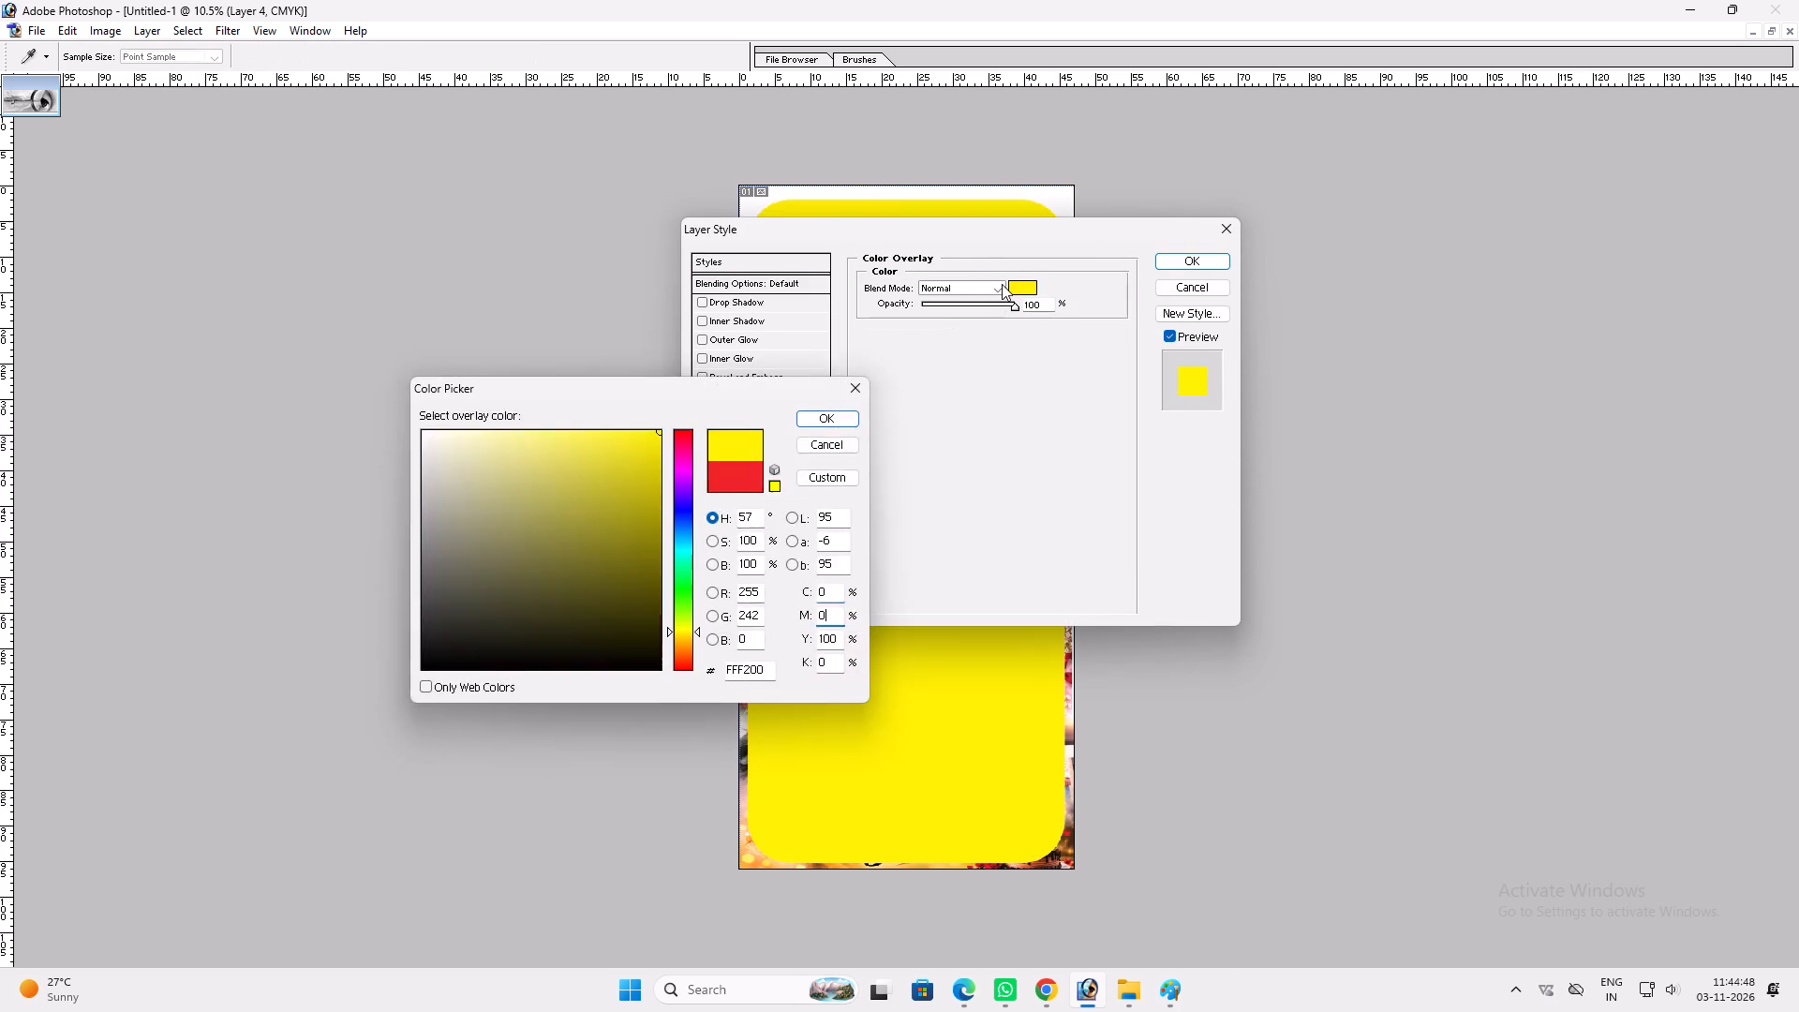
pyautogui.press('Return')
pyautogui.press('Return')
pyautogui.hotkey('ctrl', 'shift', '[')
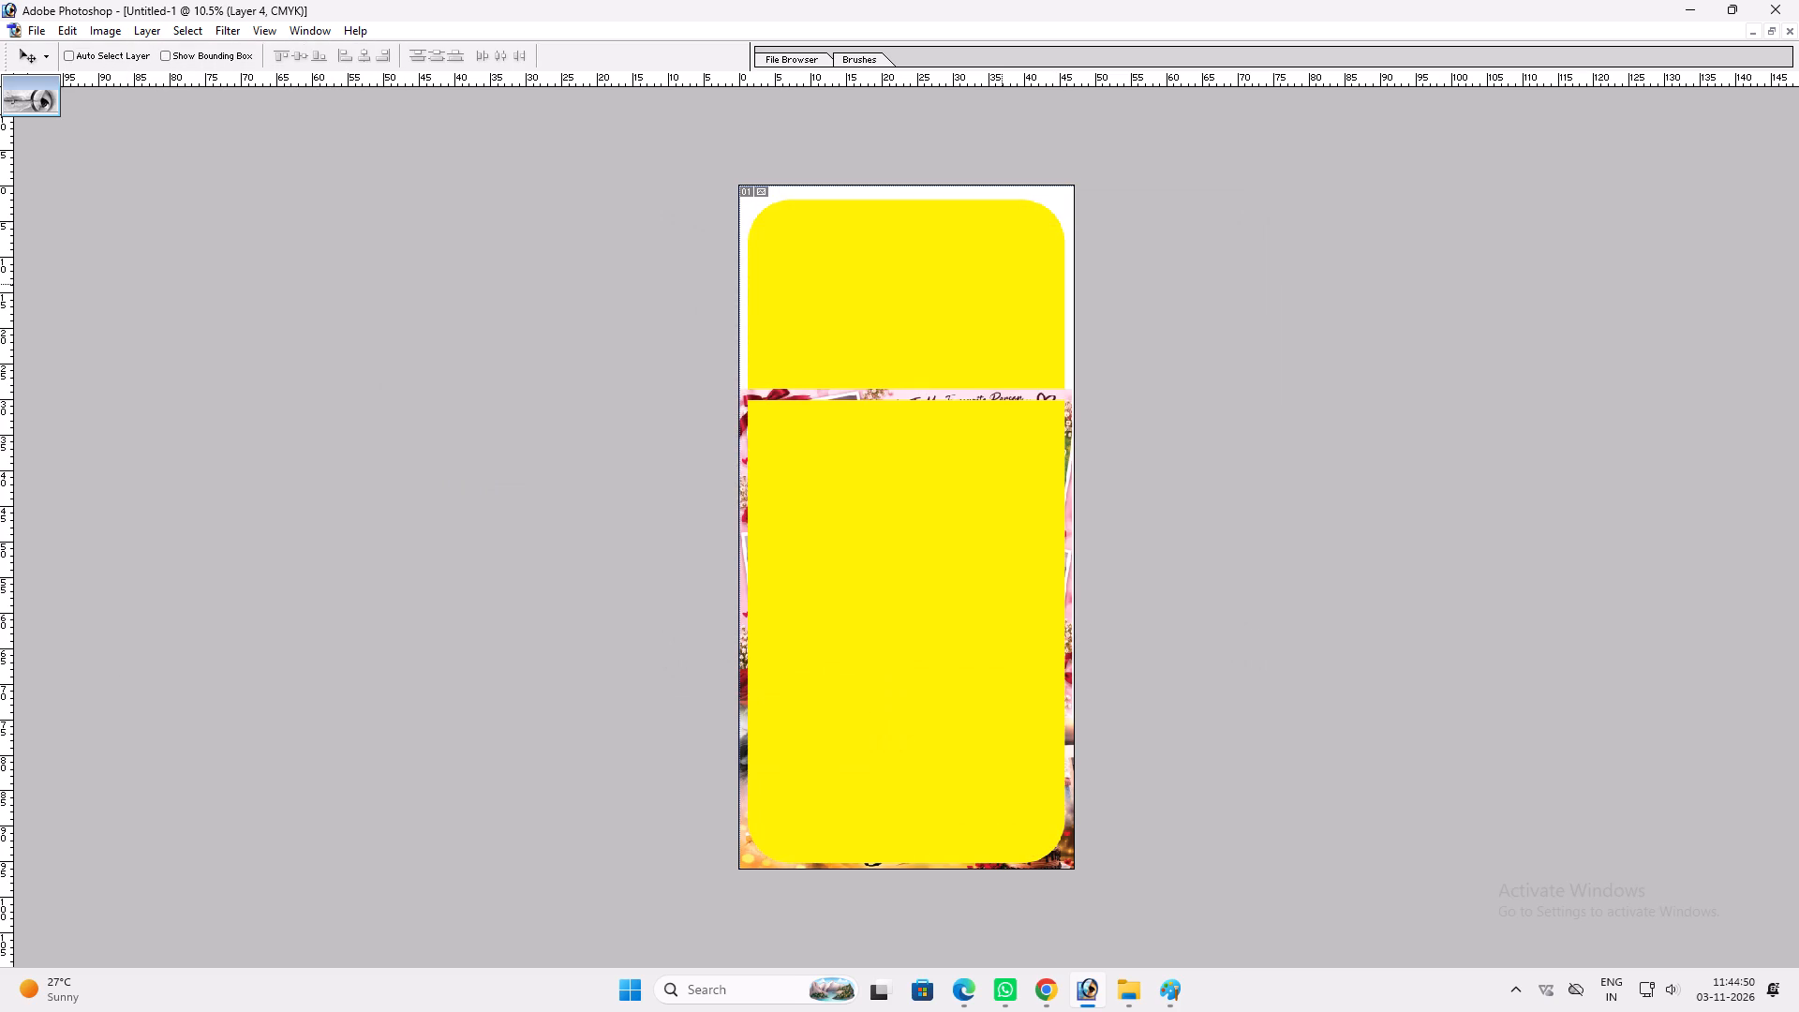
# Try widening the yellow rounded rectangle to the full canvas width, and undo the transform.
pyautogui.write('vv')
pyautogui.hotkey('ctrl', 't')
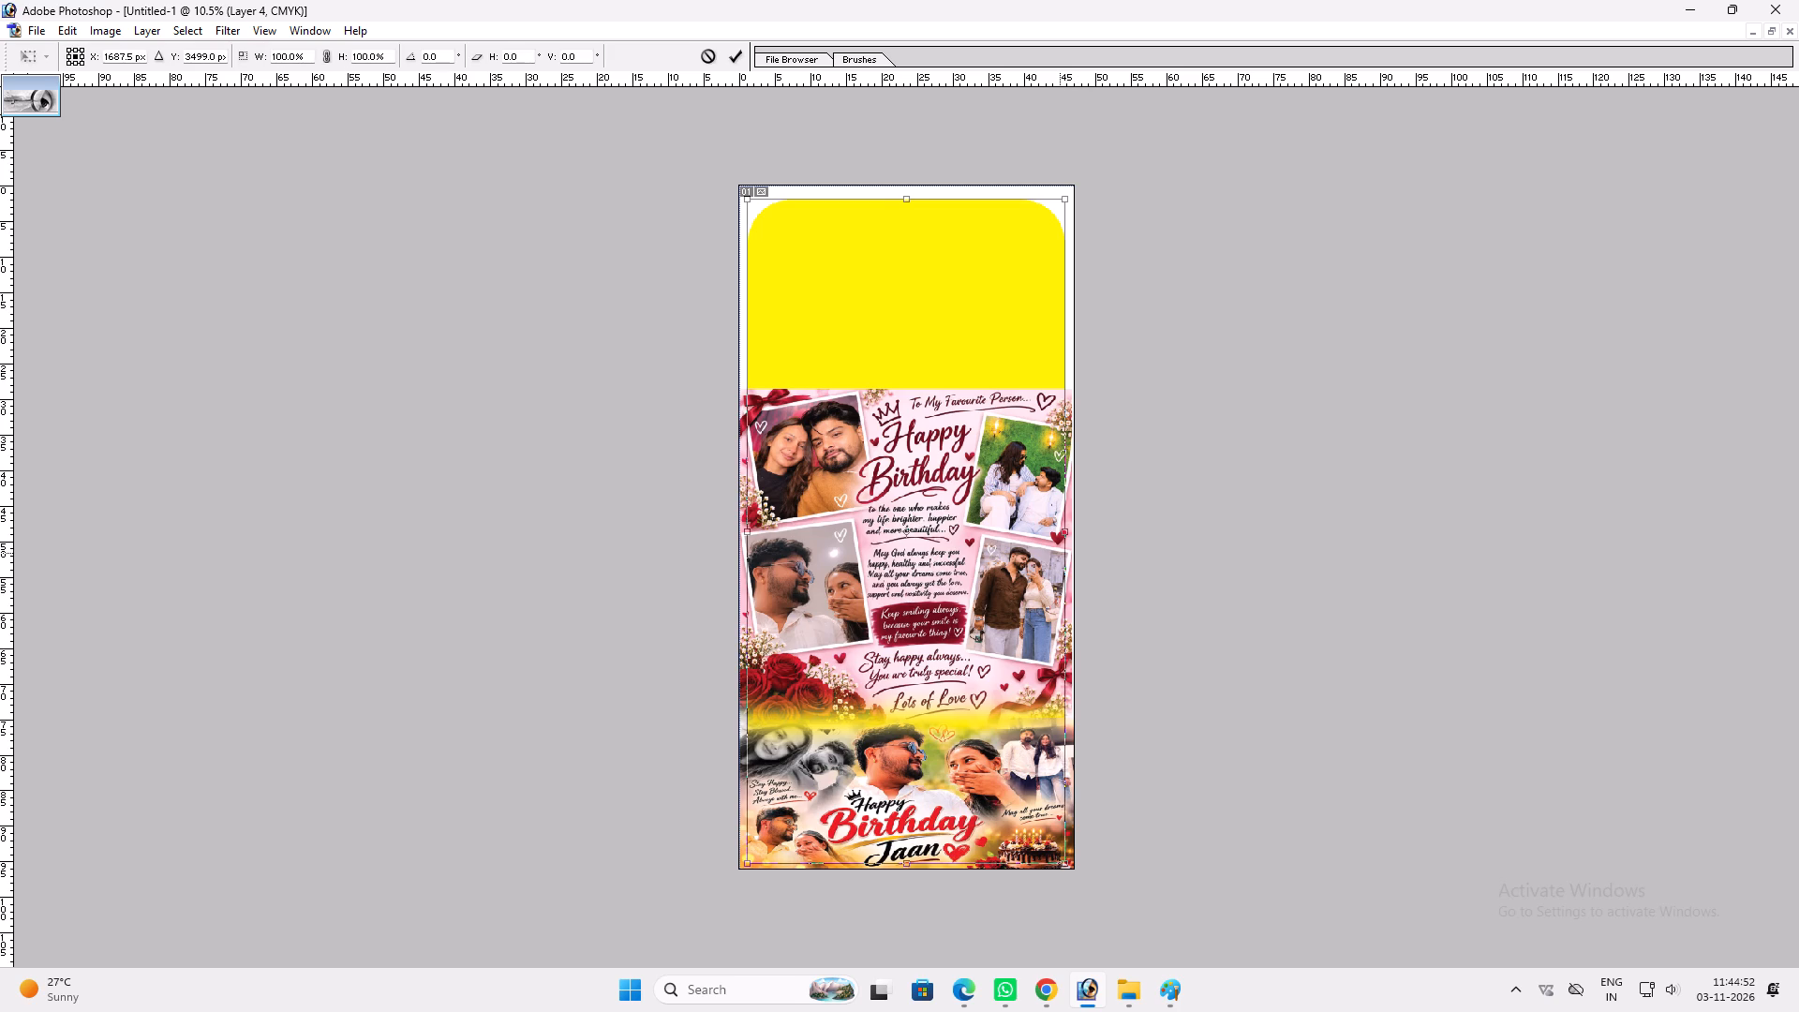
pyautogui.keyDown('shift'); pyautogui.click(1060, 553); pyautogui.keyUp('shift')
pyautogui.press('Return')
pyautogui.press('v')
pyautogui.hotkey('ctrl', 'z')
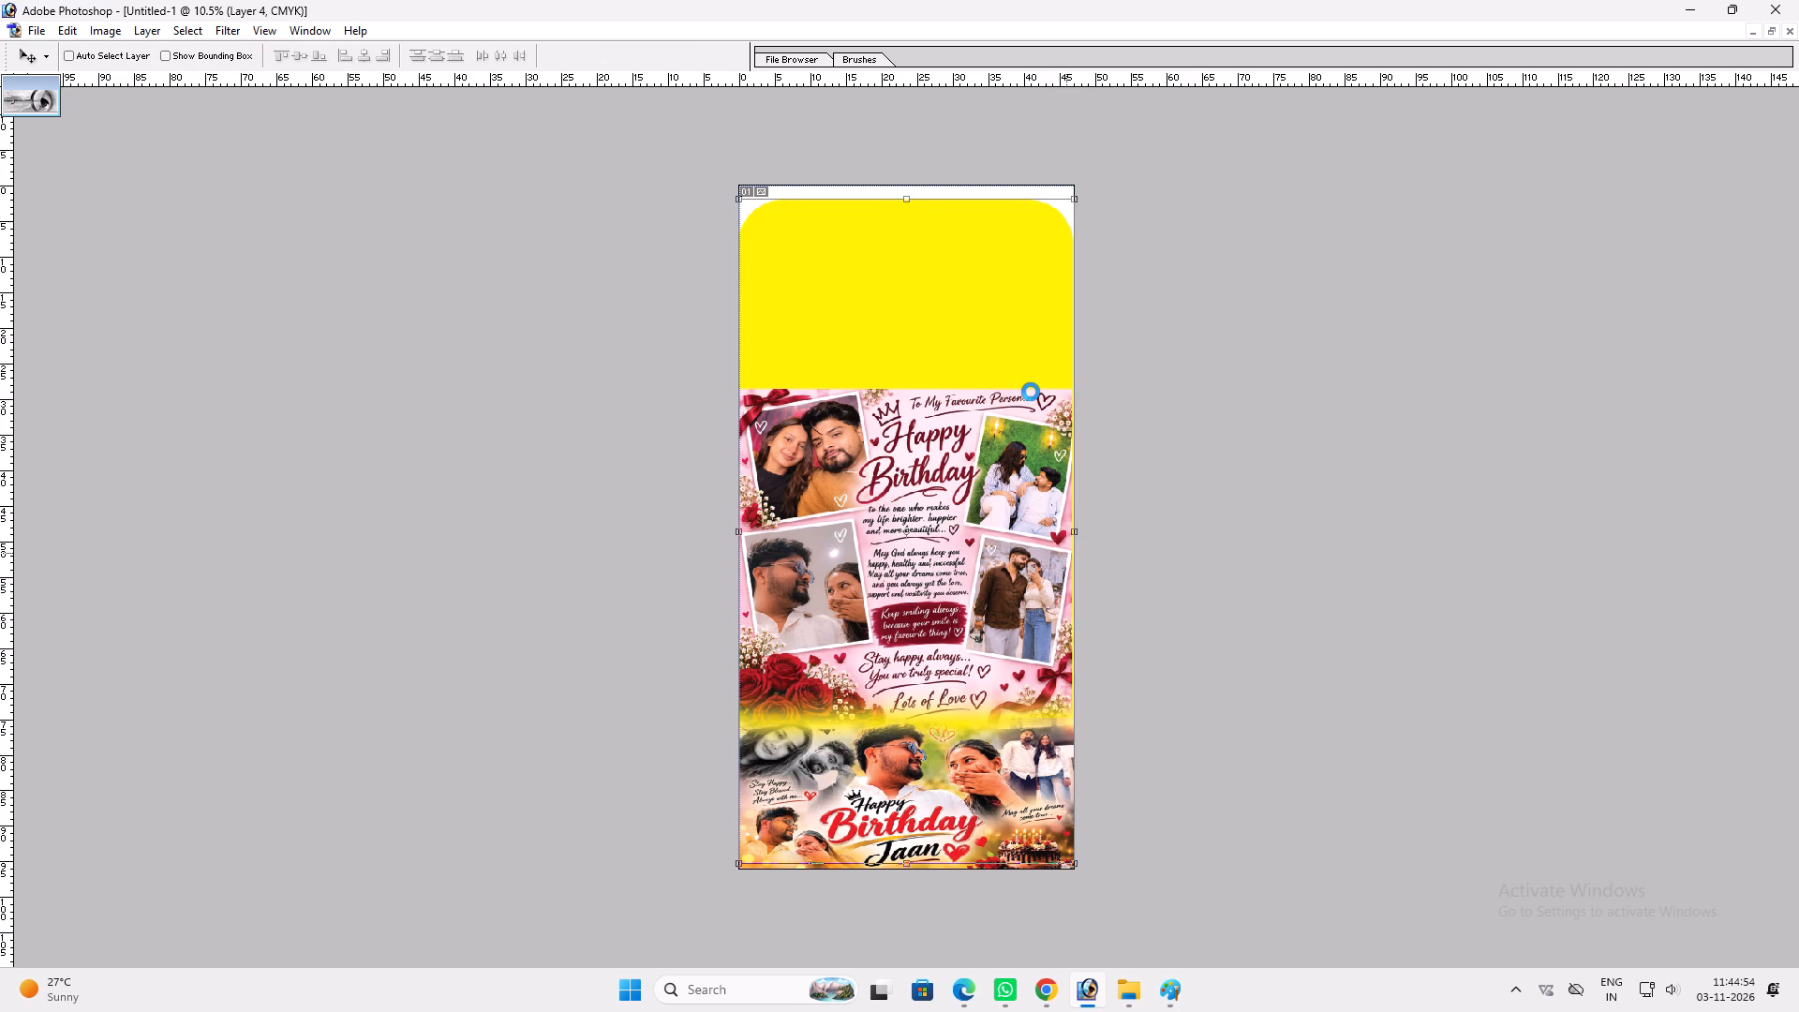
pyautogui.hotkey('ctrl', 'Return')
# Draw an ellipse over the upper area, enlarge it past the canvas top and sides, and convert it to a selection.
pyautogui.press('u')
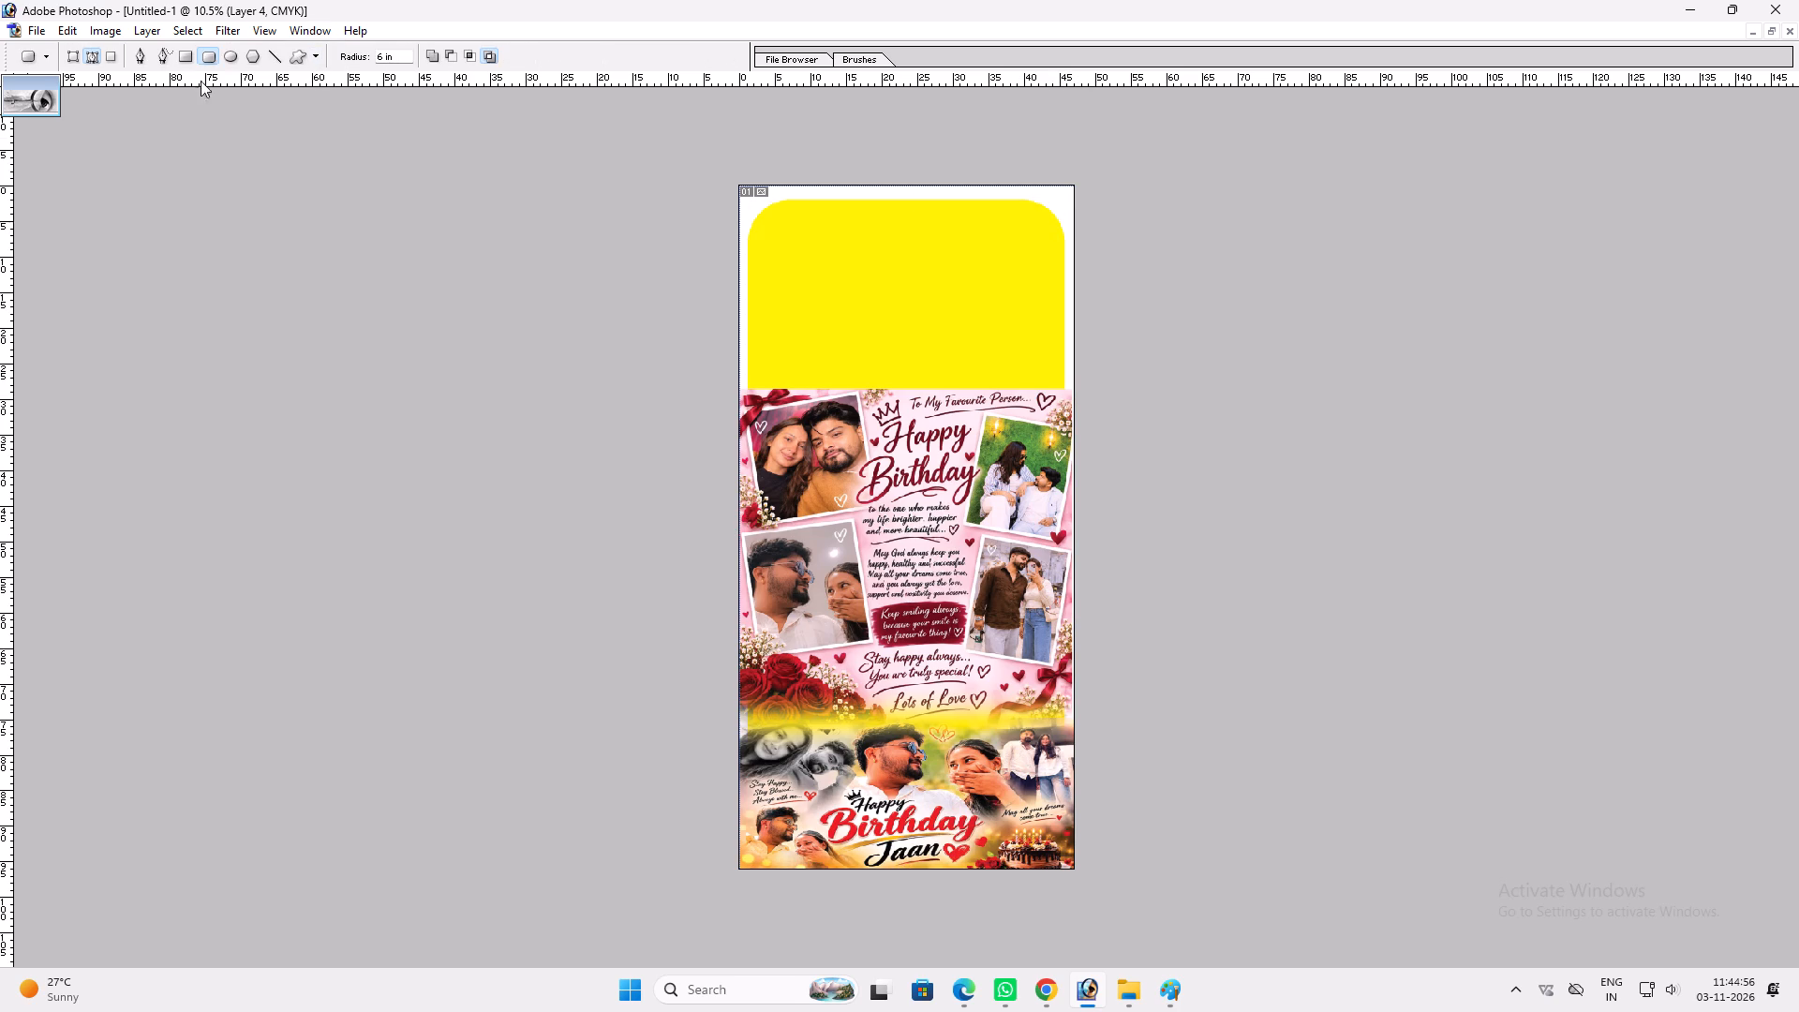
pyautogui.click(235, 62)
pyautogui.moveTo(741, 199); pyautogui.dragTo(1045, 421)
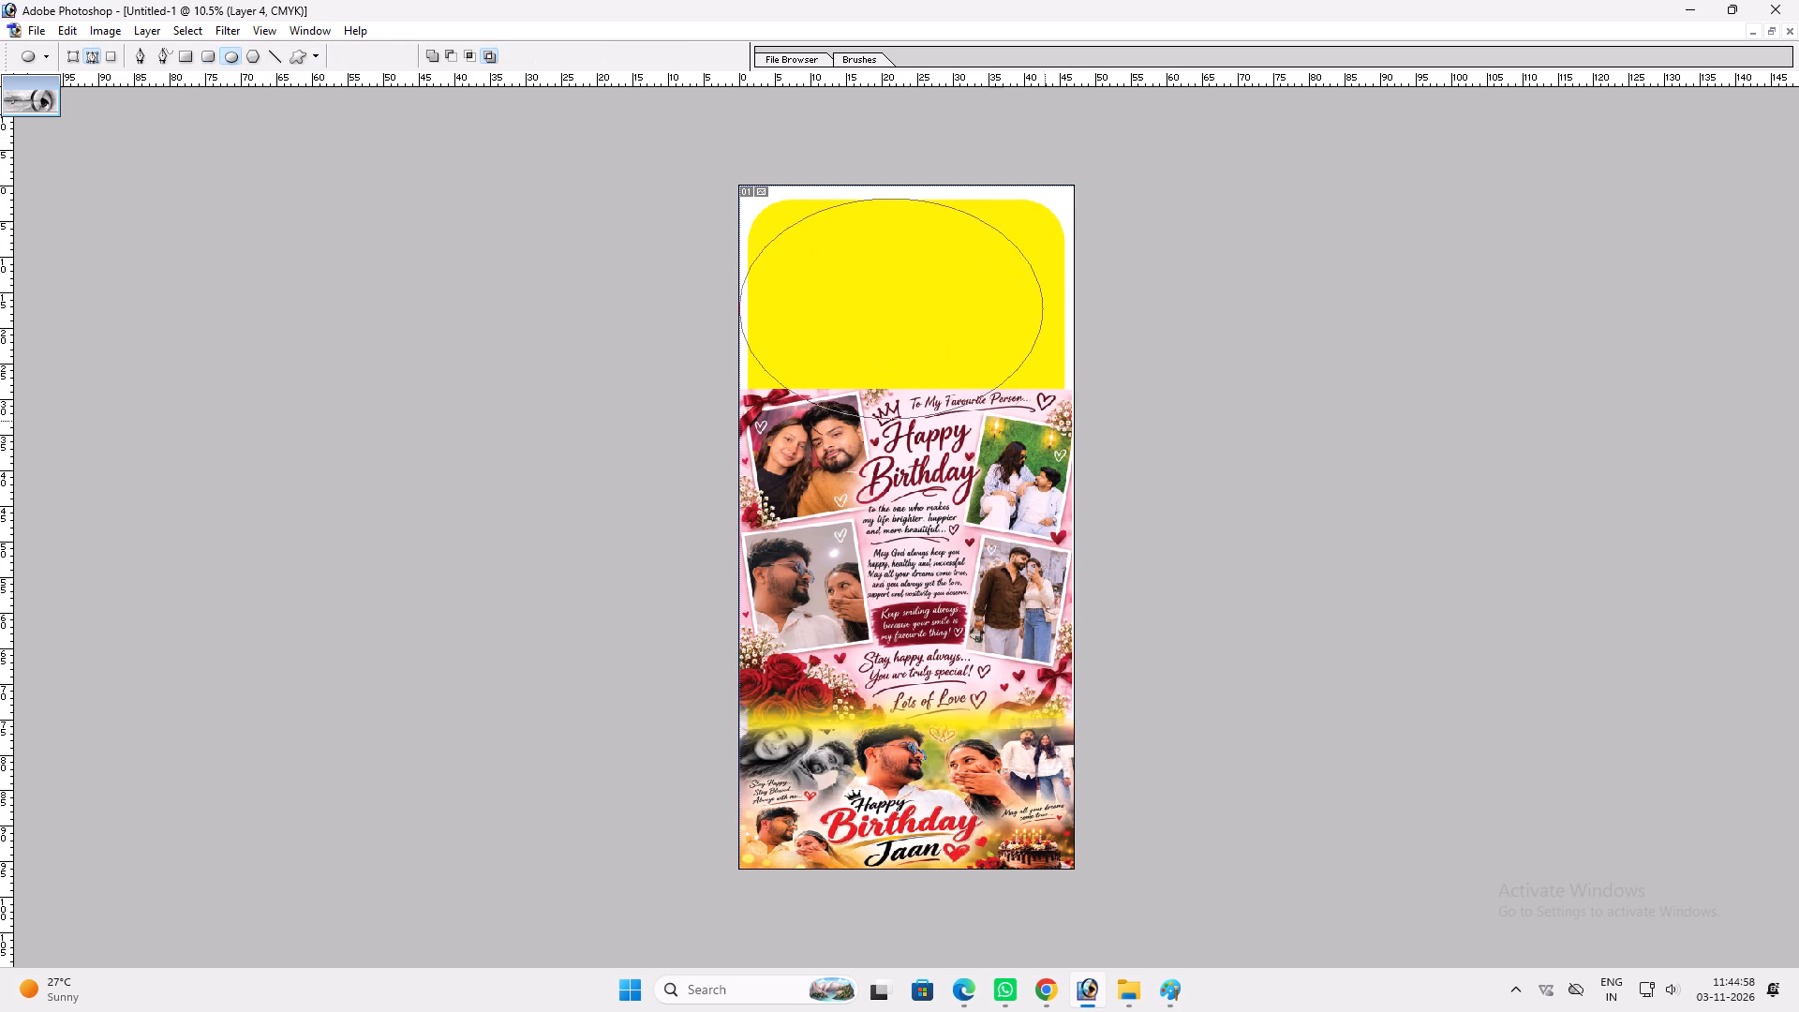
pyautogui.moveTo(1045, 421); pyautogui.dragTo(1066, 488)
pyautogui.hotkey('ctrl', 't')
pyautogui.keyDown('shift'); pyautogui.moveTo(956, 197); pyautogui.dragTo(961, 165); pyautogui.keyUp('shift')
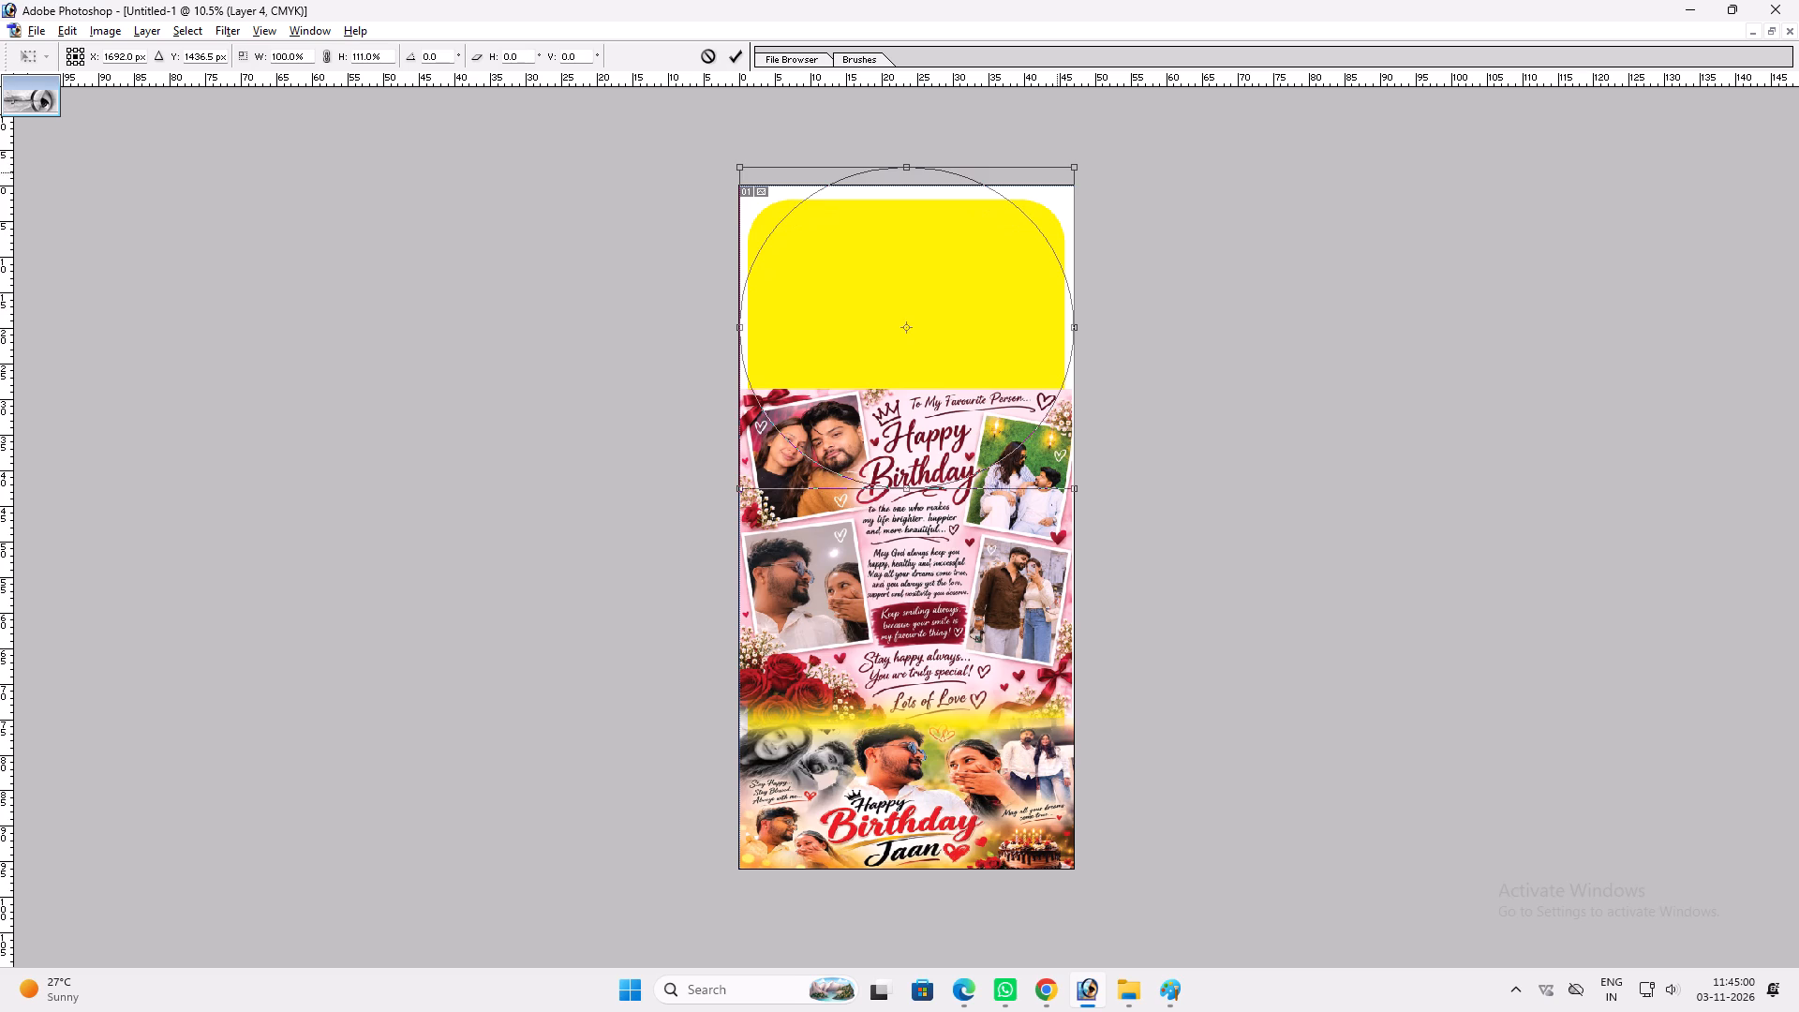
pyautogui.keyDown('alt'); pyautogui.keyDown('shift'); pyautogui.moveTo(1076, 164); pyautogui.dragTo(1118, 151); pyautogui.keyUp('shift'); pyautogui.keyUp('alt')
pyautogui.hotkey('ctrl', 'Return')
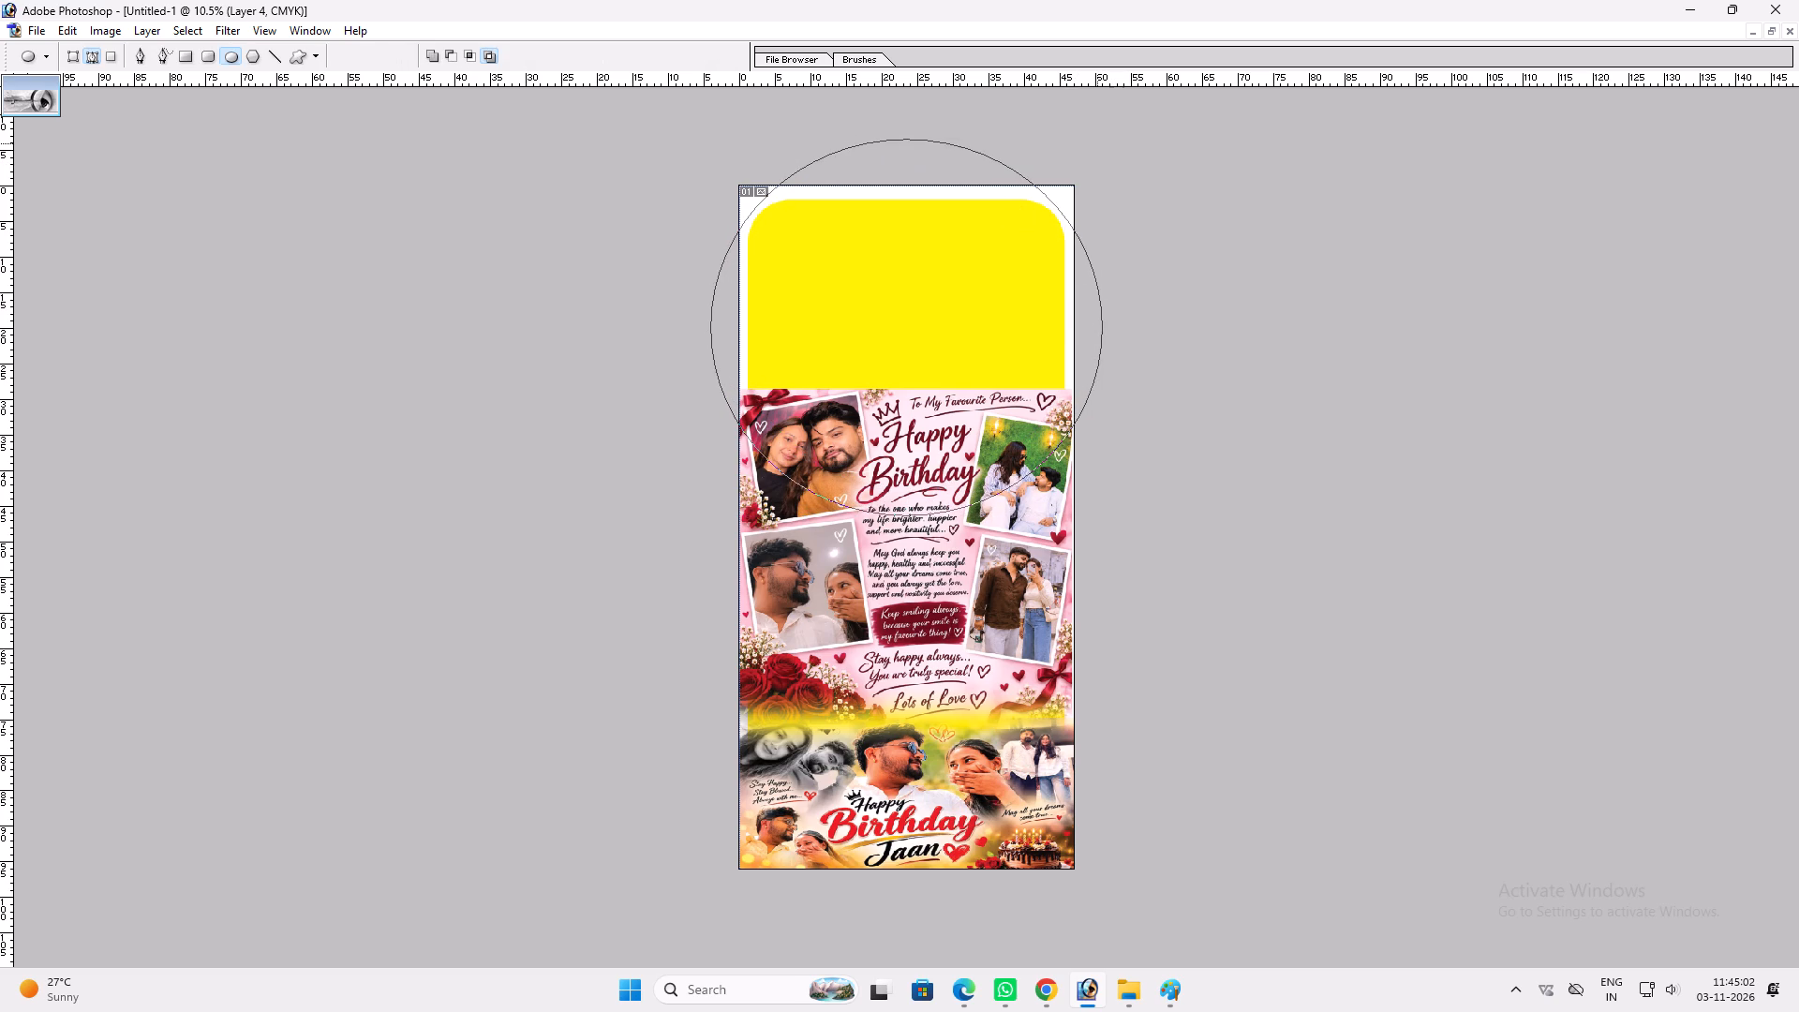
pyautogui.hotkey('ctrl', 'Return')
# Copy the selected ellipse area of the Background to a new layer and bring it to the front.
pyautogui.press('v')
pyautogui.rightClick(928, 595)
pyautogui.click(991, 642)
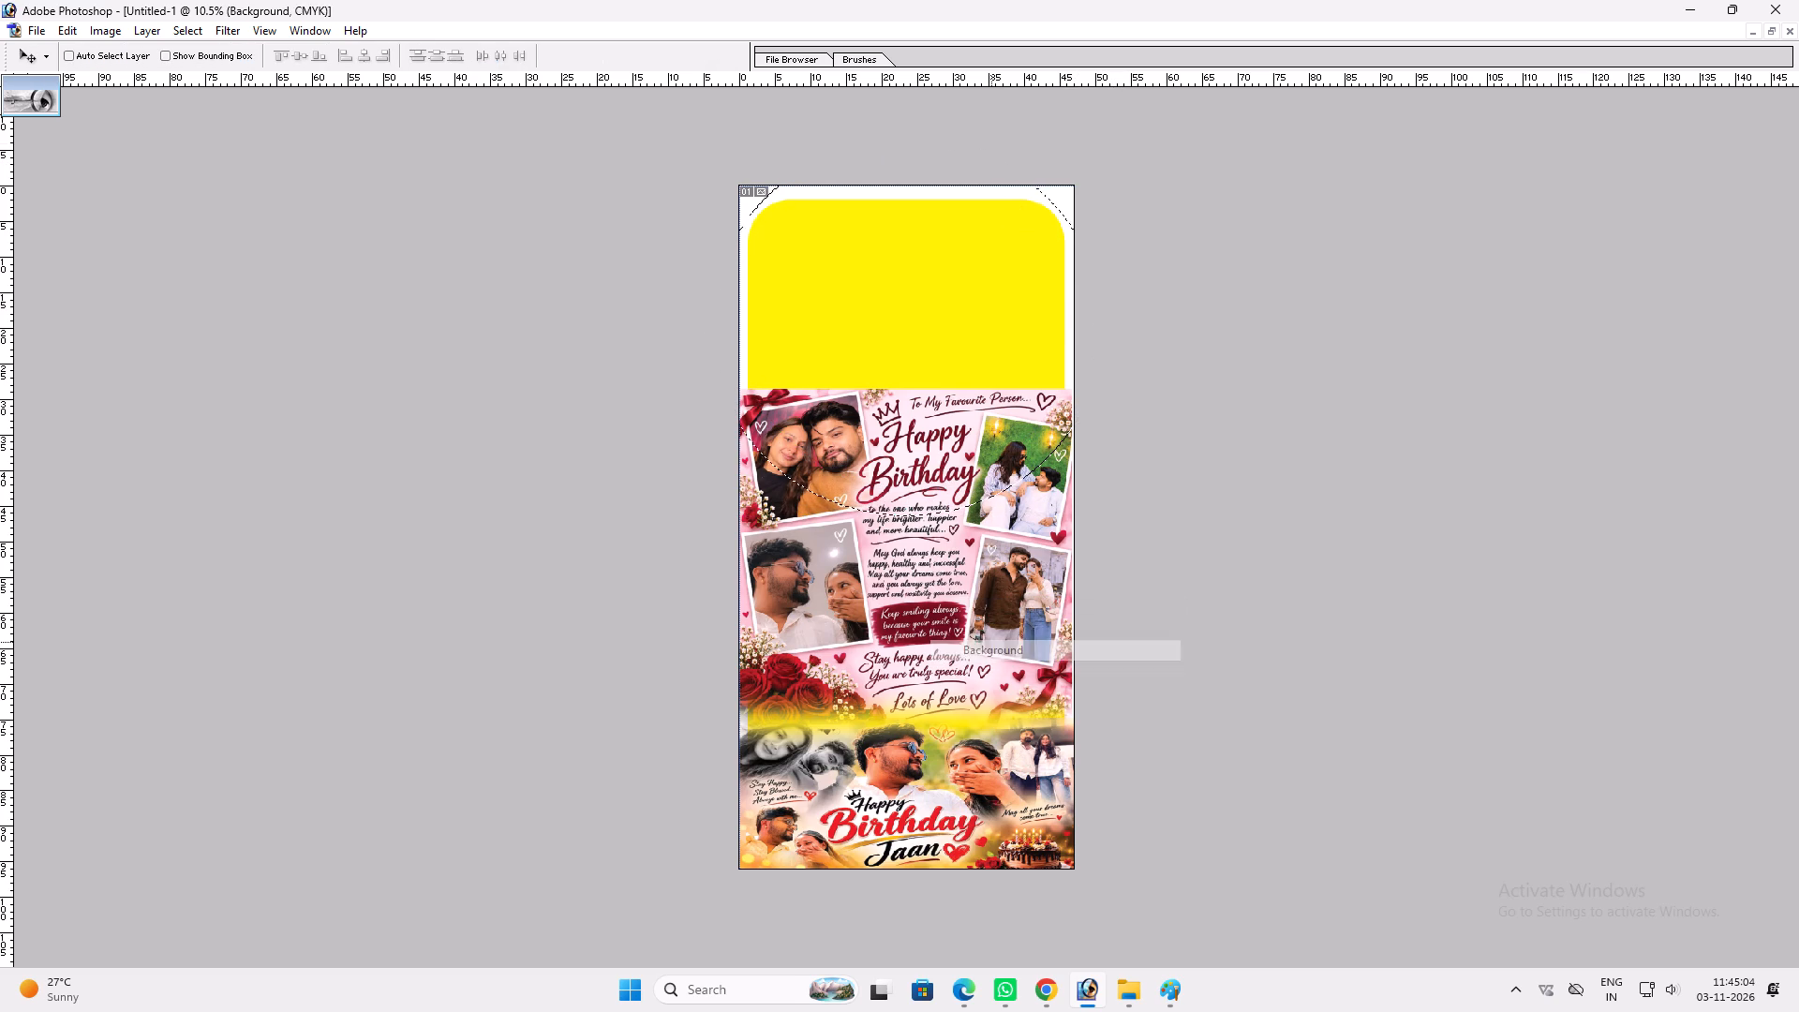
pyautogui.hotkey('ctrl', 'c')
pyautogui.hotkey('ctrl', 'v')
pyautogui.hotkey('ctrl', 'shift', ']')
# Apply a red Color Overlay to the new ellipse layer.
pyautogui.hotkey('alt', 'l')
pyautogui.hotkey('alt', 'y')
pyautogui.press('n')
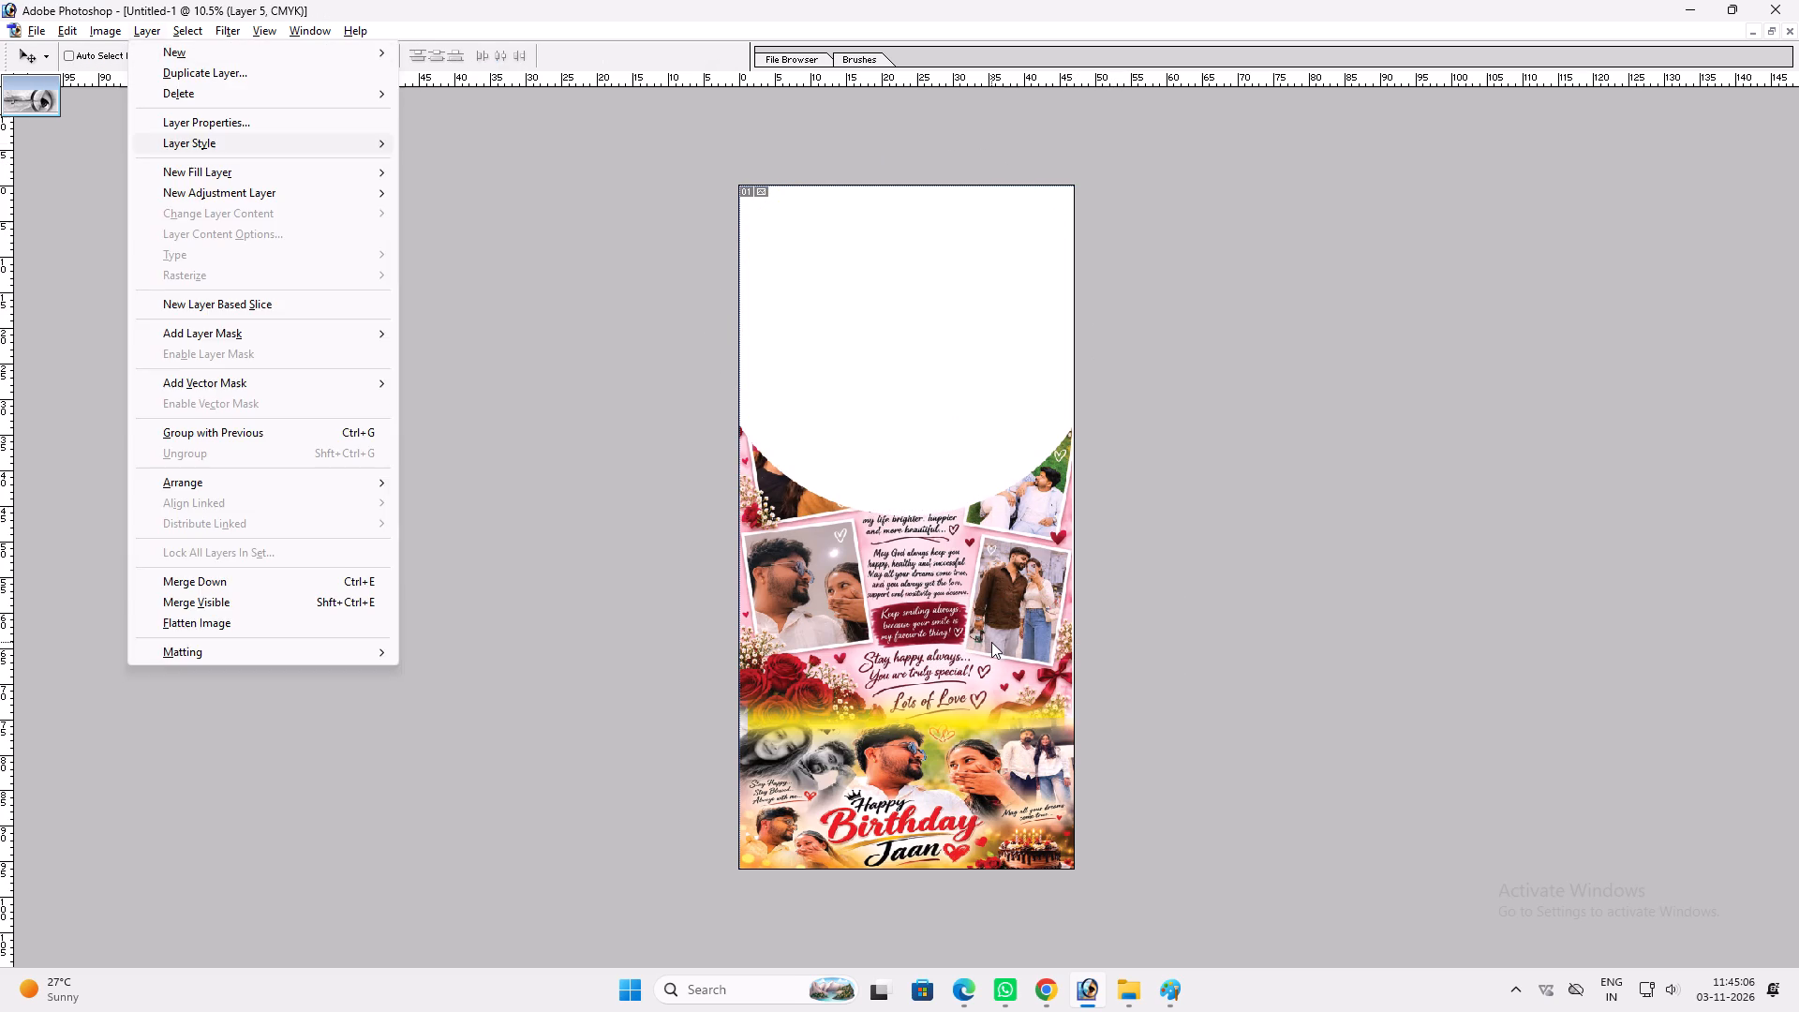
pyautogui.click(802, 454)
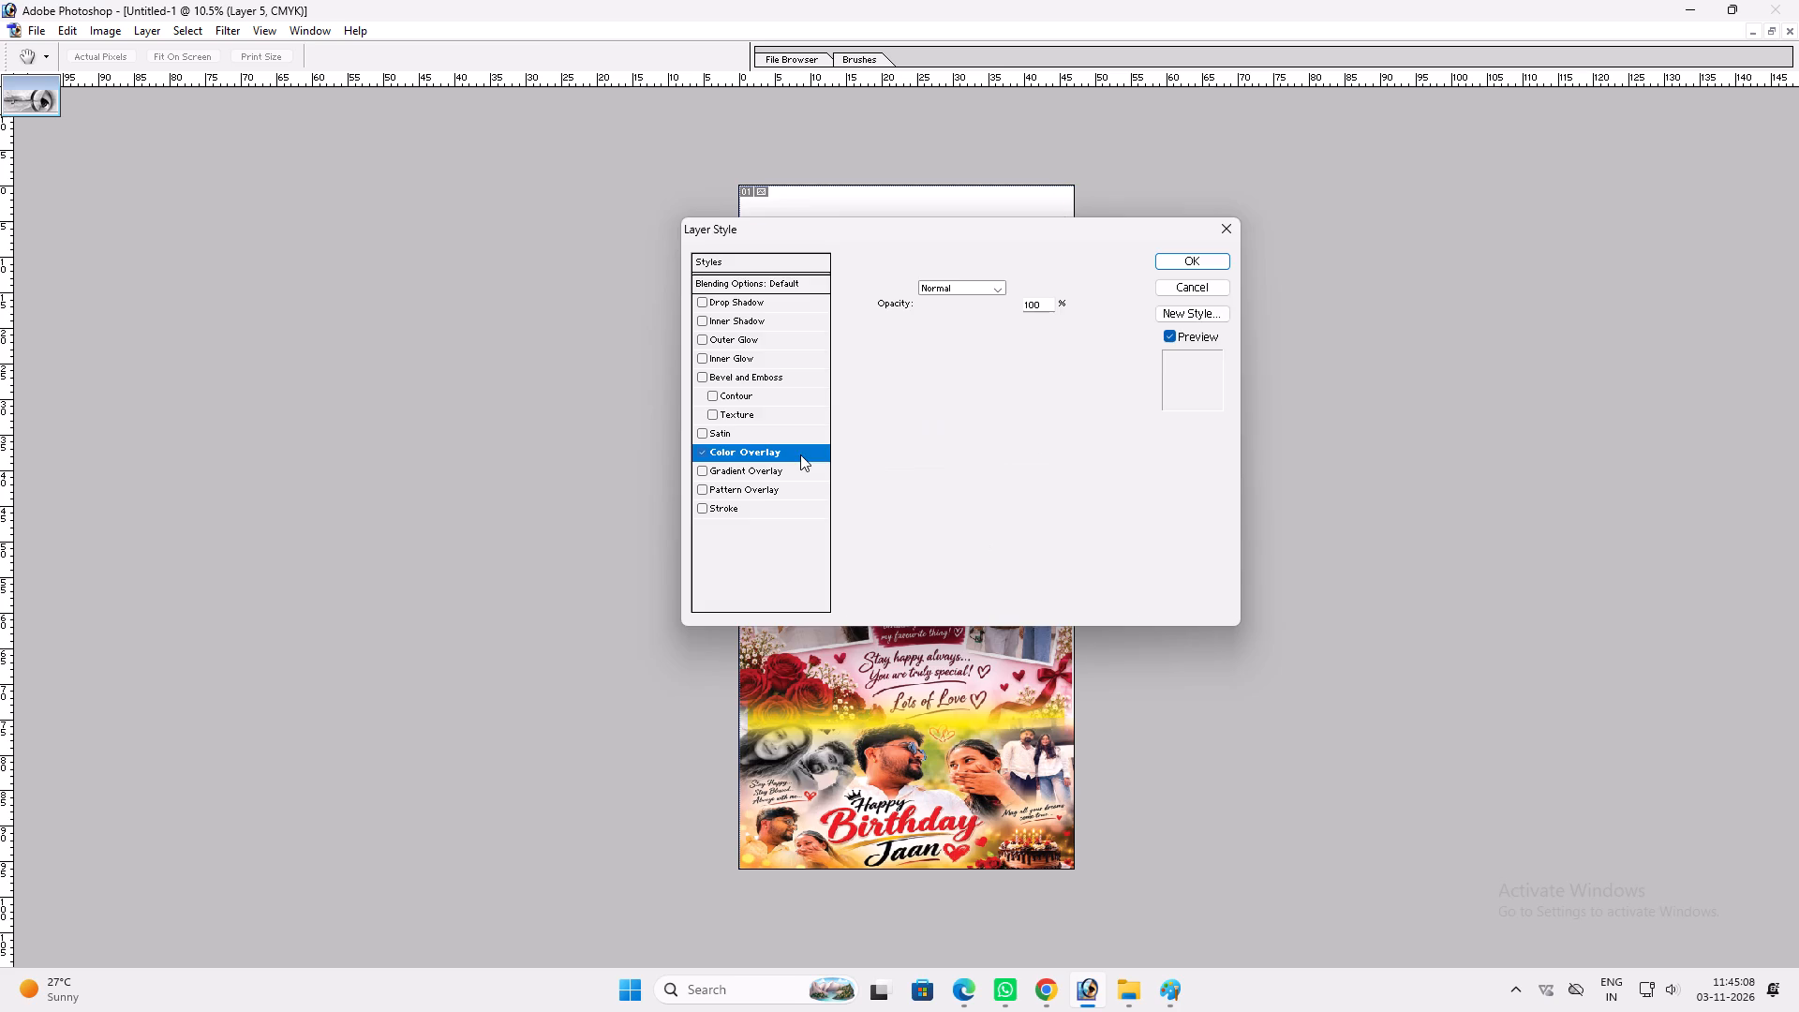
pyautogui.press('Return')
pyautogui.press('Return')
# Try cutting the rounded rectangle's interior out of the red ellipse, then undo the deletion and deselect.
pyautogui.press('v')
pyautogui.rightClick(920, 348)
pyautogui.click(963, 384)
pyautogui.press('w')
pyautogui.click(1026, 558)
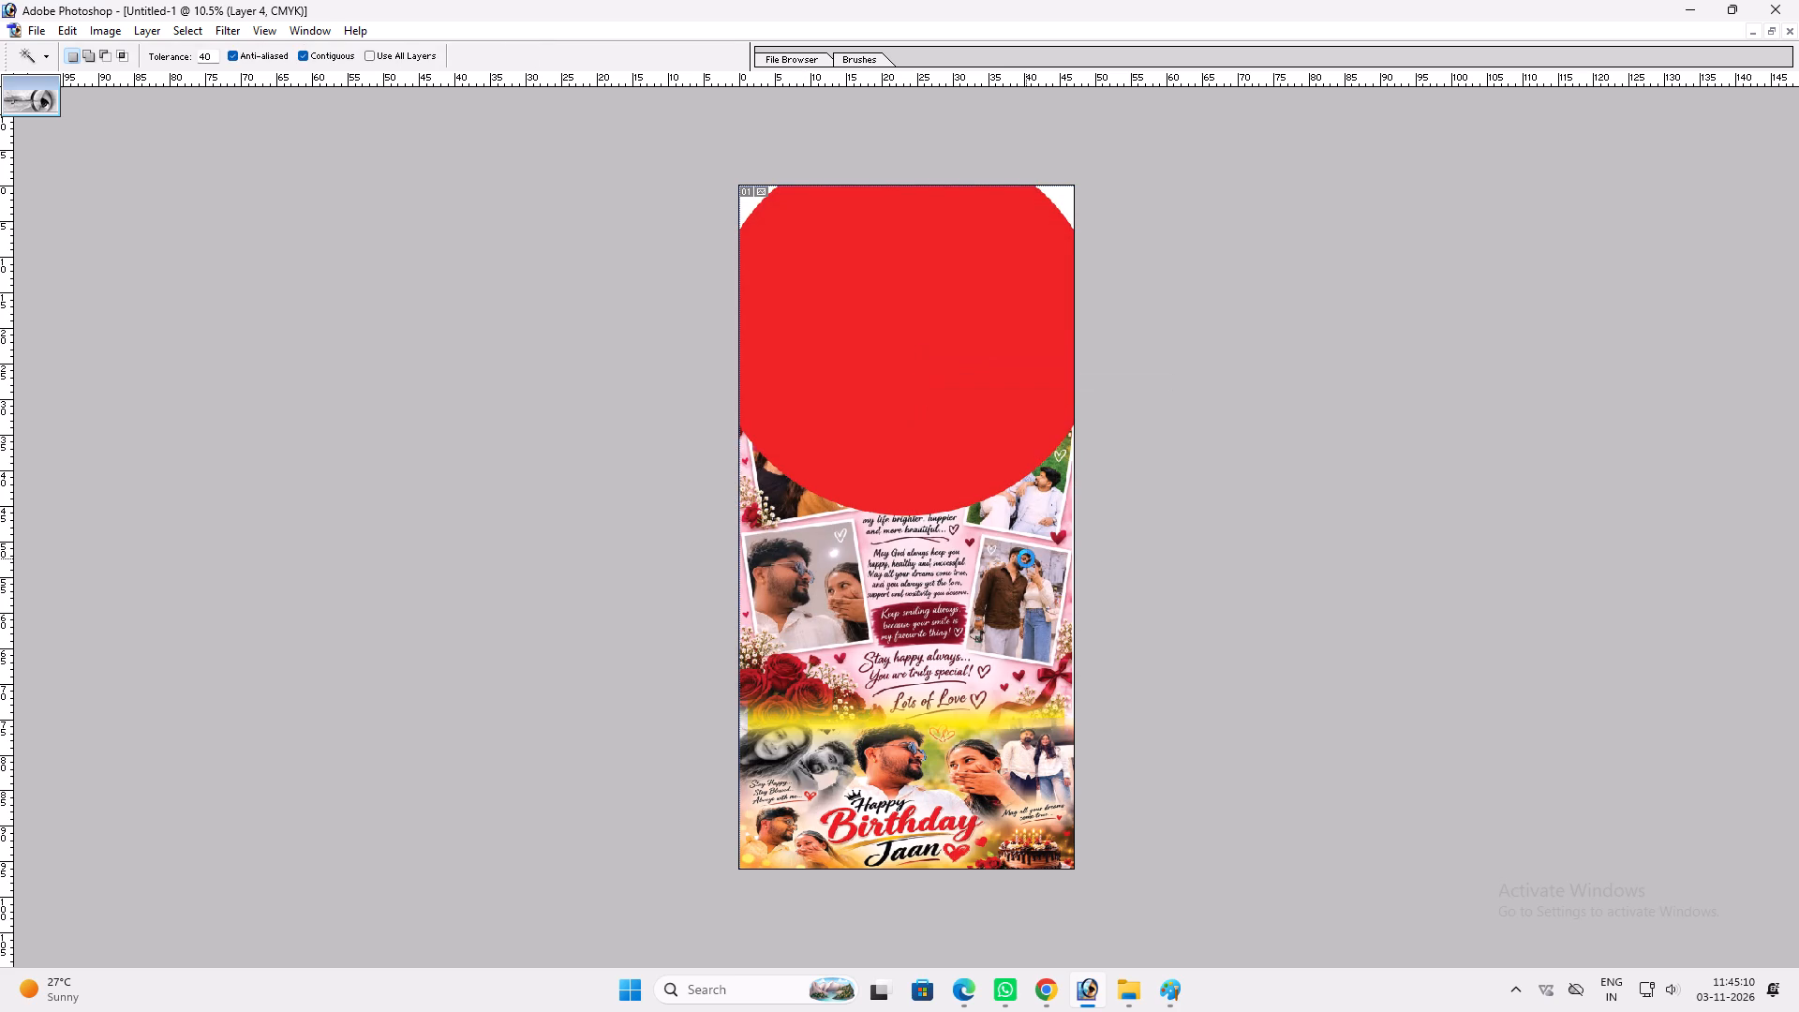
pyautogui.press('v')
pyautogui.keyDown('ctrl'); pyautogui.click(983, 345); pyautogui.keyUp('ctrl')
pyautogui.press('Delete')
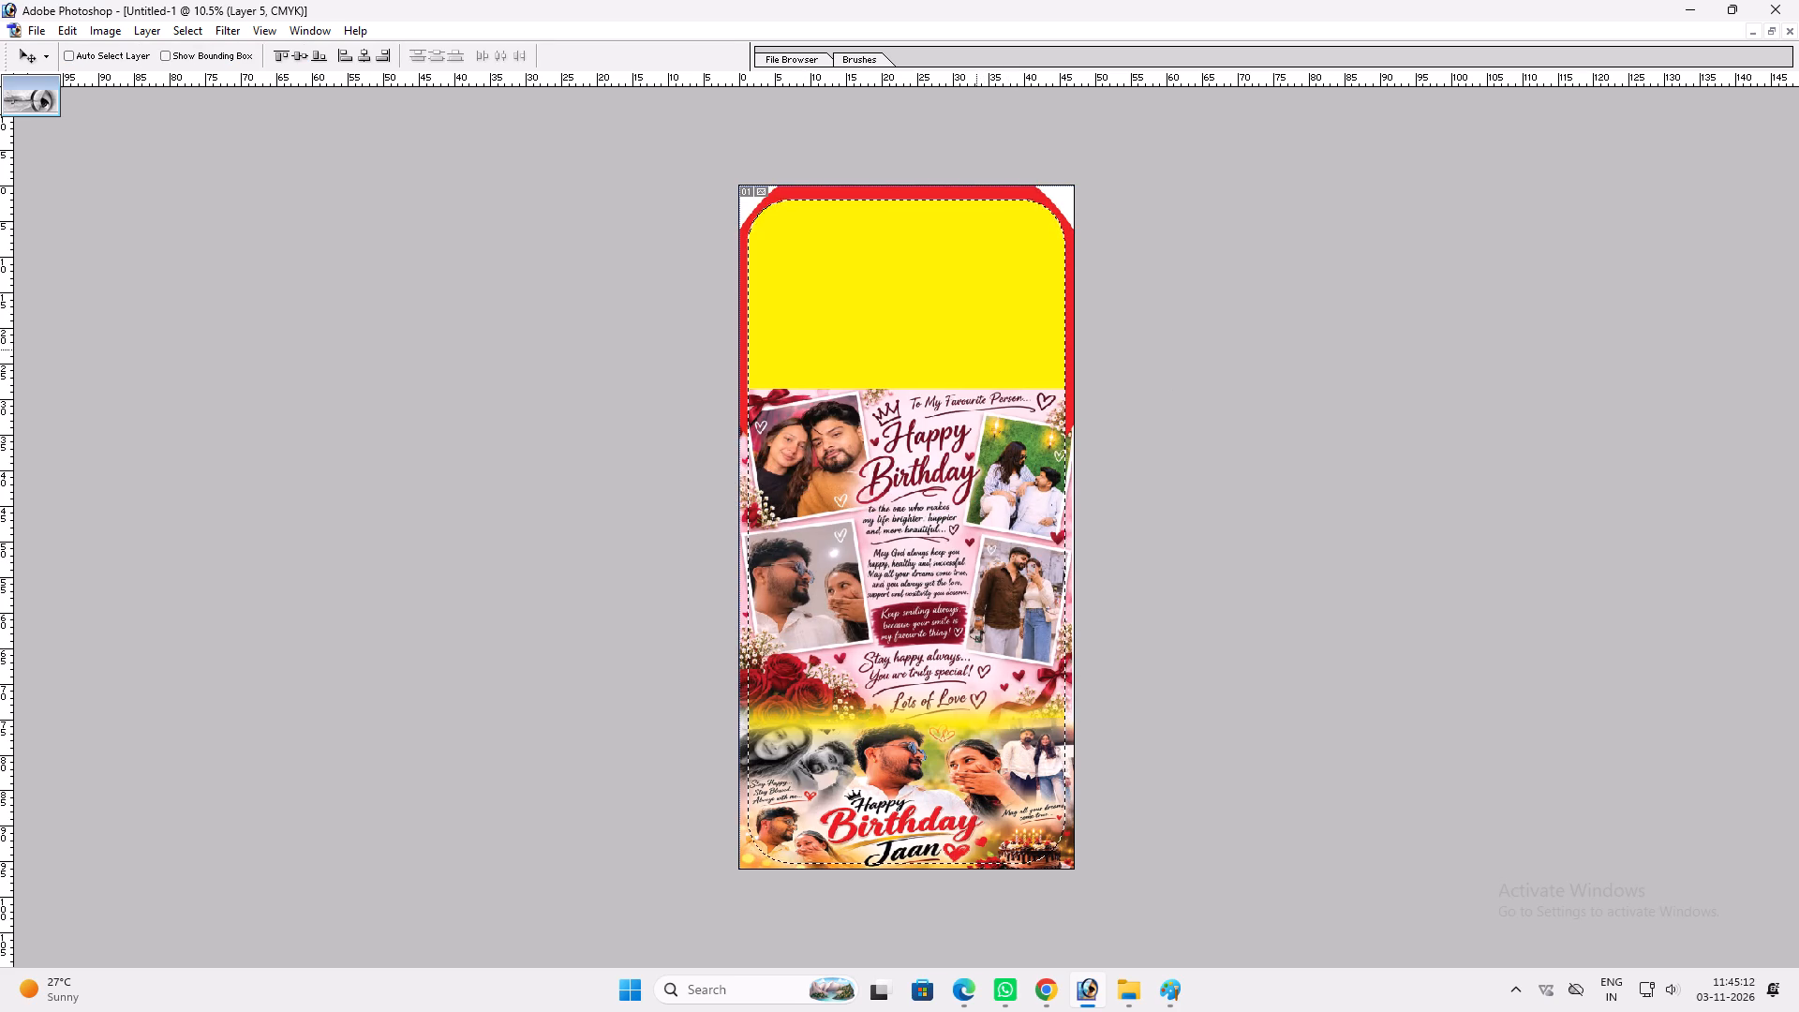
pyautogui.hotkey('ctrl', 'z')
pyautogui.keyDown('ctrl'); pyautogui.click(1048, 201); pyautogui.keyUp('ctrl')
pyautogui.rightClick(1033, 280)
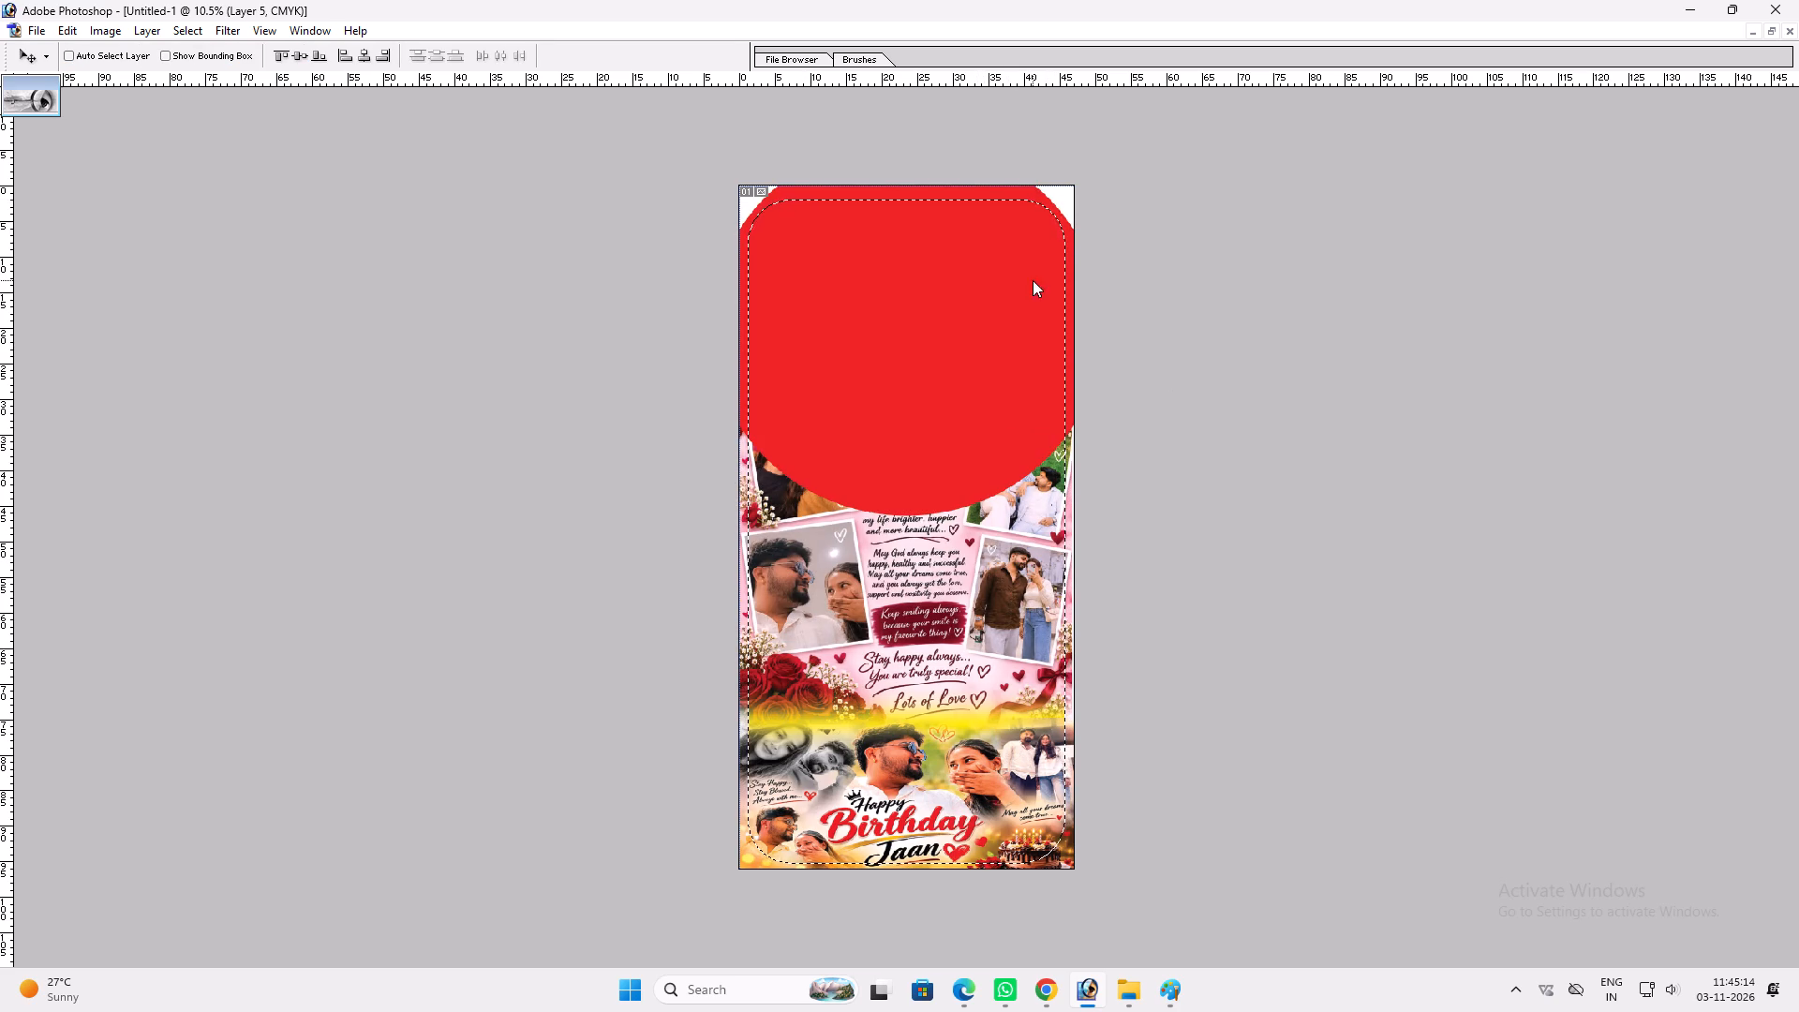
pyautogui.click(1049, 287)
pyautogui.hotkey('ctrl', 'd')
# Select the area outside the yellow rounded rectangle, delete it from the red ellipse layer, and deselect.
pyautogui.rightClick(1030, 280)
pyautogui.click(1063, 307)
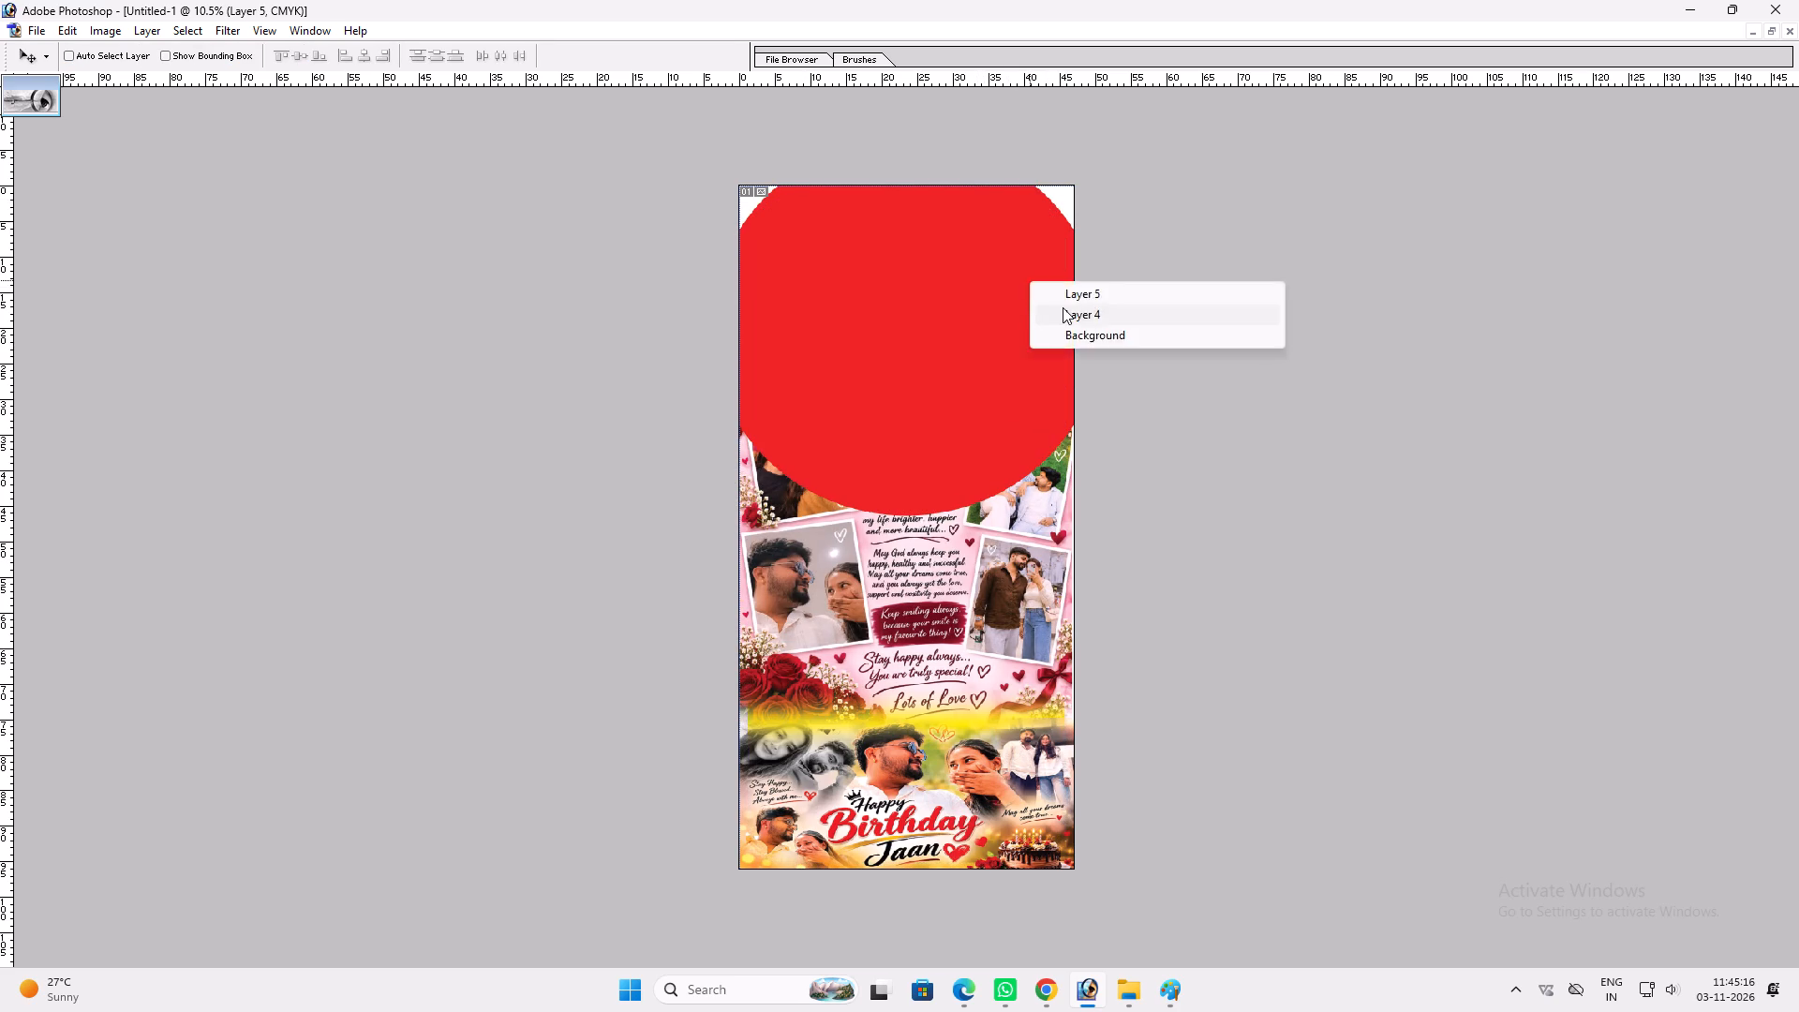
pyautogui.press('w')
pyautogui.click(1065, 201)
pyautogui.press('v')
pyautogui.keyDown('ctrl'); pyautogui.click(1042, 195); pyautogui.keyUp('ctrl')
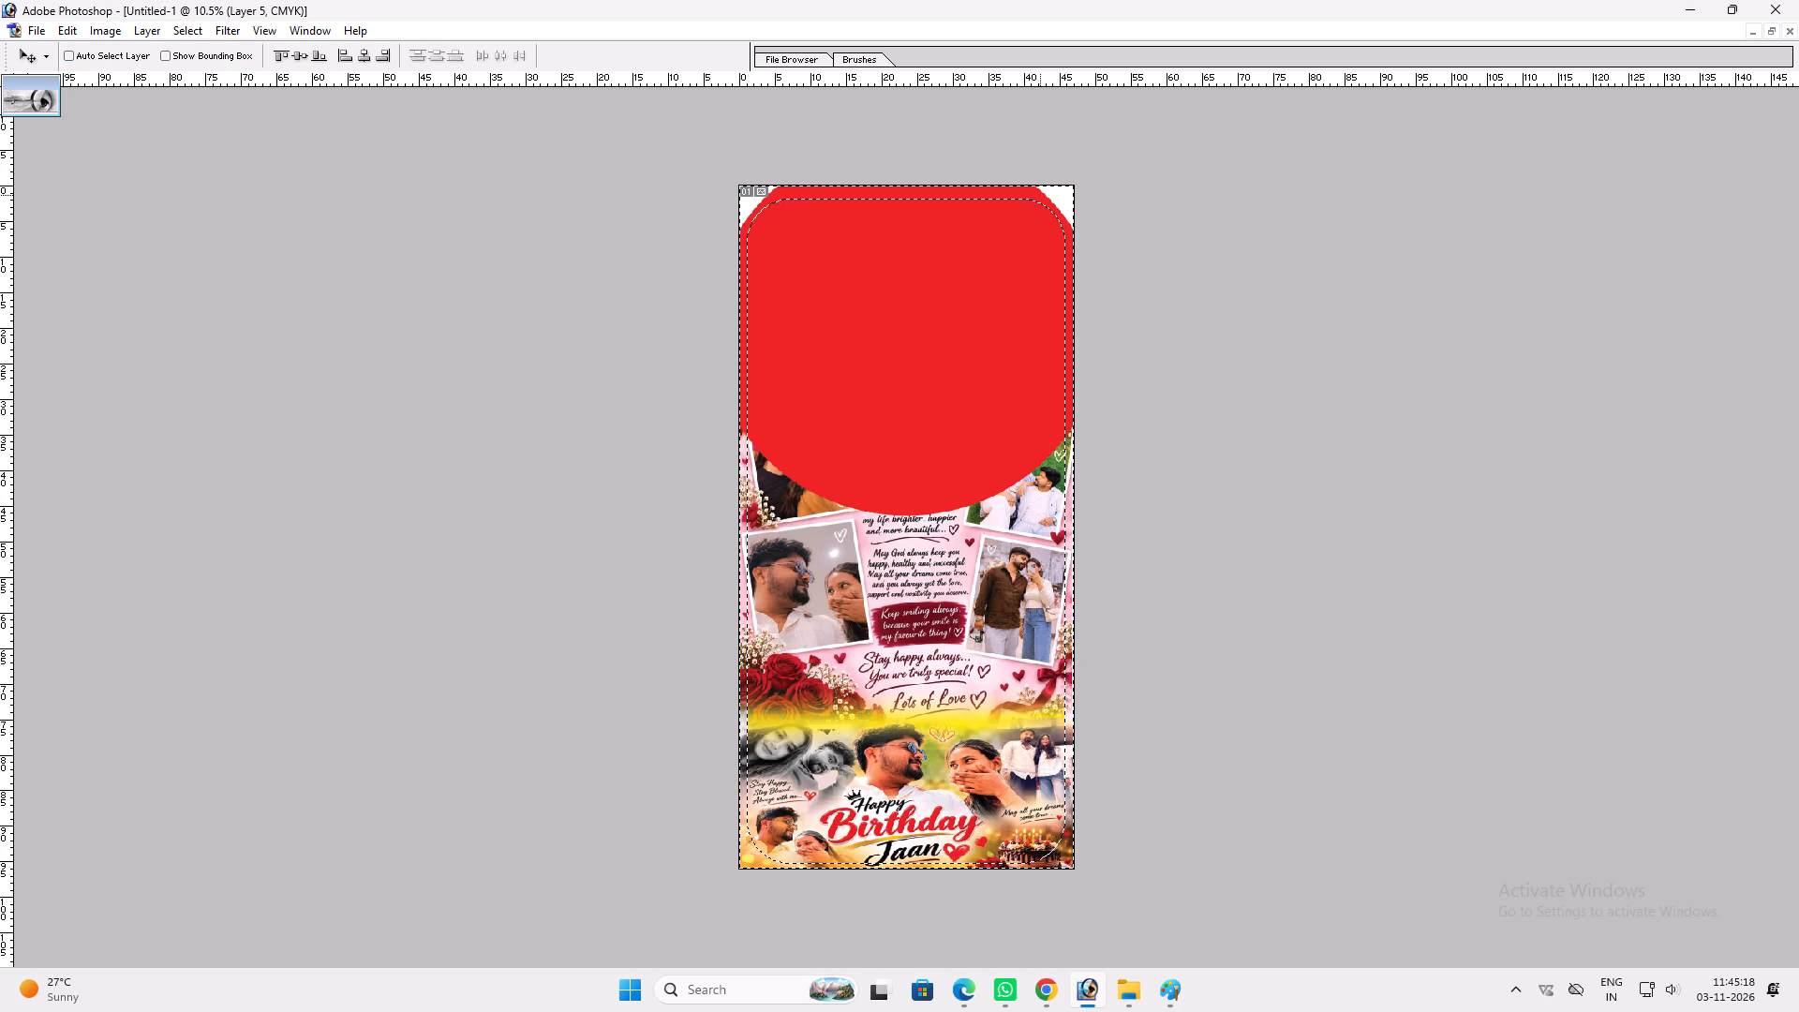
pyautogui.press('Delete')
pyautogui.hotkey('ctrl', 'd')
pyautogui.press('v')
pyautogui.press('v')
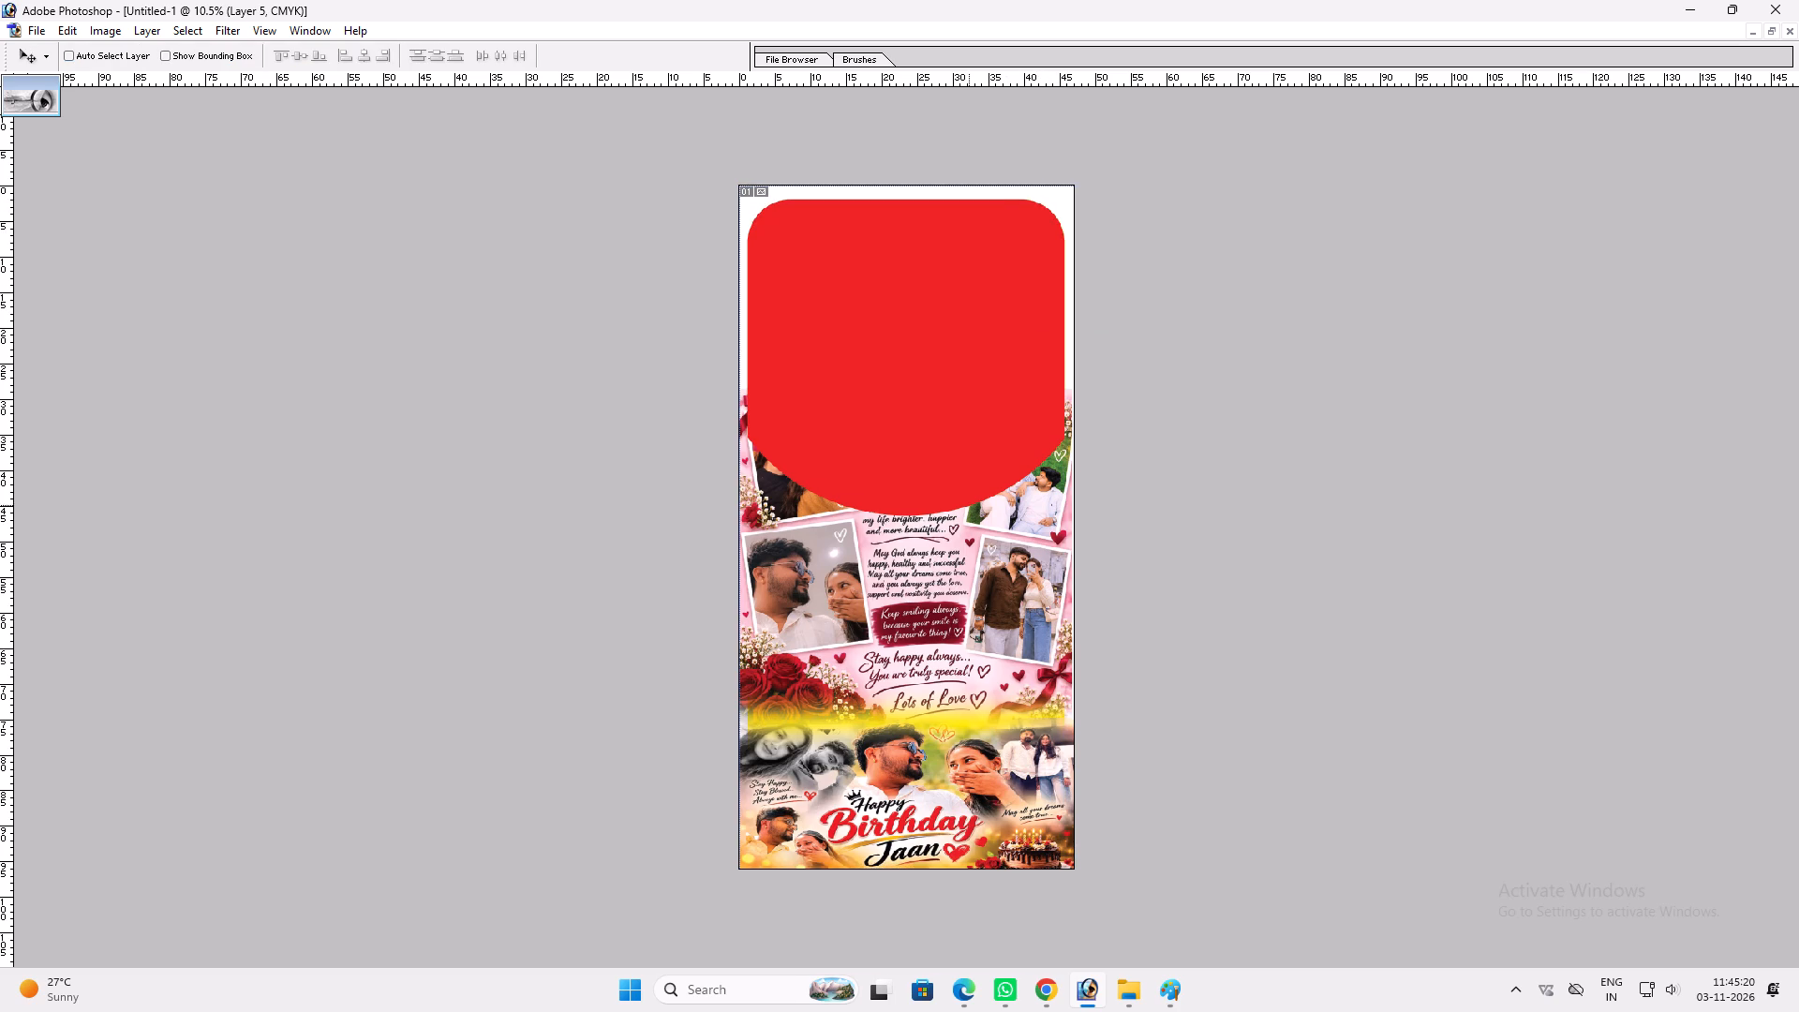
# Shorten the red shape from below so its curved bottom edge only overlaps the top of the pink poster.
pyautogui.hotkey('ctrl', 't')
pyautogui.keyDown('shift'); pyautogui.moveTo(969, 516); pyautogui.dragTo(971, 449); pyautogui.keyUp('shift')
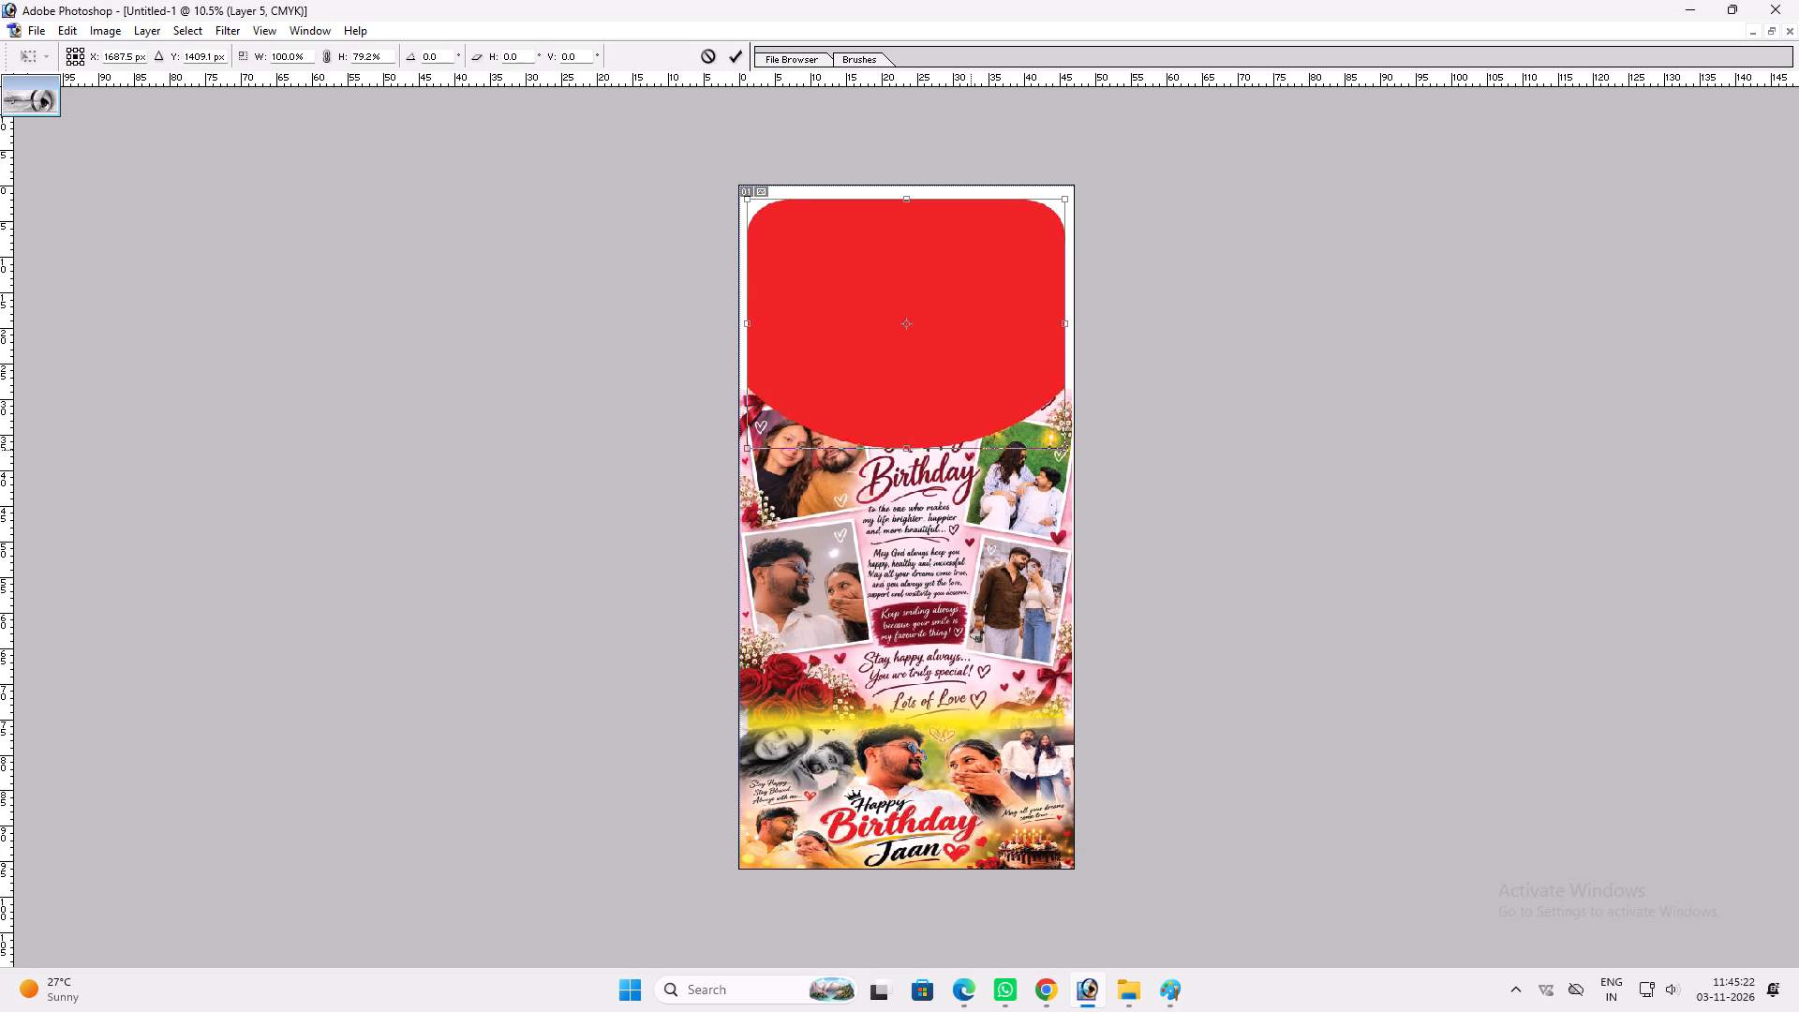
pyautogui.keyDown('shift'); pyautogui.moveTo(971, 449); pyautogui.dragTo(971, 437); pyautogui.keyUp('shift')
pyautogui.hotkey('shift', 'Return')
pyautogui.press('v')
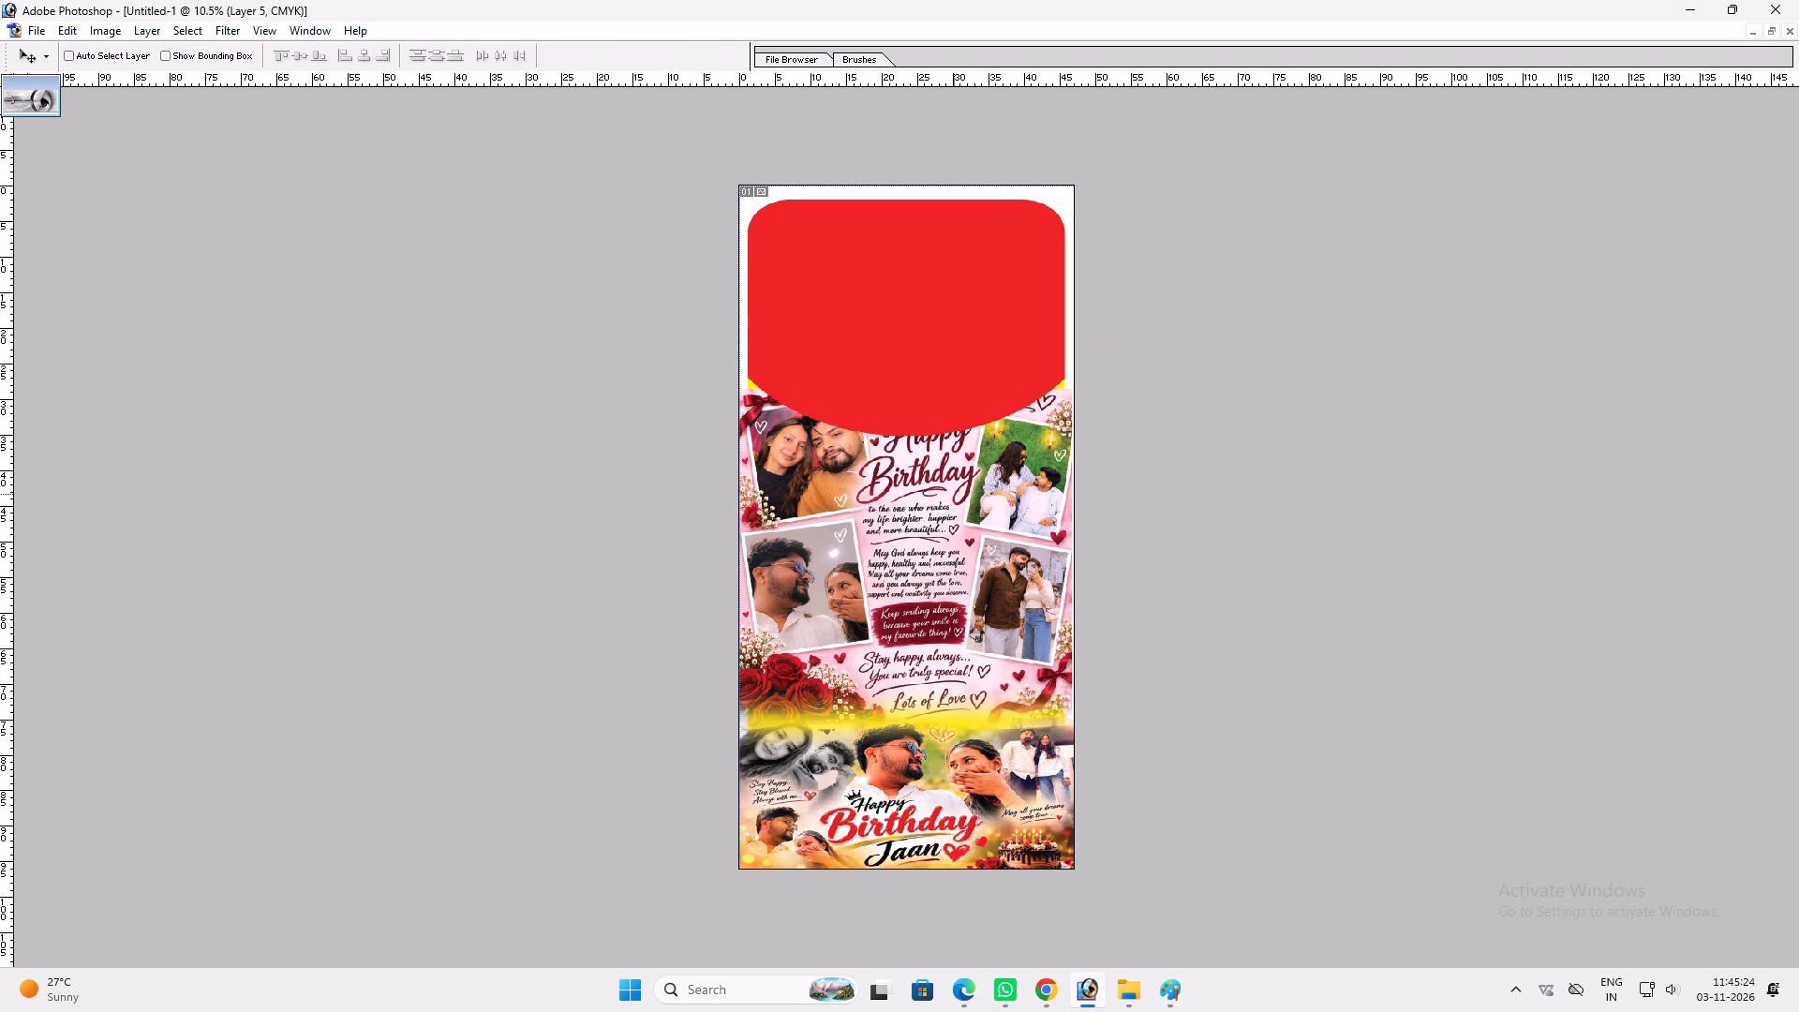
# Bring the pink poster layer to the front, above the red shape.
pyautogui.keyDown('ctrl'); pyautogui.click(944, 499); pyautogui.keyUp('ctrl')
pyautogui.hotkey('ctrl', 'shift', ']')
pyautogui.press('v')
pyautogui.hotkey('ctrl', 't')
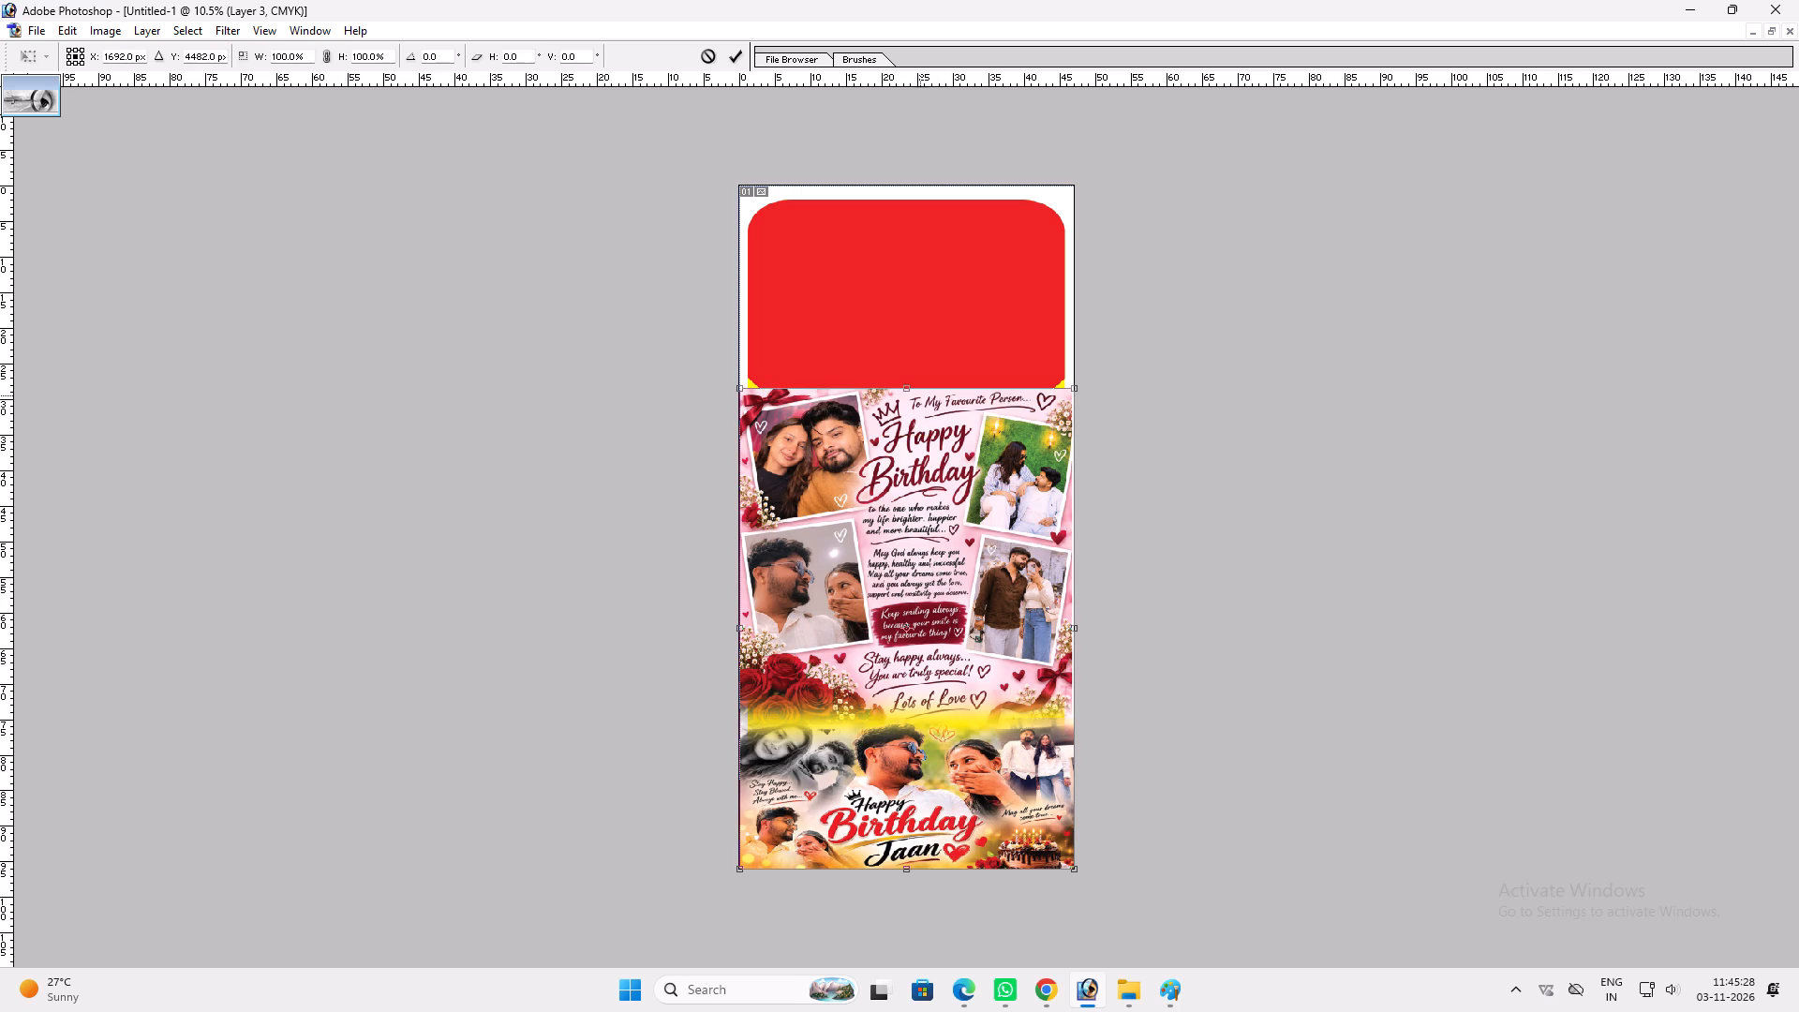
pyautogui.keyDown('shift'); pyautogui.click(920, 395); pyautogui.keyUp('shift')
pyautogui.press('Return')
pyautogui.press('v')
# Select the area outside the yellow rounded rectangle and delete it from the pink poster layer.
pyautogui.rightClick(864, 486)
pyautogui.click(916, 519)
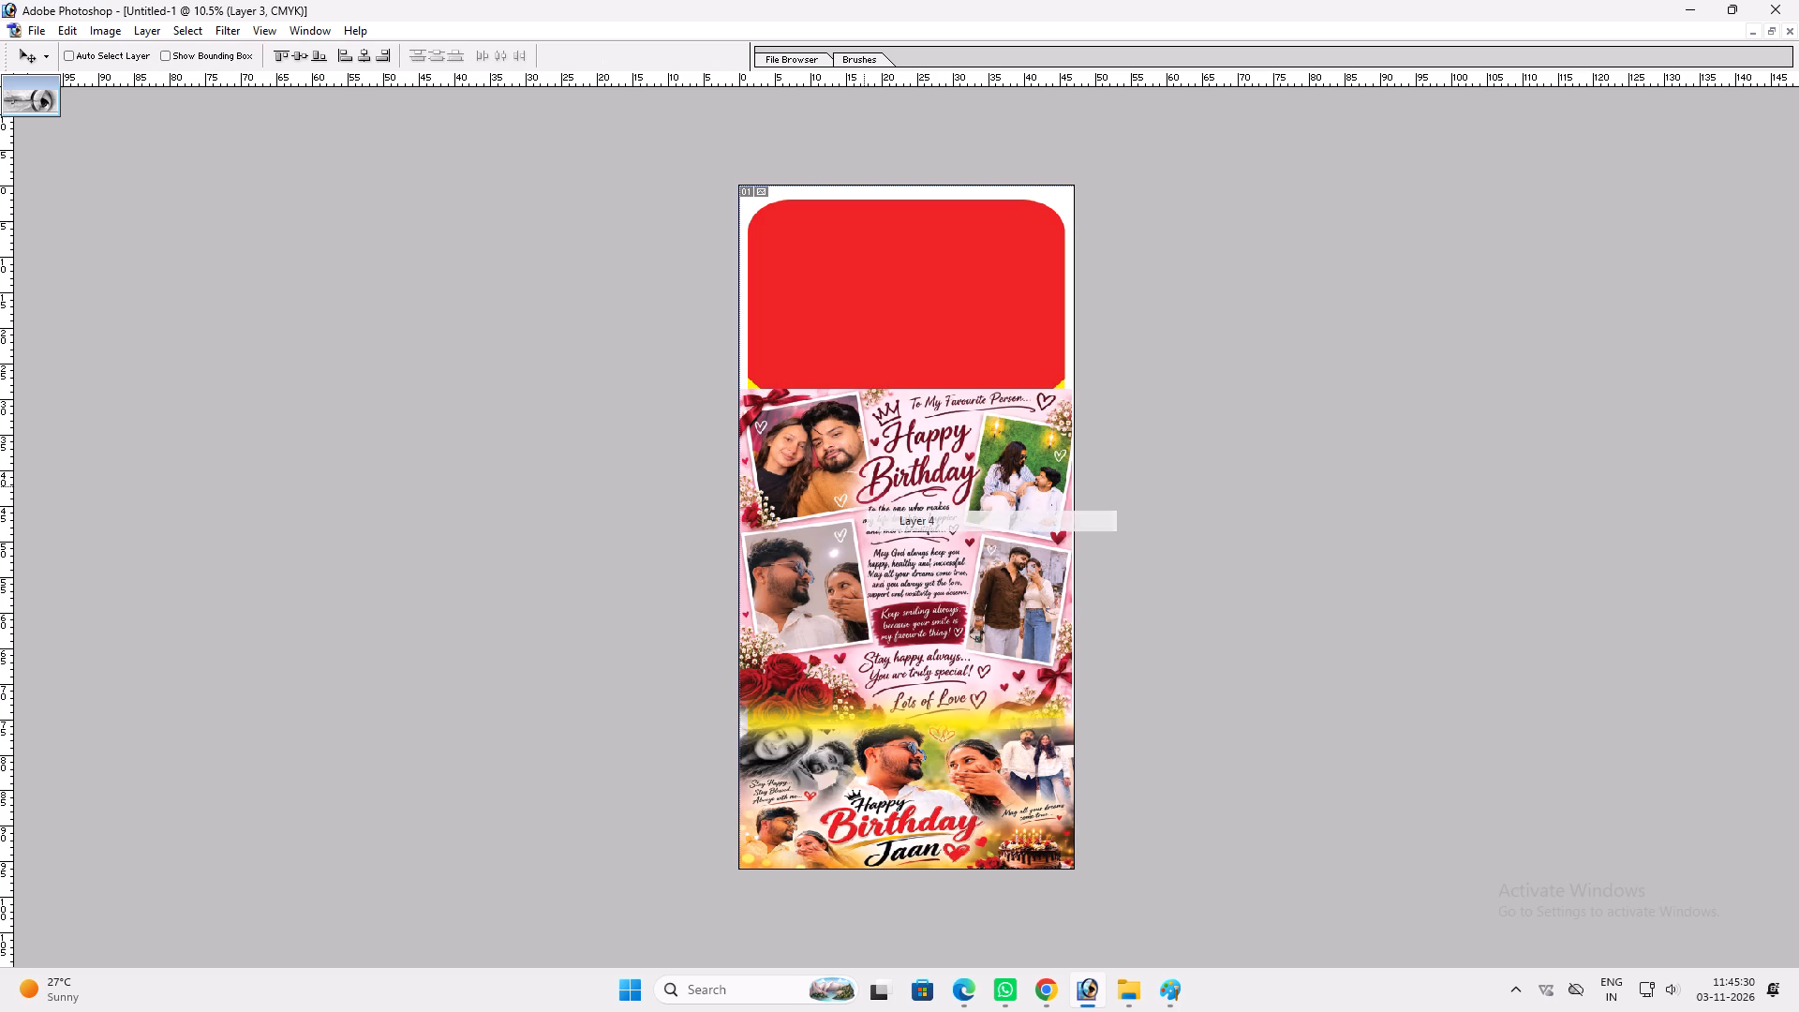
pyautogui.press('w')
pyautogui.click(1076, 373)
pyautogui.click(1065, 369)
pyautogui.press('v')
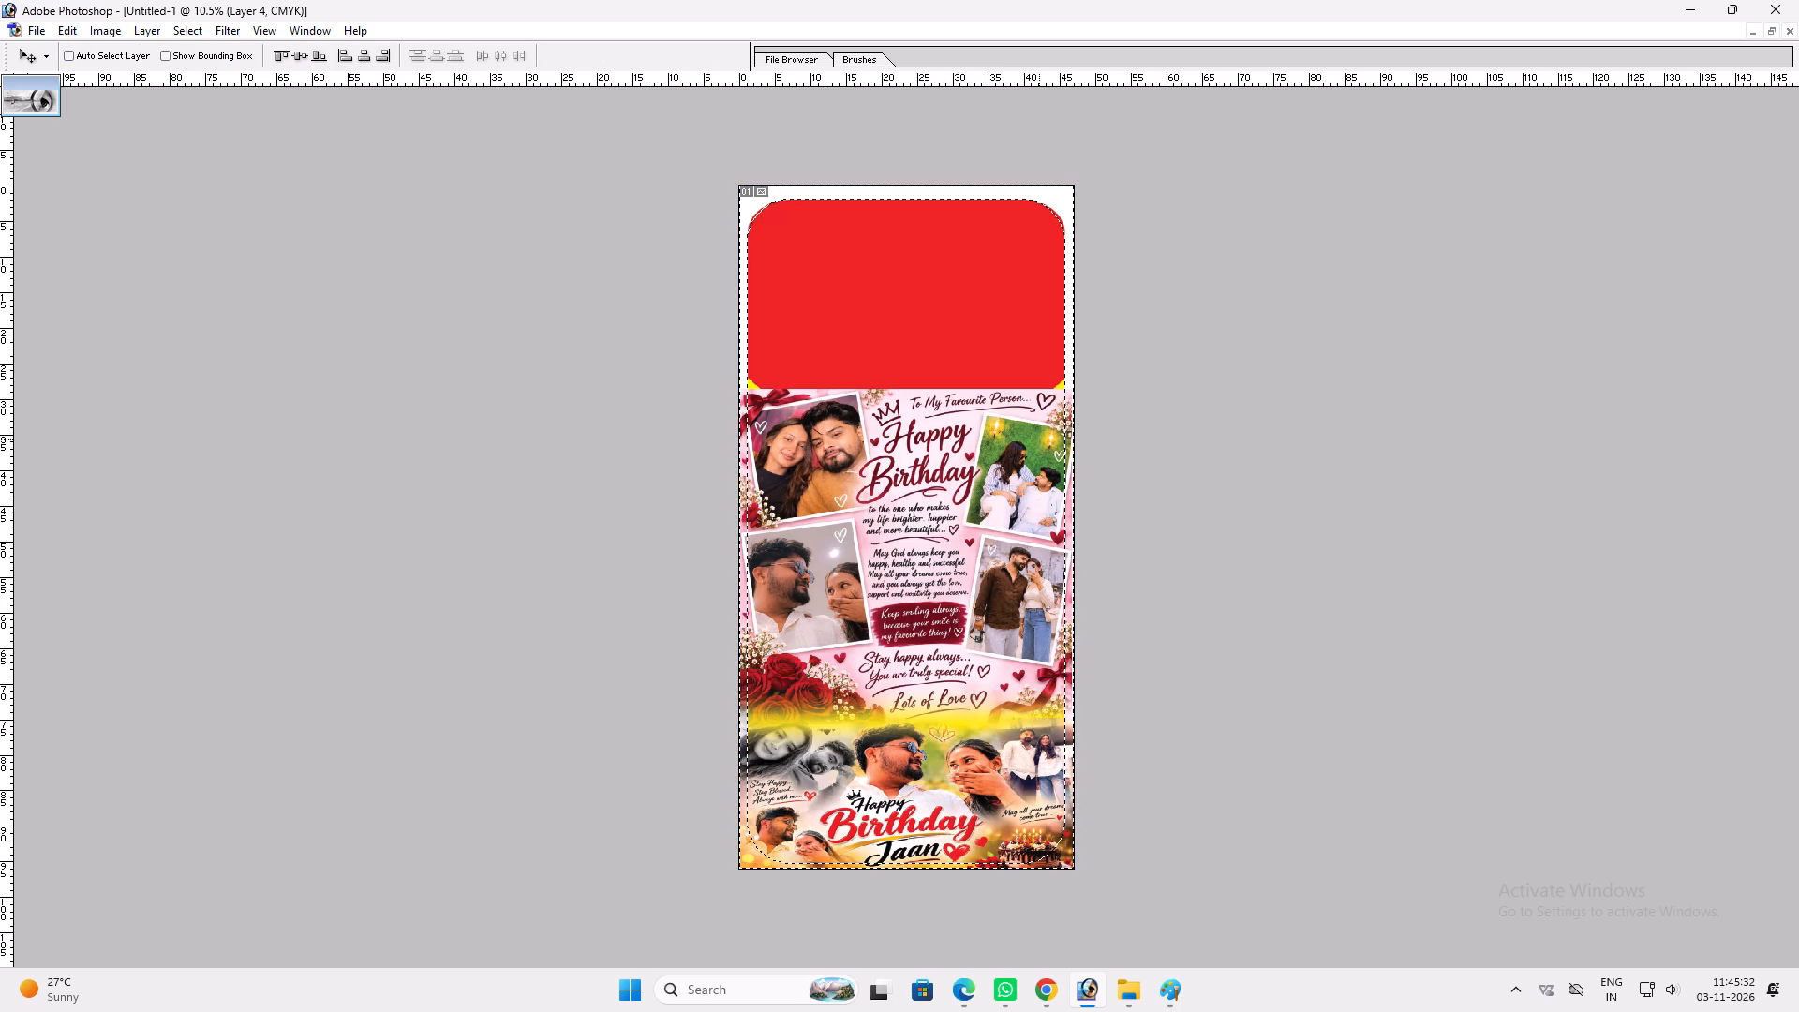
pyautogui.rightClick(1066, 433)
pyautogui.click(1077, 439)
pyautogui.press('Delete')
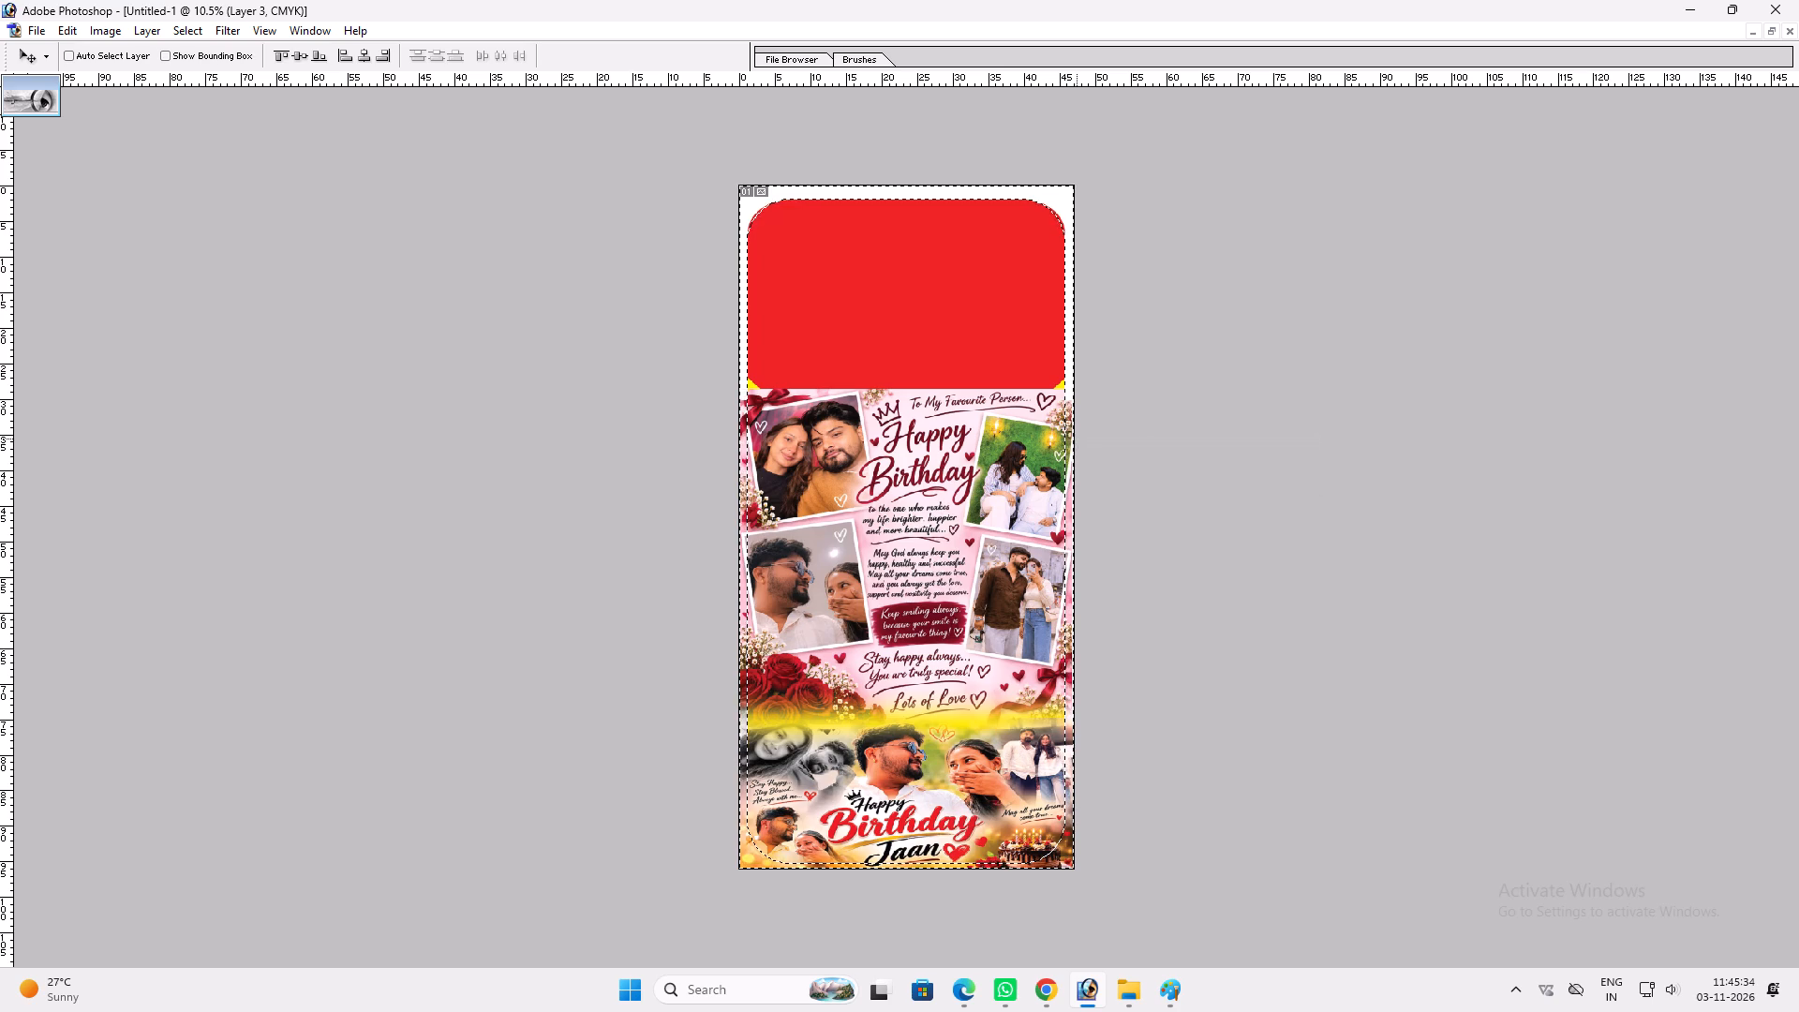
# Delete the same selected outer area from the "Happy Birthday Jaan" banner layer.
pyautogui.keyDown('ctrl'); pyautogui.click(1040, 756); pyautogui.keyUp('ctrl')
pyautogui.press('Delete')
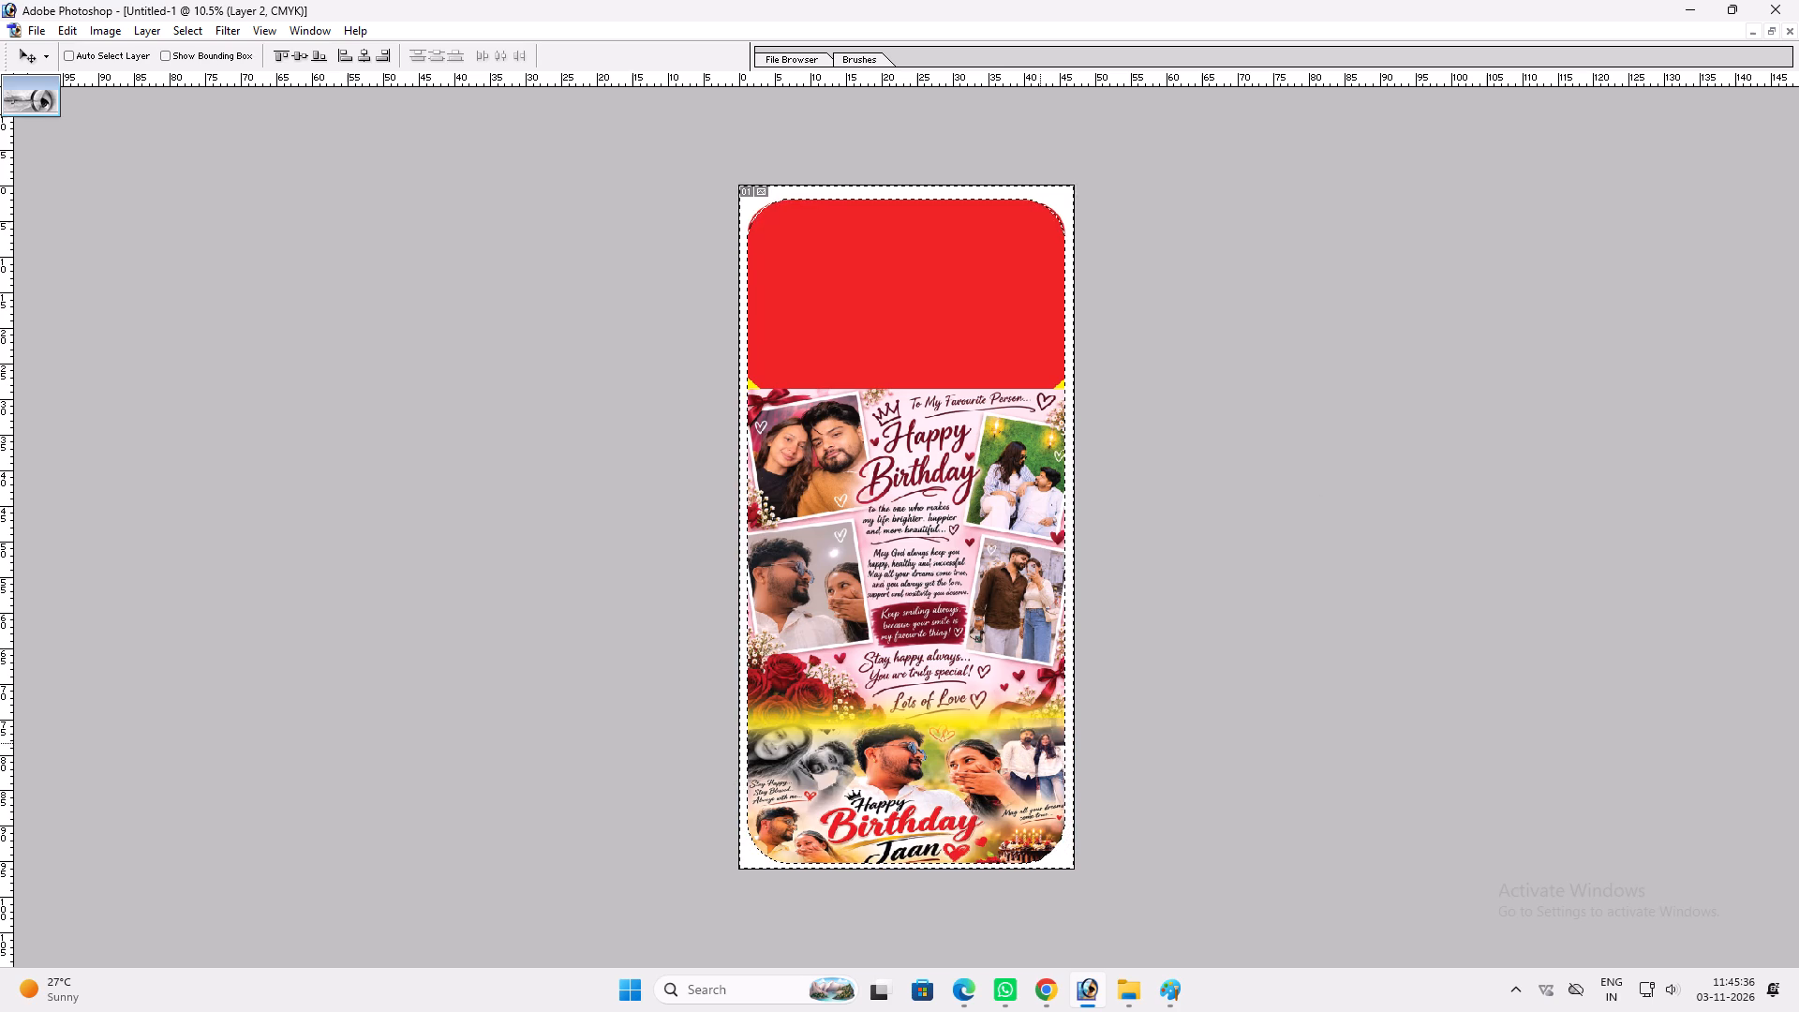
# Clear the selection and stretch the red shape's bottom edge down behind the pink poster to cover the yellow corner gaps.
pyautogui.hotkey('ctrl', 'd')
pyautogui.hotkey('ctrl', '0')
pyautogui.press('v')
pyautogui.hotkey('ctrl', '+')
pyautogui.press('space')
pyautogui.press('space')
pyautogui.press('space')
pyautogui.press('space')
pyautogui.press('space')
pyautogui.press('space')
pyautogui.press('space')
pyautogui.press('space')
pyautogui.press('space')
pyautogui.press('space')
pyautogui.press('space')
pyautogui.press('space')
pyautogui.press('space')
pyautogui.press('space')
pyautogui.press('space')
pyautogui.press('space')
pyautogui.press('space')
pyautogui.press('space')
pyautogui.press('space')
pyautogui.press('space')
pyautogui.moveTo(1012, 685); pyautogui.dragTo(1018, 716, button='right')
pyautogui.rightClick(903, 504)
pyautogui.moveTo(928, 509); pyautogui.dragTo(957, 517)
pyautogui.press('v')
pyautogui.rightClick(961, 310)
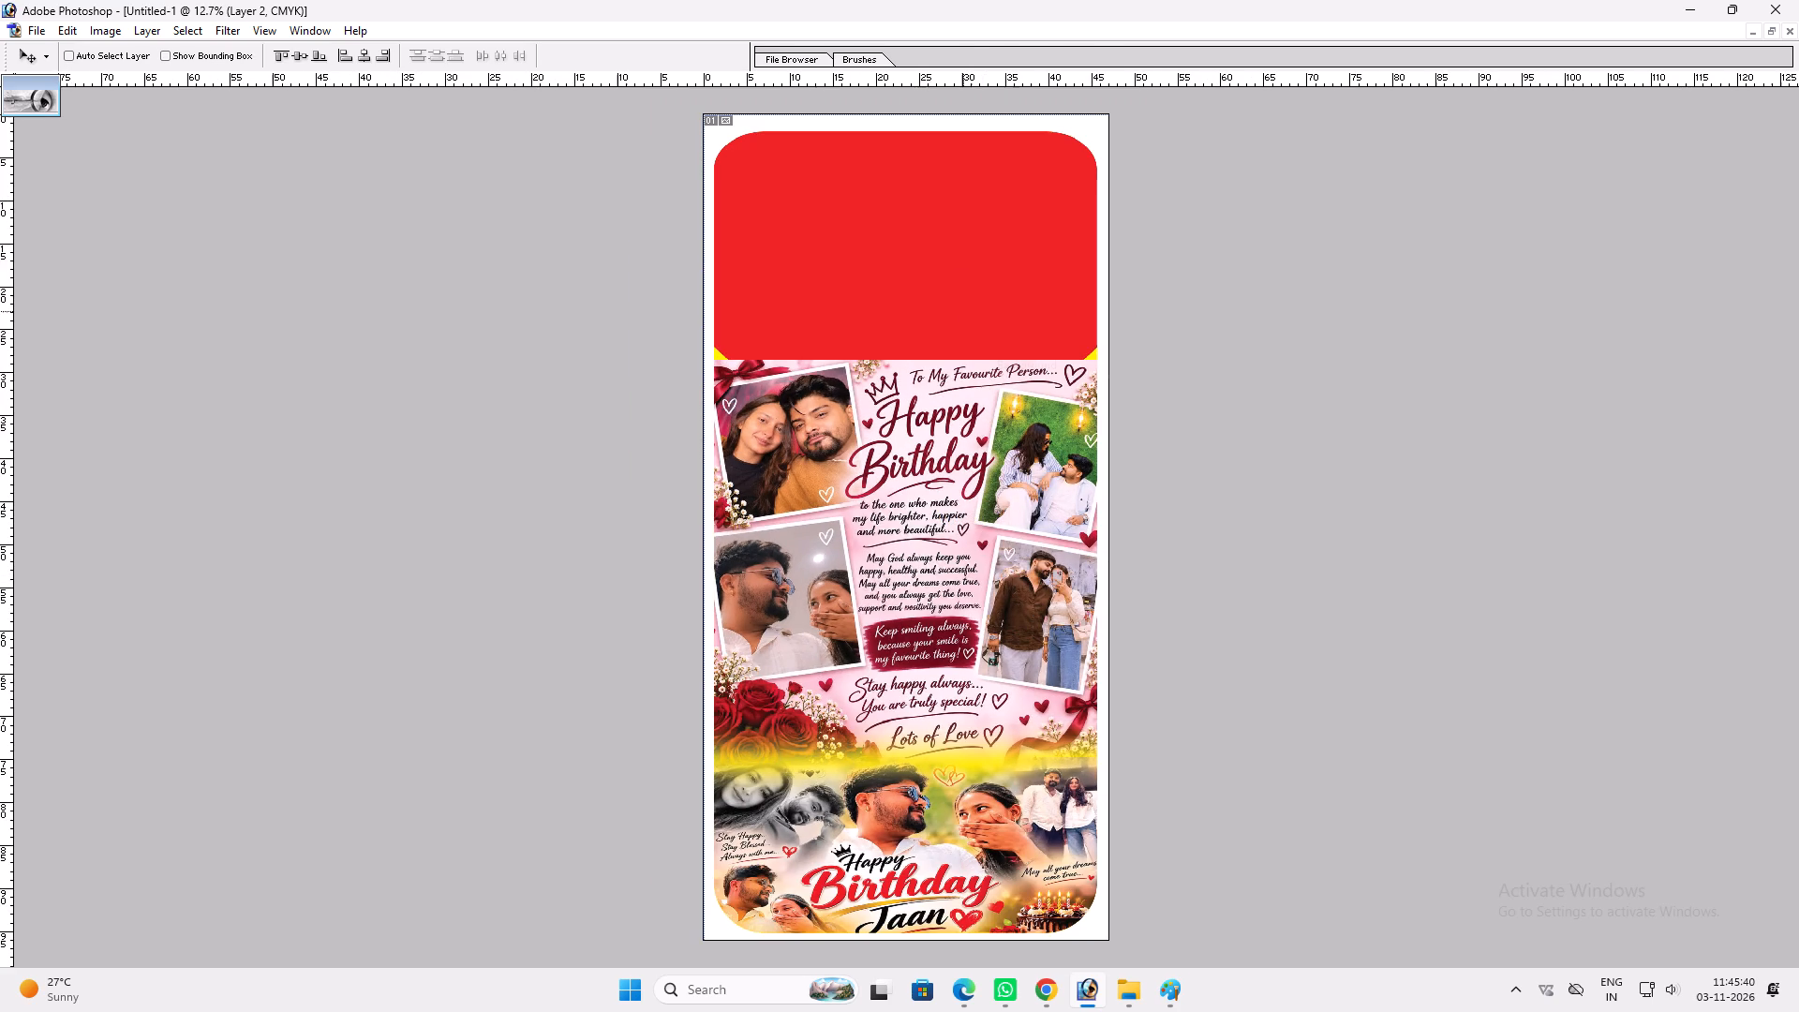
pyautogui.click(990, 313)
pyautogui.keyDown('ctrl'); pyautogui.keyDown('shift'); pyautogui.rightClick(976, 298); pyautogui.keyUp('shift'); pyautogui.keyUp('ctrl')
pyautogui.keyDown('ctrl'); pyautogui.keyDown('shift'); pyautogui.moveTo(1004, 308); pyautogui.dragTo(1014, 310); pyautogui.keyUp('shift'); pyautogui.keyUp('ctrl')
pyautogui.hotkey('ctrl', 't')
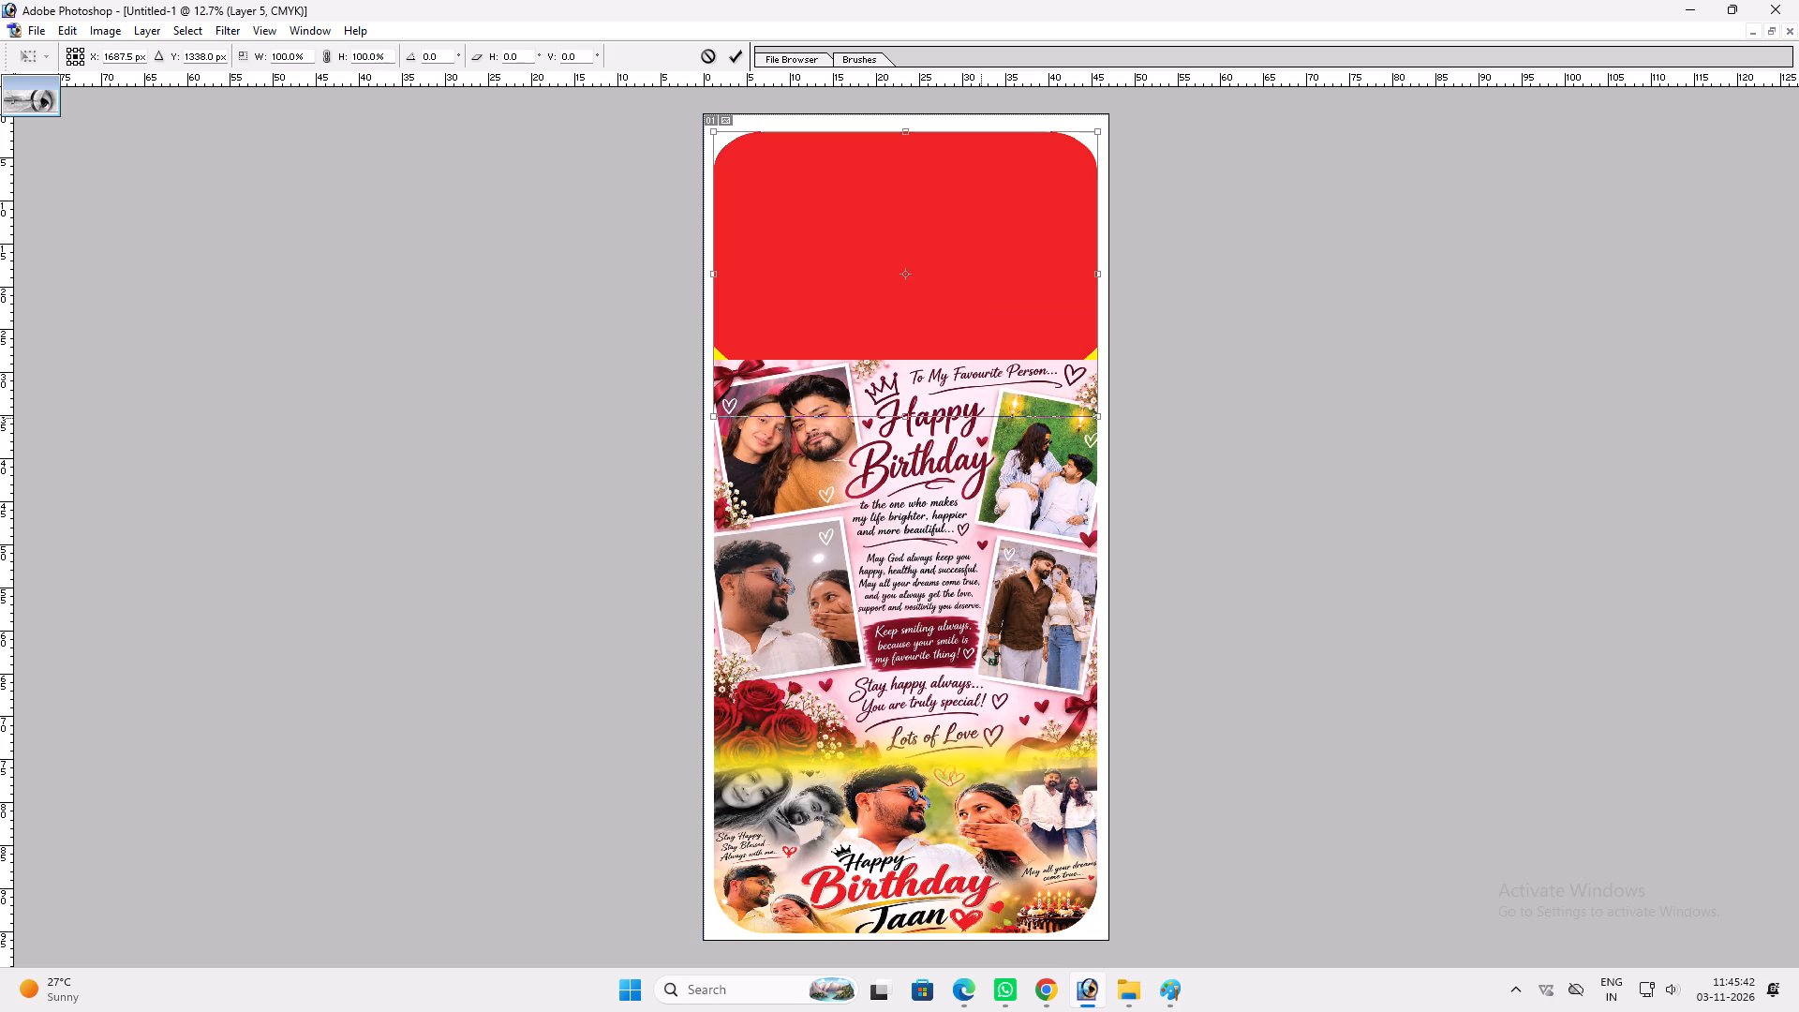
pyautogui.keyDown('shift'); pyautogui.moveTo(981, 422); pyautogui.dragTo(981, 439); pyautogui.keyUp('shift')
pyautogui.press('Return')
pyautogui.press('v')
# Copy the dark Snapchat couple photo into the birthday layout document, over the red shape.
pyautogui.write('fff')
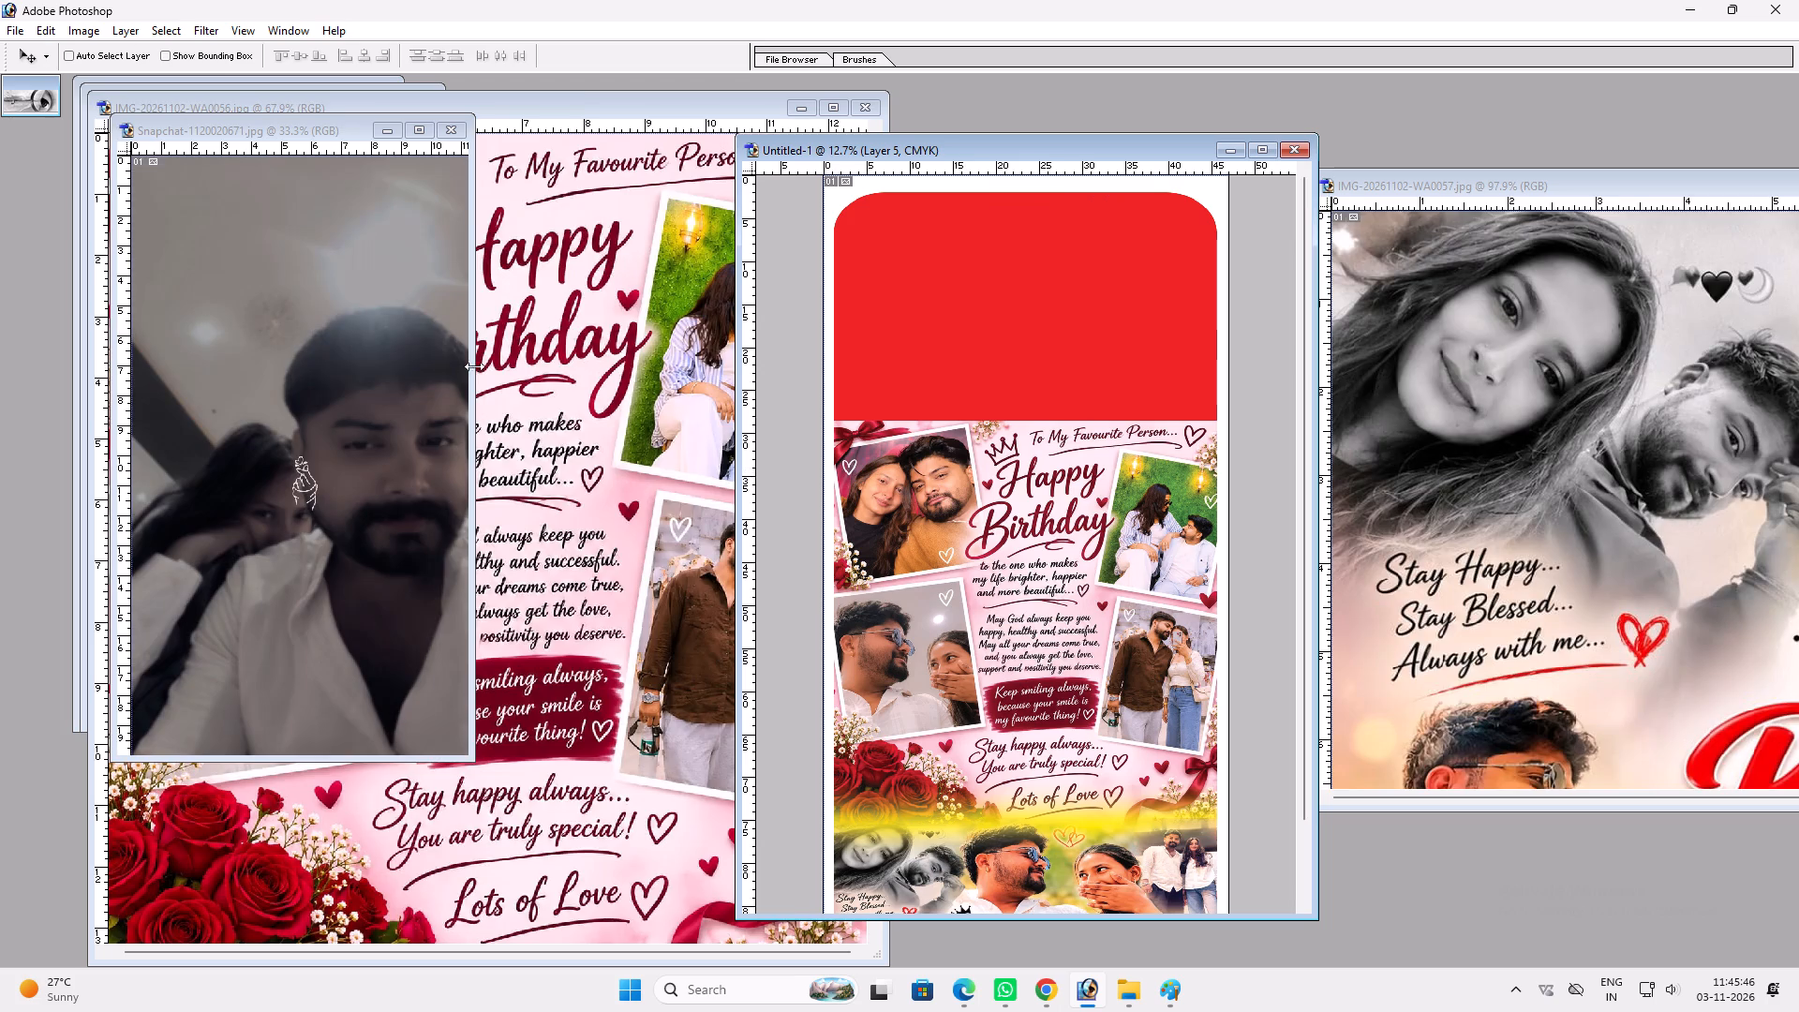
pyautogui.keyDown('ctrl'); pyautogui.click(401, 359); pyautogui.keyUp('ctrl')
pyautogui.moveTo(388, 356); pyautogui.dragTo(977, 345)
pyautogui.press('v')
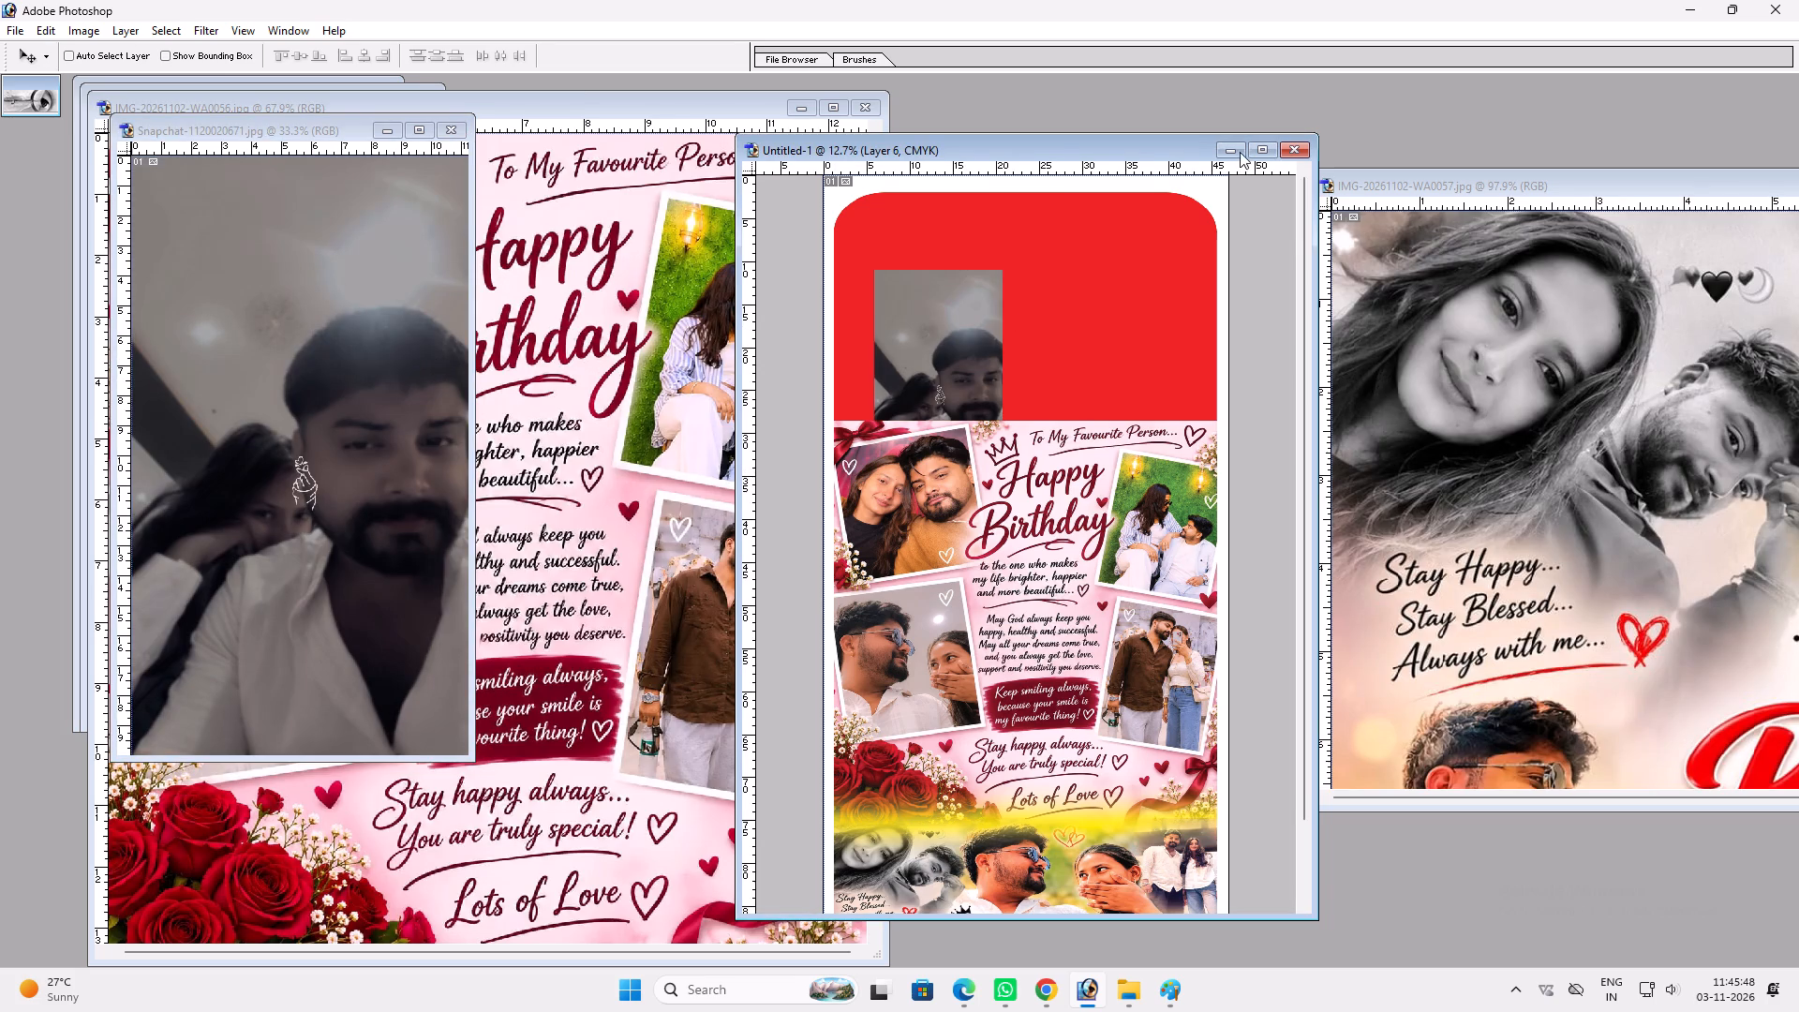
pyautogui.click(1247, 148)
pyautogui.click(1261, 147)
# Move the couple photo to the layout's upper left corner and enlarge it to cover most of the red shape.
pyautogui.press('v')
pyautogui.moveTo(881, 391); pyautogui.dragTo(851, 284)
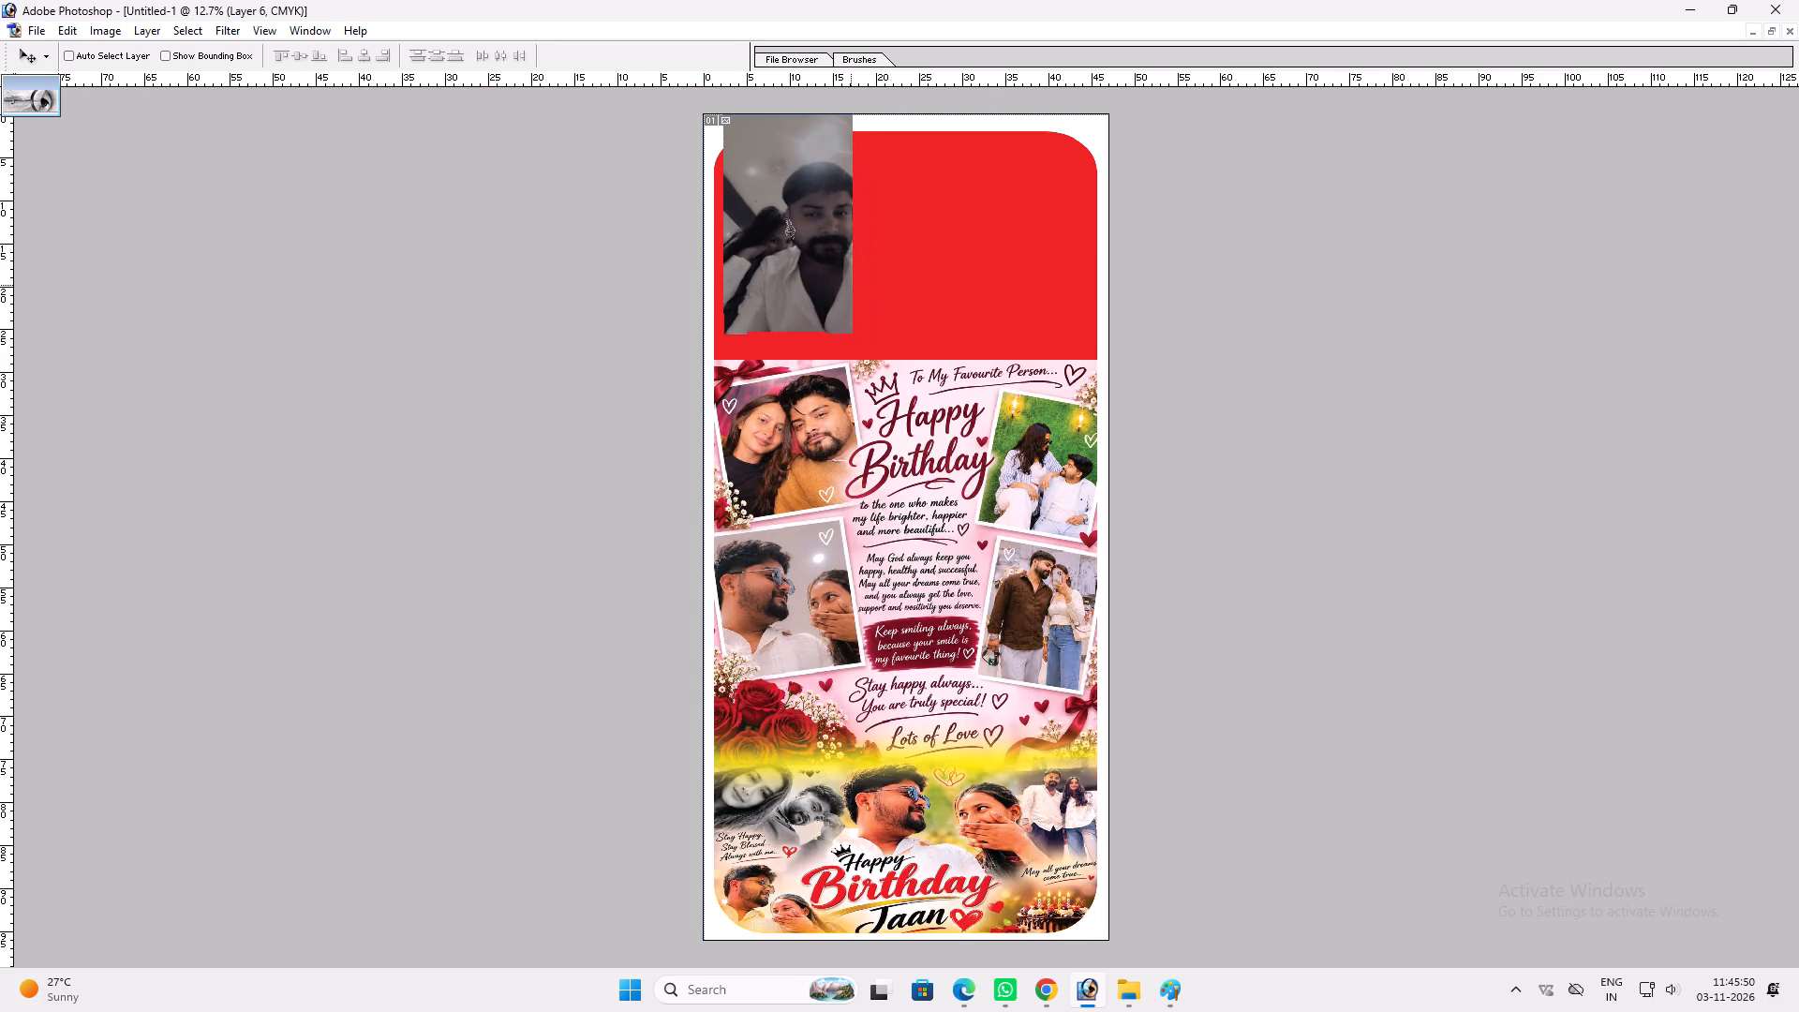
pyautogui.moveTo(851, 284); pyautogui.dragTo(850, 283)
pyautogui.hotkey('ctrl', 't')
pyautogui.keyDown('shift'); pyautogui.moveTo(849, 330); pyautogui.dragTo(1134, 585); pyautogui.keyUp('shift')
pyautogui.hotkey('shift', 'Return')
pyautogui.press('v')
pyautogui.moveTo(1004, 447); pyautogui.dragTo(993, 372)
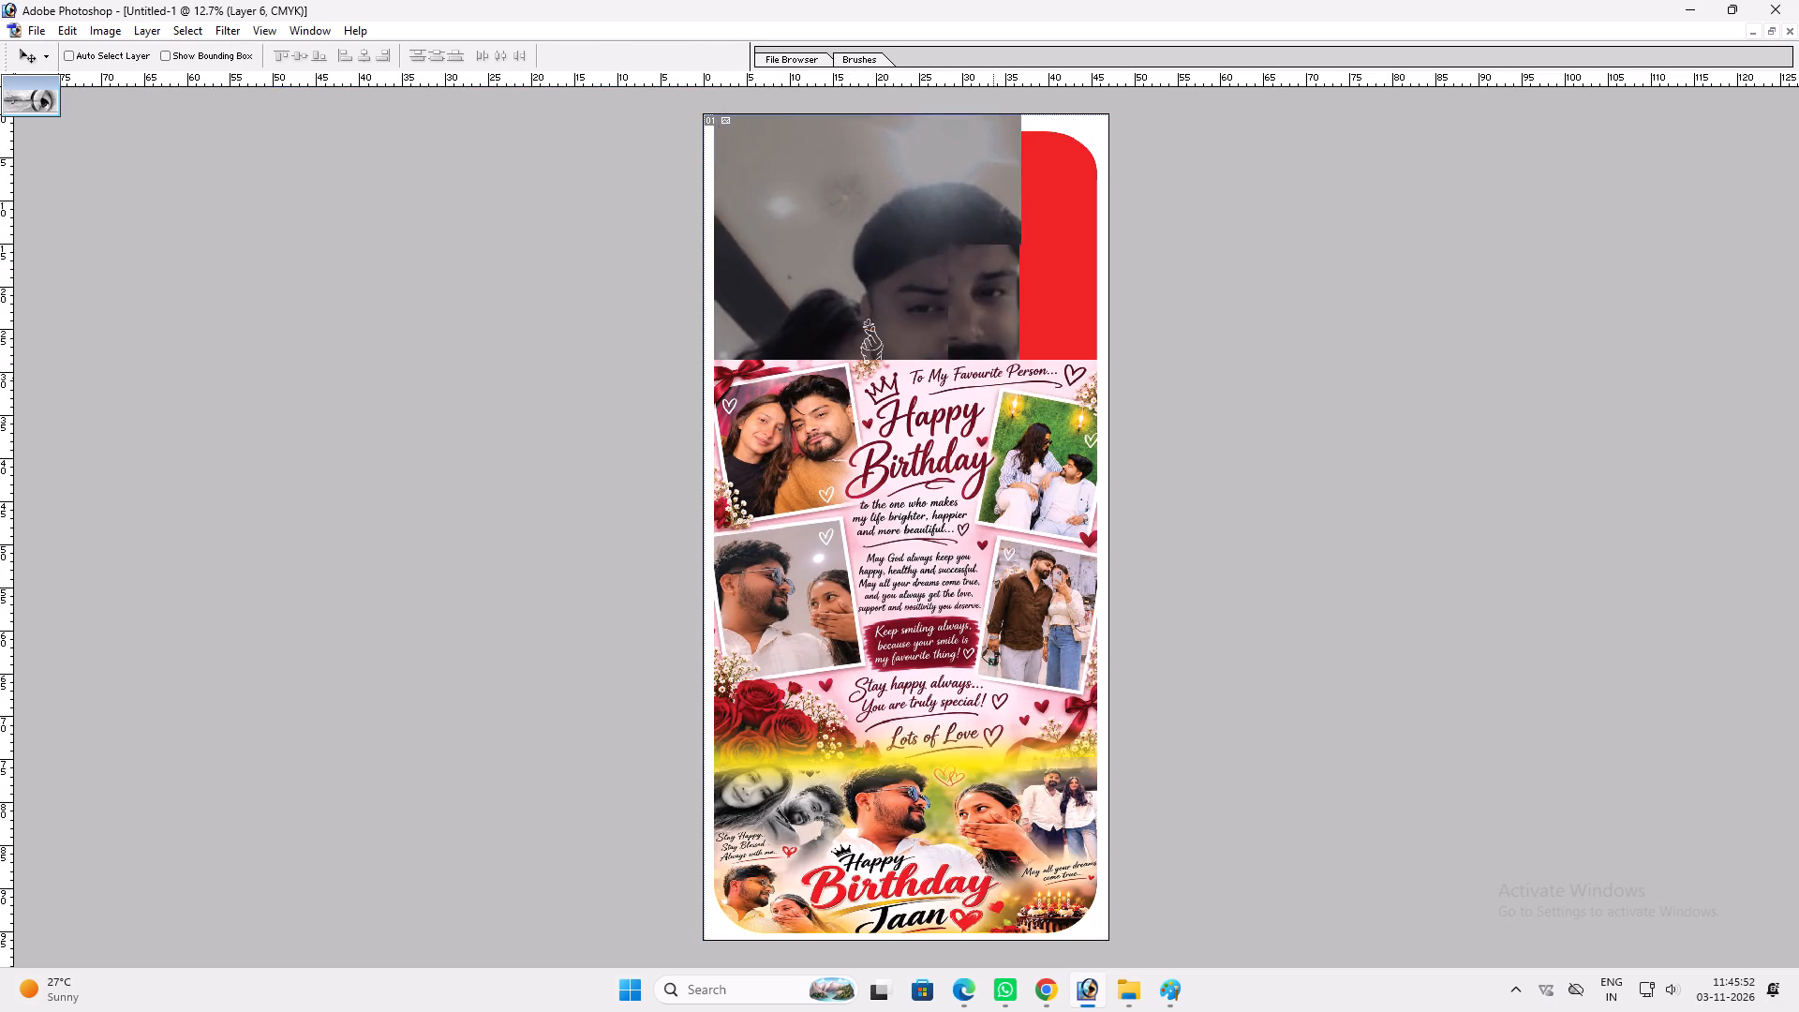
pyautogui.moveTo(993, 372); pyautogui.dragTo(996, 303)
# Set the couple photo to 50% opacity and resize it to roughly the red shape's width.
pyautogui.write('5v')
pyautogui.hotkey('ctrl', 't')
pyautogui.keyDown('shift'); pyautogui.moveTo(1022, 290); pyautogui.dragTo(1092, 286); pyautogui.keyUp('shift')
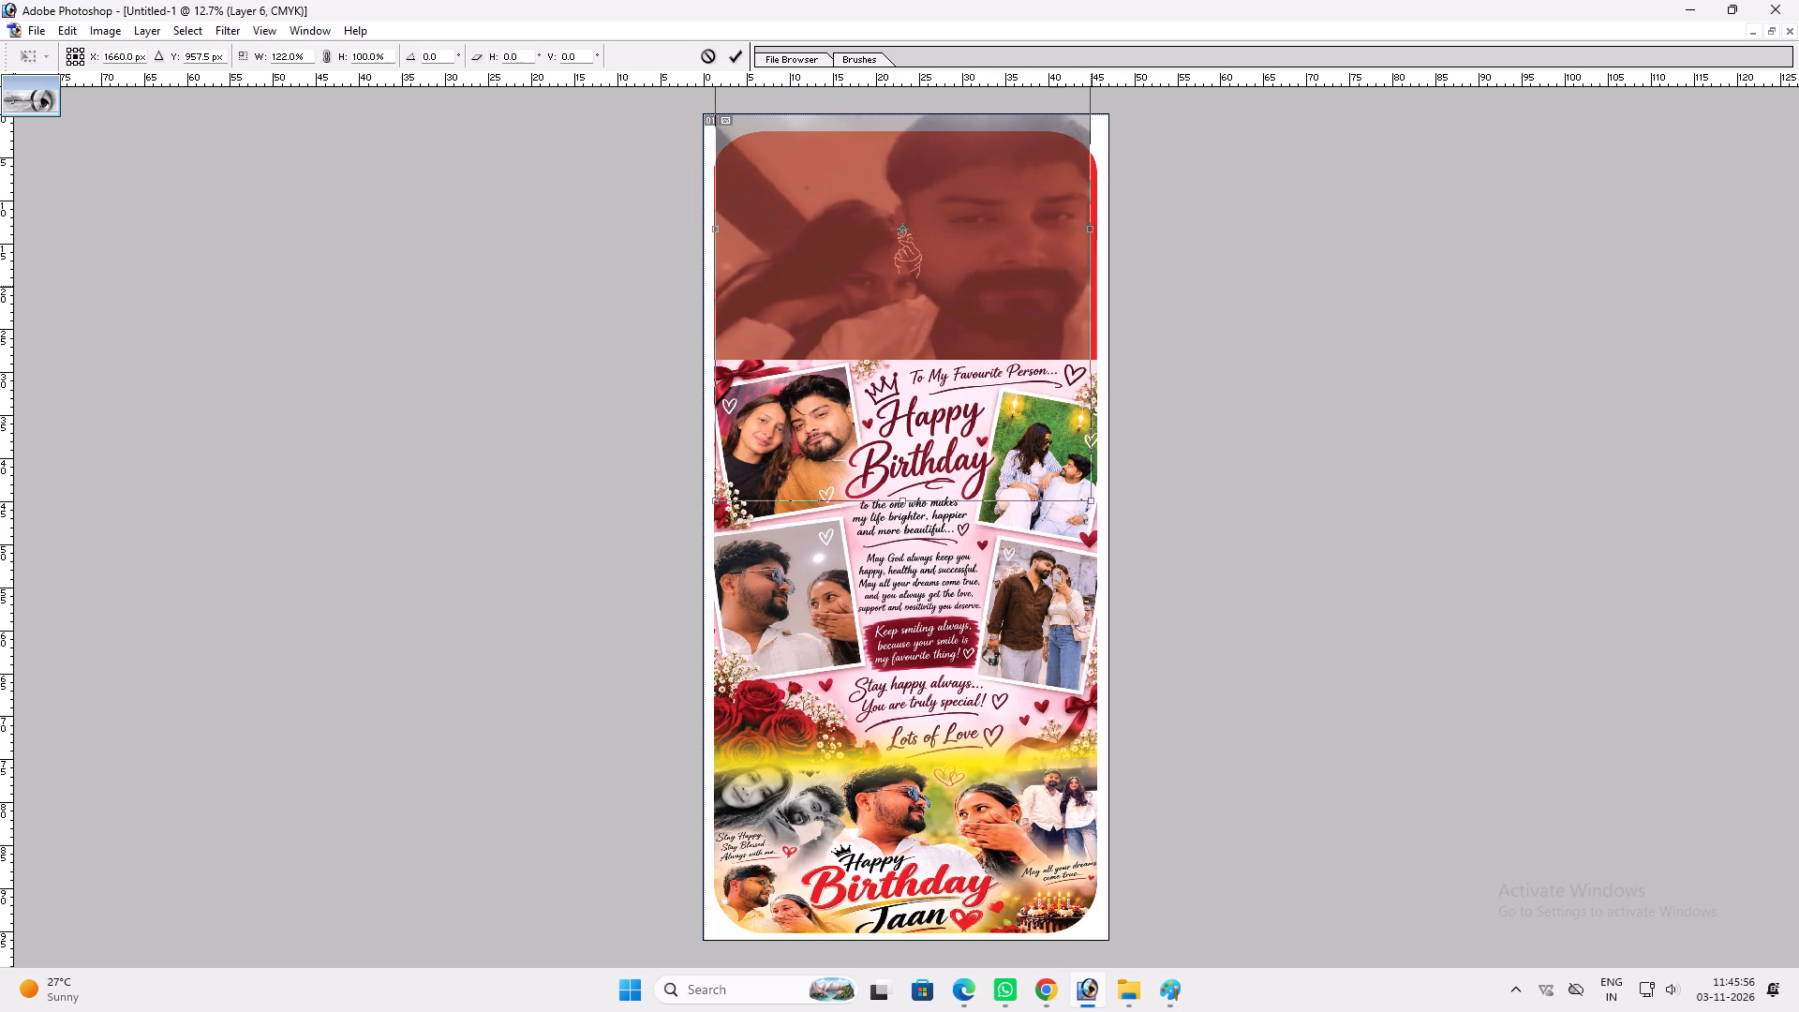
pyautogui.keyDown('shift'); pyautogui.moveTo(1092, 286); pyautogui.dragTo(1097, 286); pyautogui.keyUp('shift')
pyautogui.scroll(1, 1040, 439)
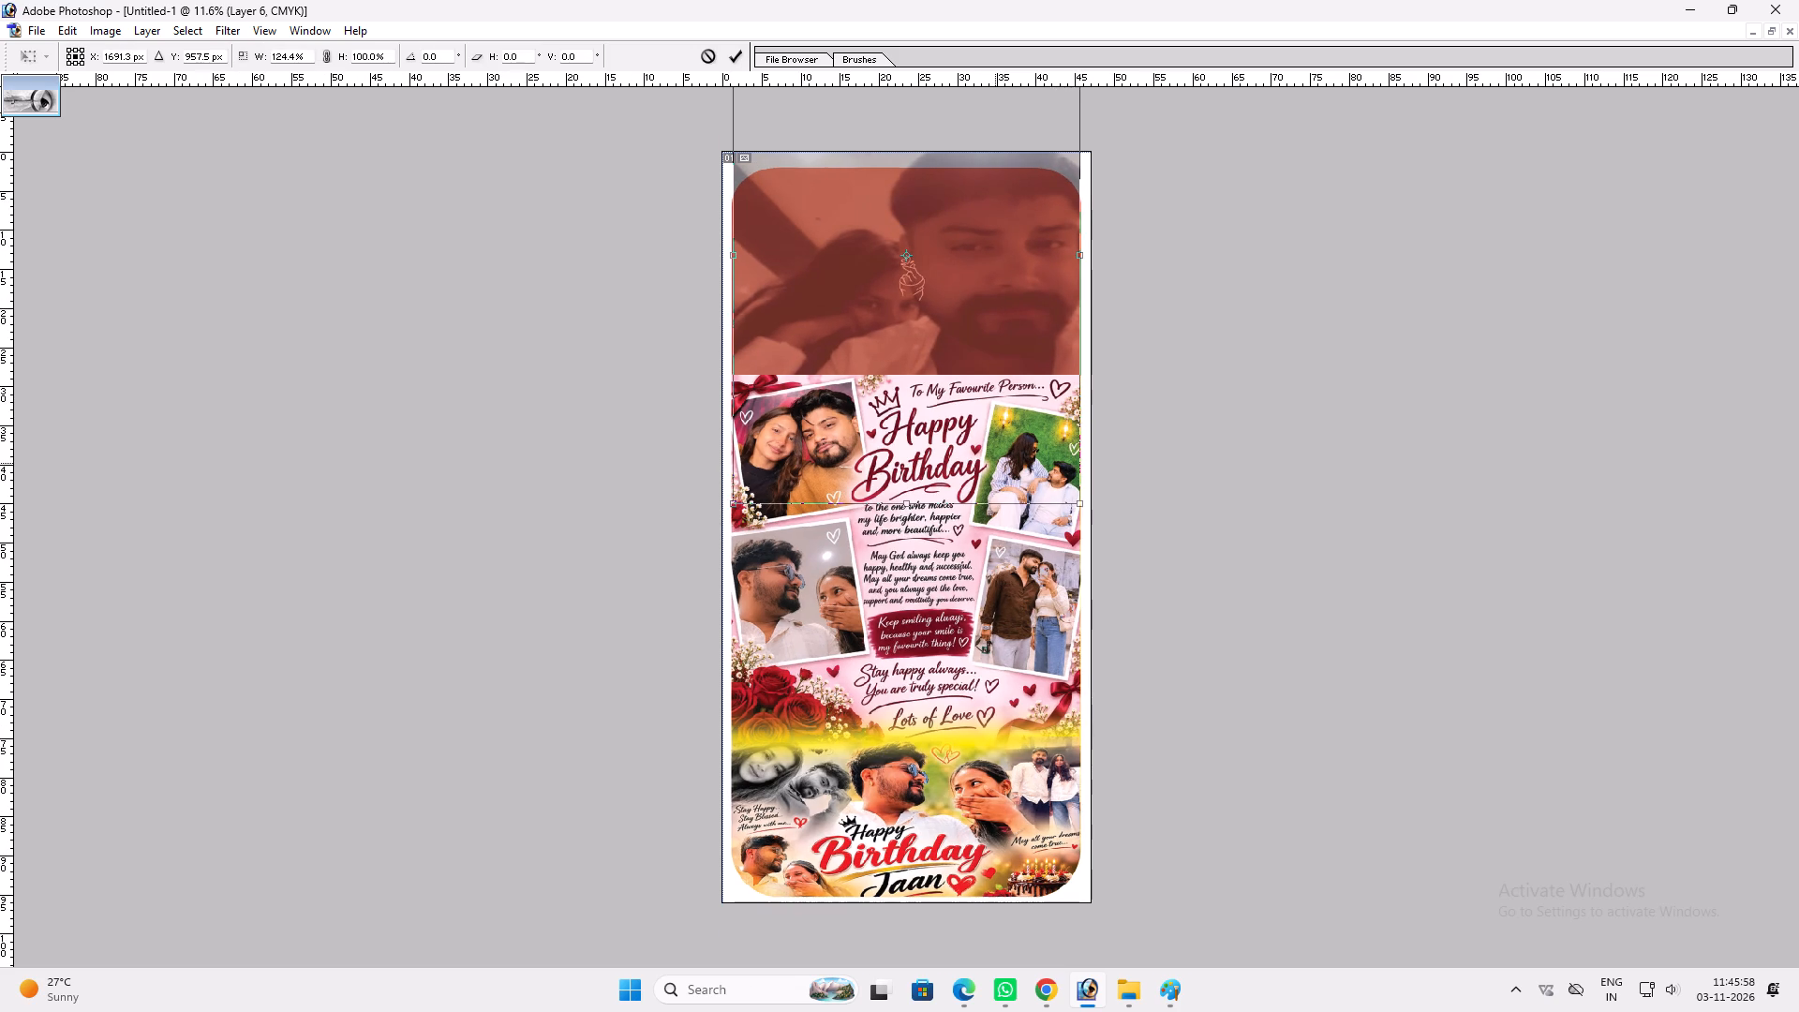
pyautogui.keyDown('shift'); pyautogui.moveTo(981, 508); pyautogui.dragTo(981, 554); pyautogui.keyUp('shift')
pyautogui.keyDown('shift'); pyautogui.scroll(2, 964, 305); pyautogui.keyUp('shift')
pyautogui.keyDown('shift'); pyautogui.moveTo(937, 240); pyautogui.dragTo(934, 257); pyautogui.keyUp('shift')
pyautogui.keyDown('alt'); pyautogui.keyDown('shift'); pyautogui.moveTo(1001, 538); pyautogui.dragTo(995, 522); pyautogui.keyUp('shift'); pyautogui.keyUp('alt')
pyautogui.keyDown('alt'); pyautogui.keyDown('shift'); pyautogui.click(983, 445); pyautogui.keyUp('shift'); pyautogui.keyUp('alt')
pyautogui.press('Return')
# Move the couple photo so its left edge lines up with the red shape's left edge.
pyautogui.hotkey('ctrl', '+')
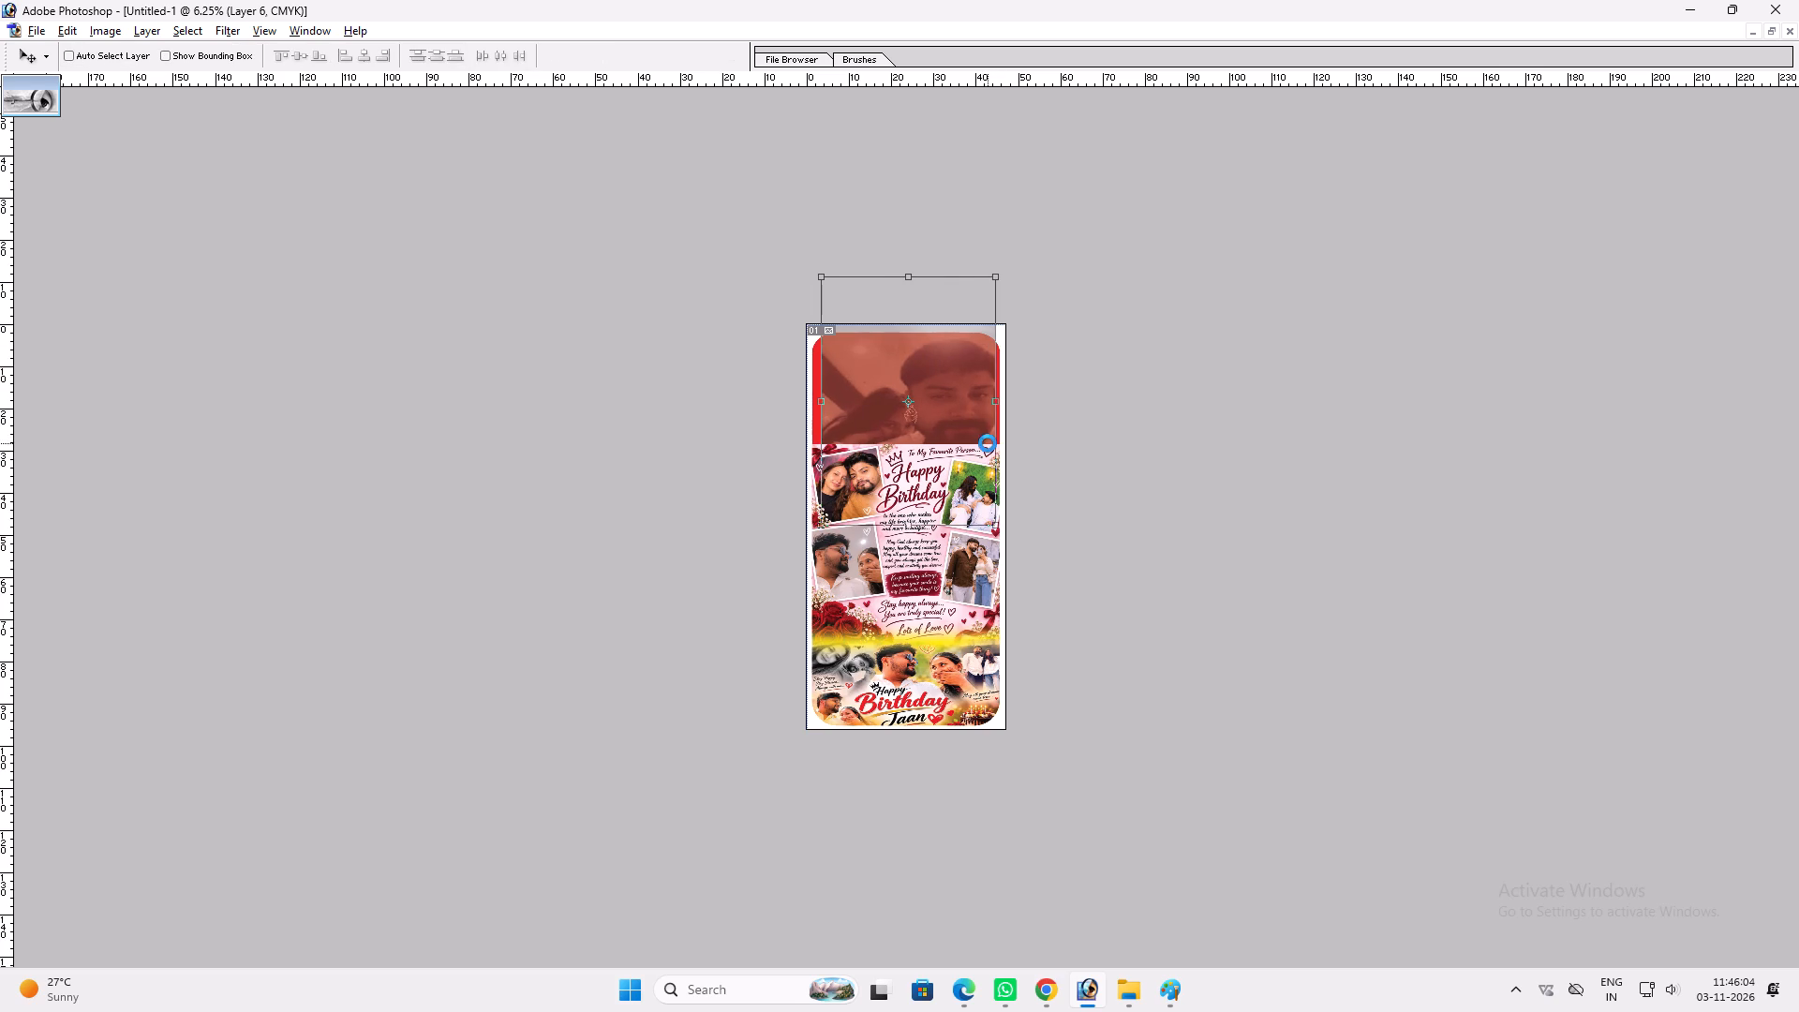
pyautogui.hotkey('ctrl', '+')
pyautogui.hotkey('ctrl', '+')
pyautogui.press('space')
pyautogui.press('space')
pyautogui.press('space')
pyautogui.press('space')
pyautogui.press('space')
pyautogui.press('space')
pyautogui.press('space')
pyautogui.press('space')
pyautogui.press('space')
pyautogui.press('space')
pyautogui.press('space')
pyautogui.moveTo(988, 443); pyautogui.dragTo(939, 796)
pyautogui.moveTo(944, 394); pyautogui.dragTo(926, 368)
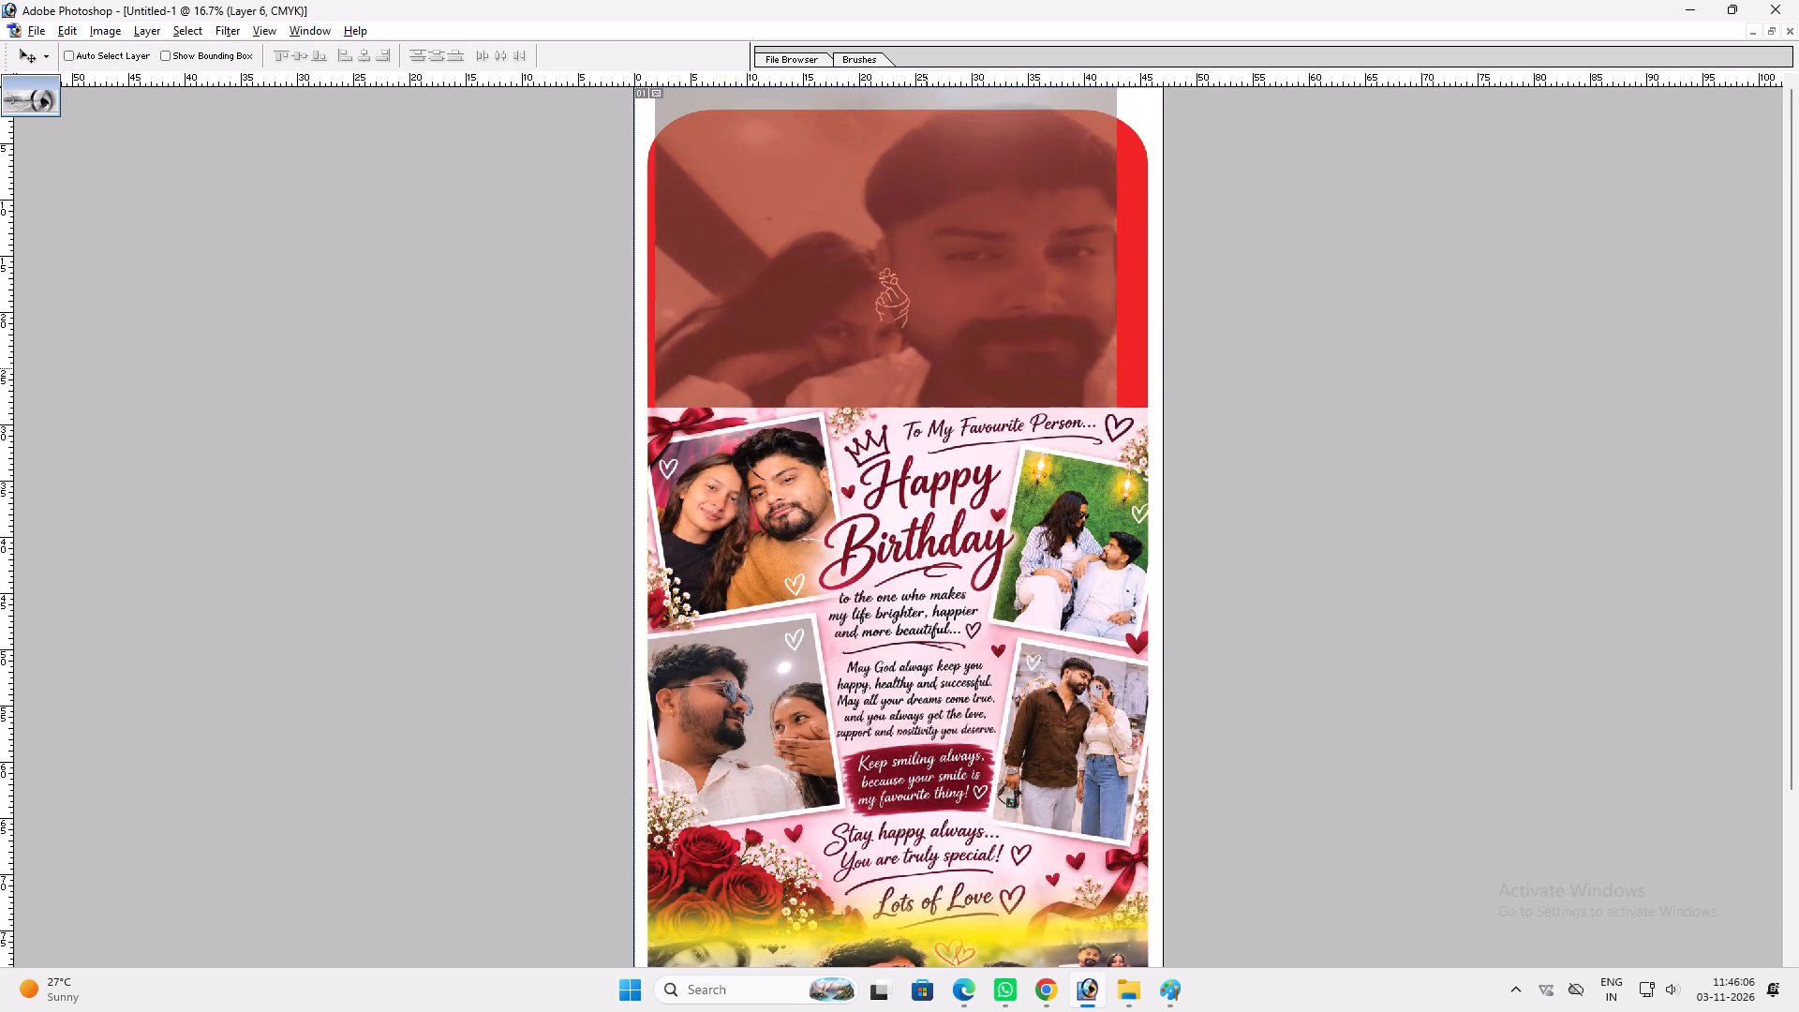
pyautogui.moveTo(926, 368); pyautogui.dragTo(916, 368)
# Widen the couple photo until it extends just past the red shape's right edge.
pyautogui.hotkey('ctrl', 't')
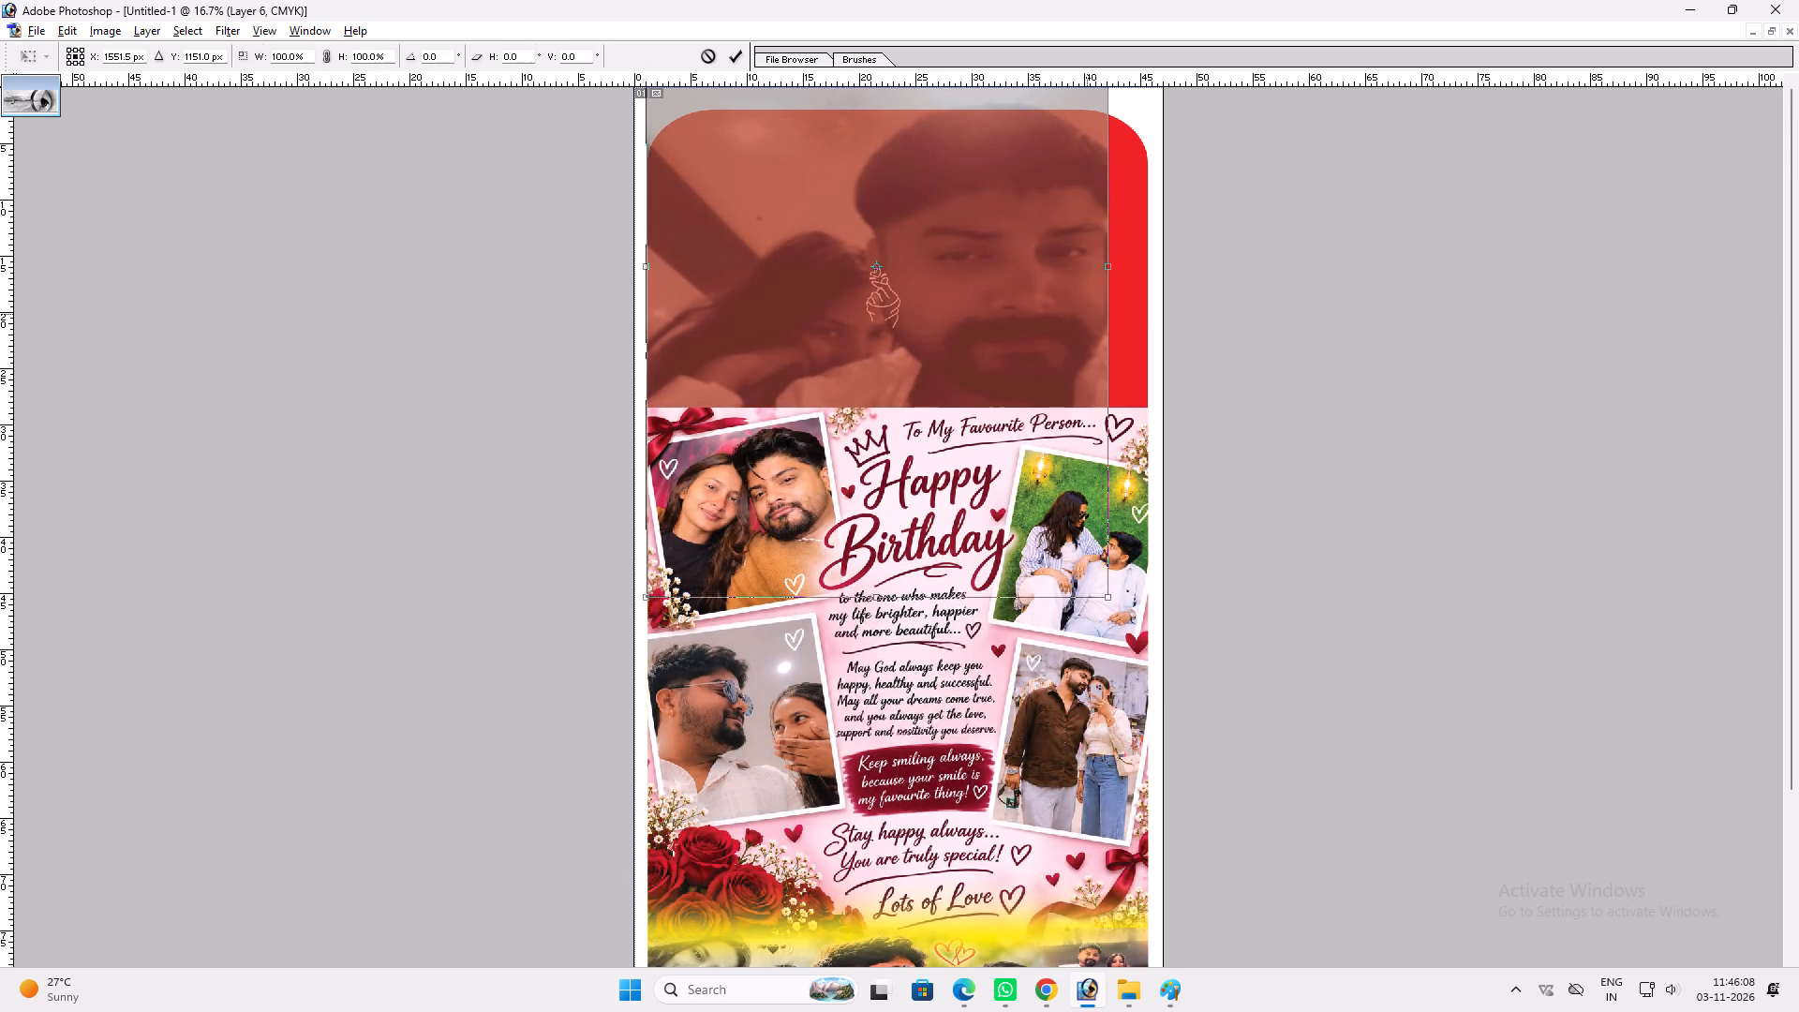
pyautogui.keyDown('shift'); pyautogui.moveTo(1095, 311); pyautogui.dragTo(1113, 308); pyautogui.keyUp('shift')
pyautogui.hotkey('ctrl', 'z')
pyautogui.keyDown('shift'); pyautogui.moveTo(1110, 305); pyautogui.dragTo(1146, 306); pyautogui.keyUp('shift')
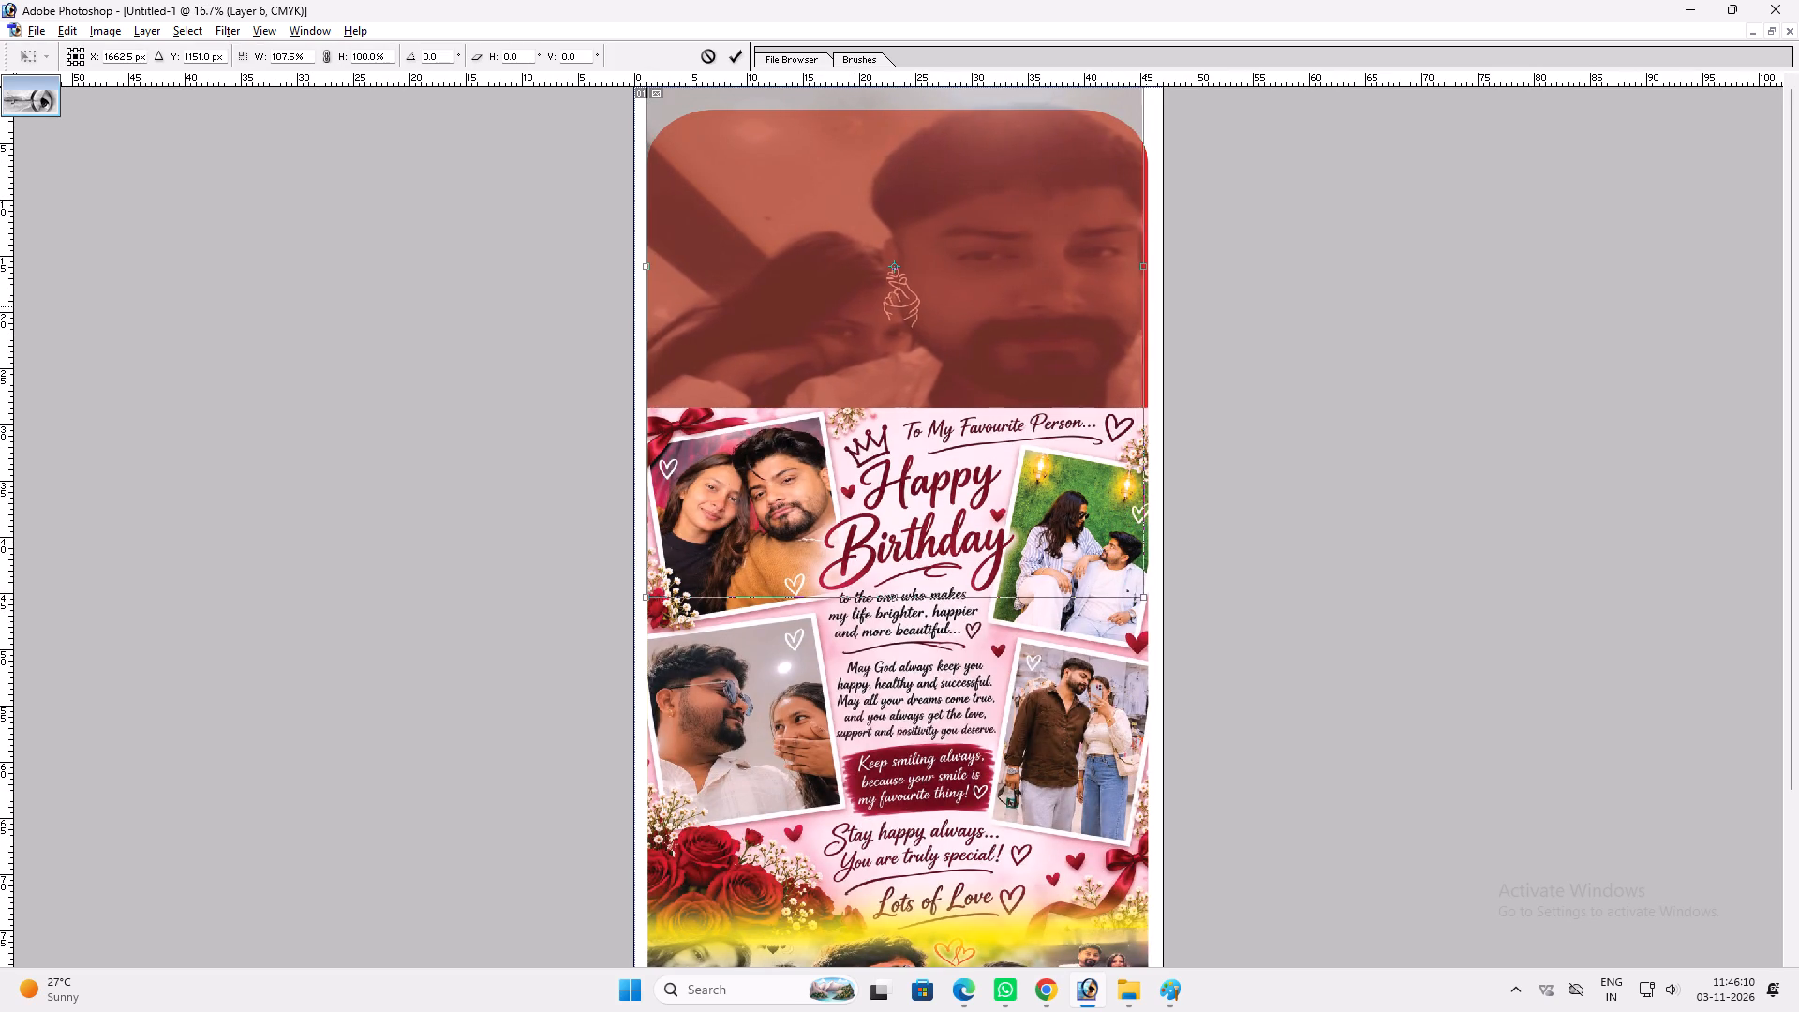
pyautogui.keyDown('shift'); pyautogui.moveTo(1146, 306); pyautogui.dragTo(1155, 305); pyautogui.keyUp('shift')
pyautogui.hotkey('shift', 'Return')
pyautogui.press('v')
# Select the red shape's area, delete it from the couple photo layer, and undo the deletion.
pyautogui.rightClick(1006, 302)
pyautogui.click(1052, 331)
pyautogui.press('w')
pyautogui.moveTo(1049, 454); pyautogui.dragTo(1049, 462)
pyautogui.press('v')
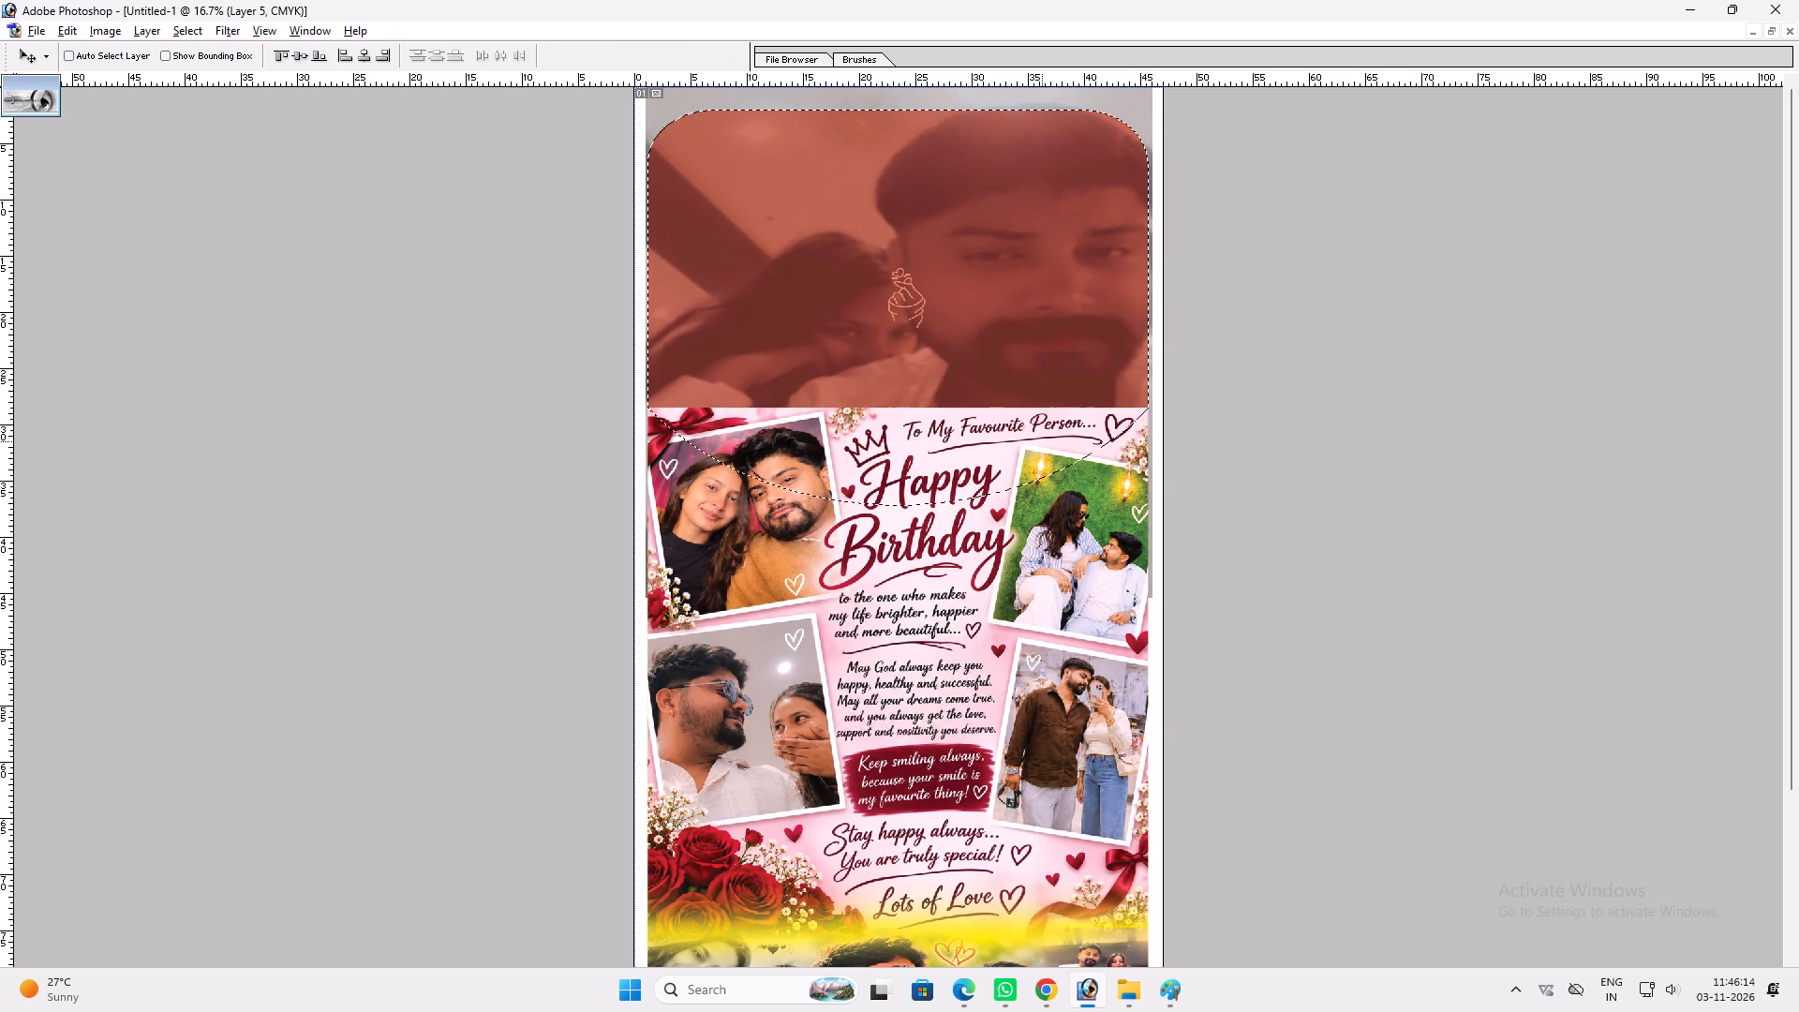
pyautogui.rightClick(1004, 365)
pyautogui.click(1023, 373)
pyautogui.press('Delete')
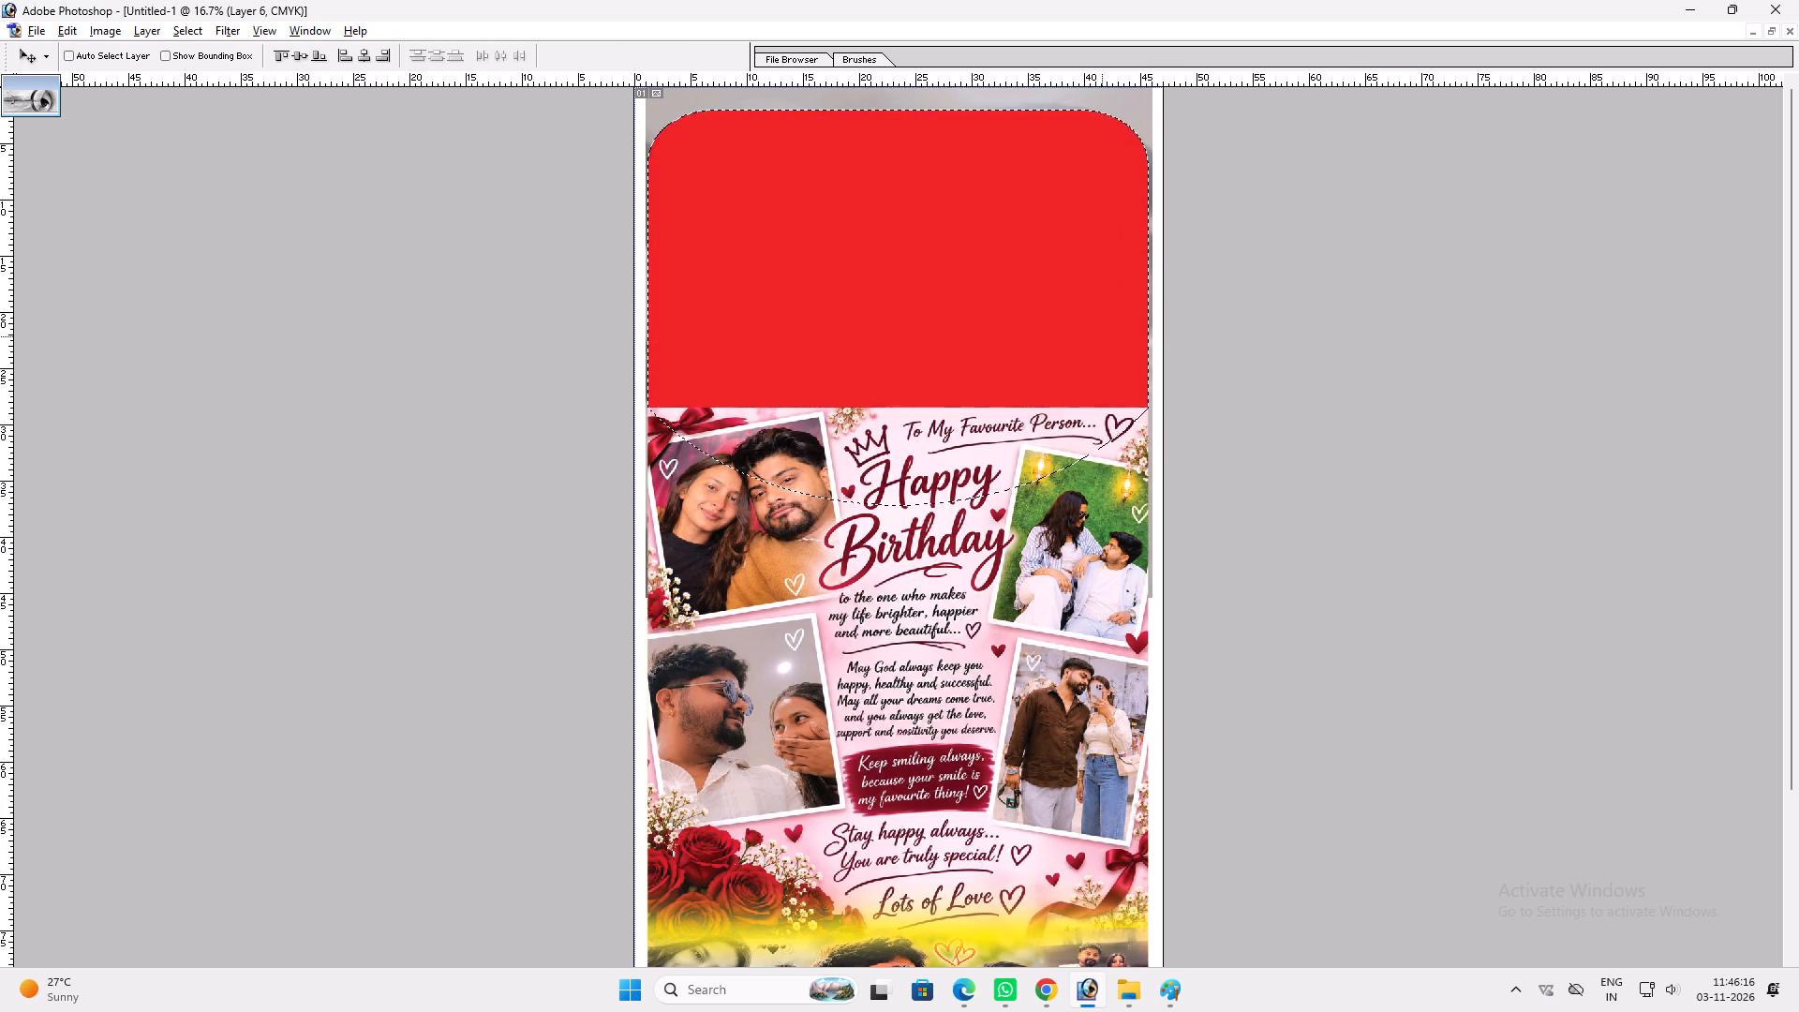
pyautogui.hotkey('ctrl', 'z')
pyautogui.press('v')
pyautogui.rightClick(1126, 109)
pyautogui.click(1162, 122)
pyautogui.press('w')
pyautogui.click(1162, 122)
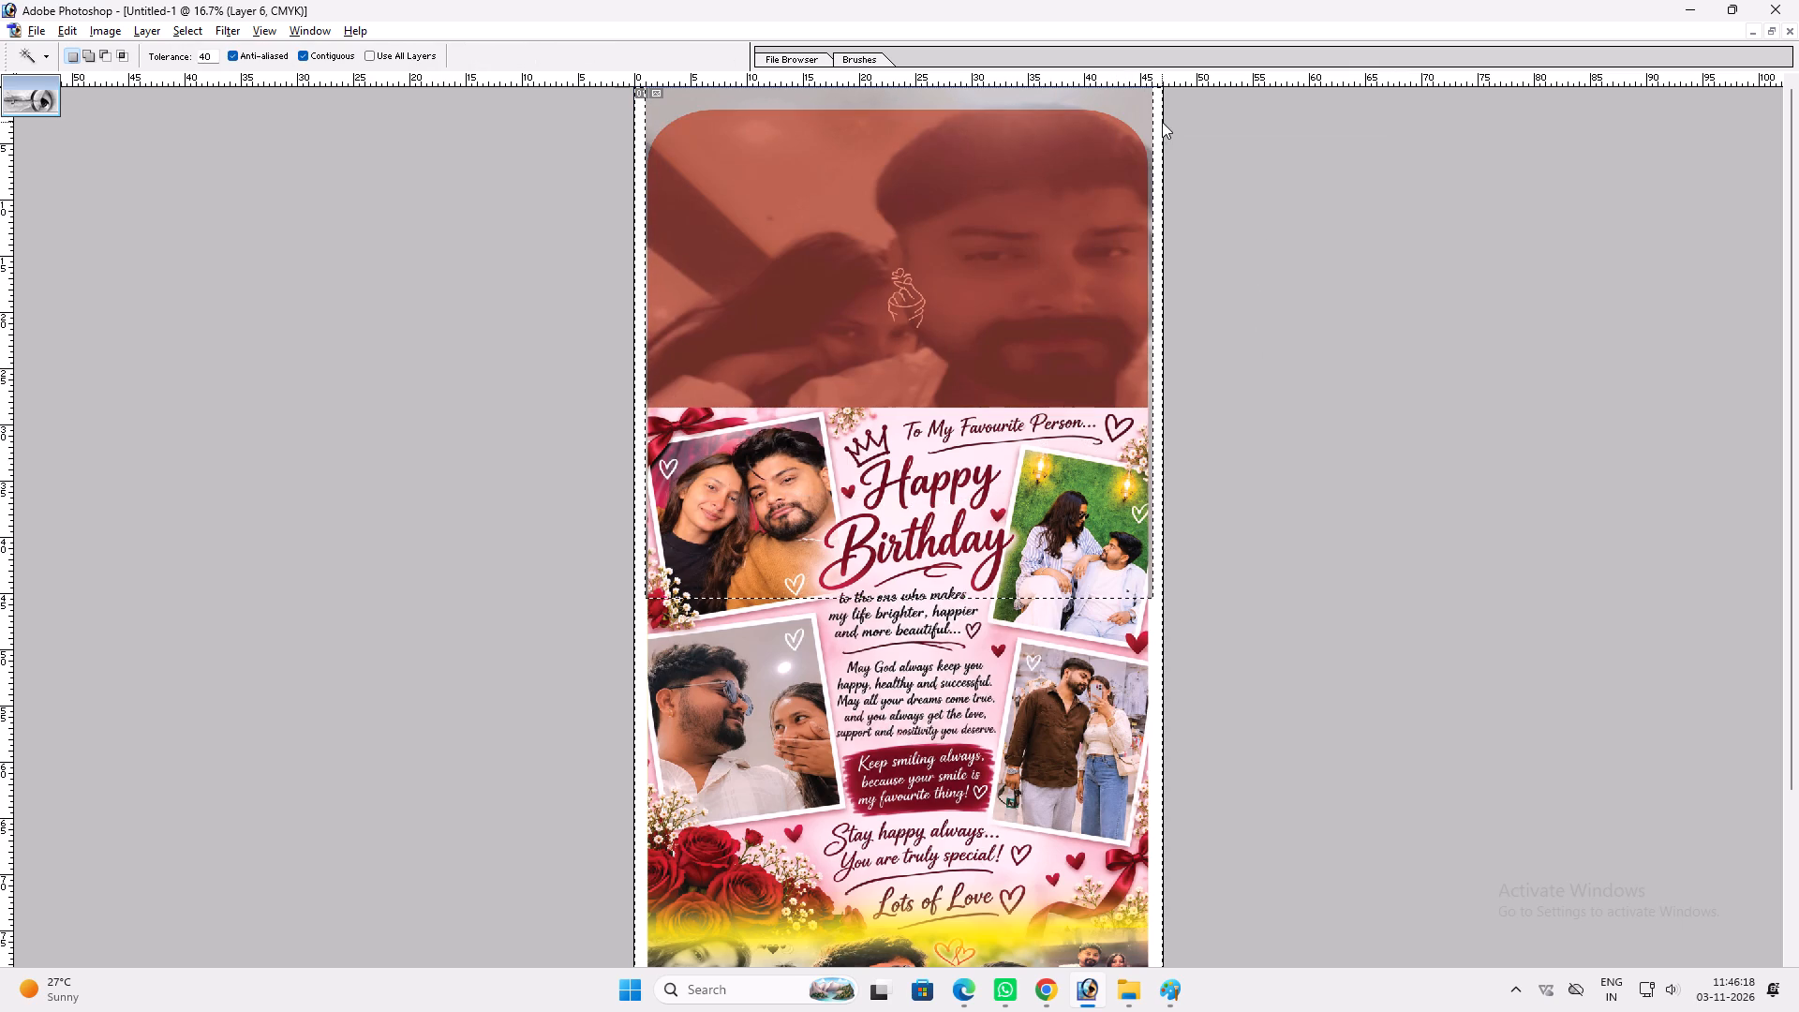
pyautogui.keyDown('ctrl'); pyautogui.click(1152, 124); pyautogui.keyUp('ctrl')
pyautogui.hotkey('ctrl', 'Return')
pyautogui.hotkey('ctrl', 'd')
# Select the area outside the red shape, delete it from the couple photo layer, and deselect.
pyautogui.press('v')
pyautogui.rightClick(1112, 216)
pyautogui.click(1160, 247)
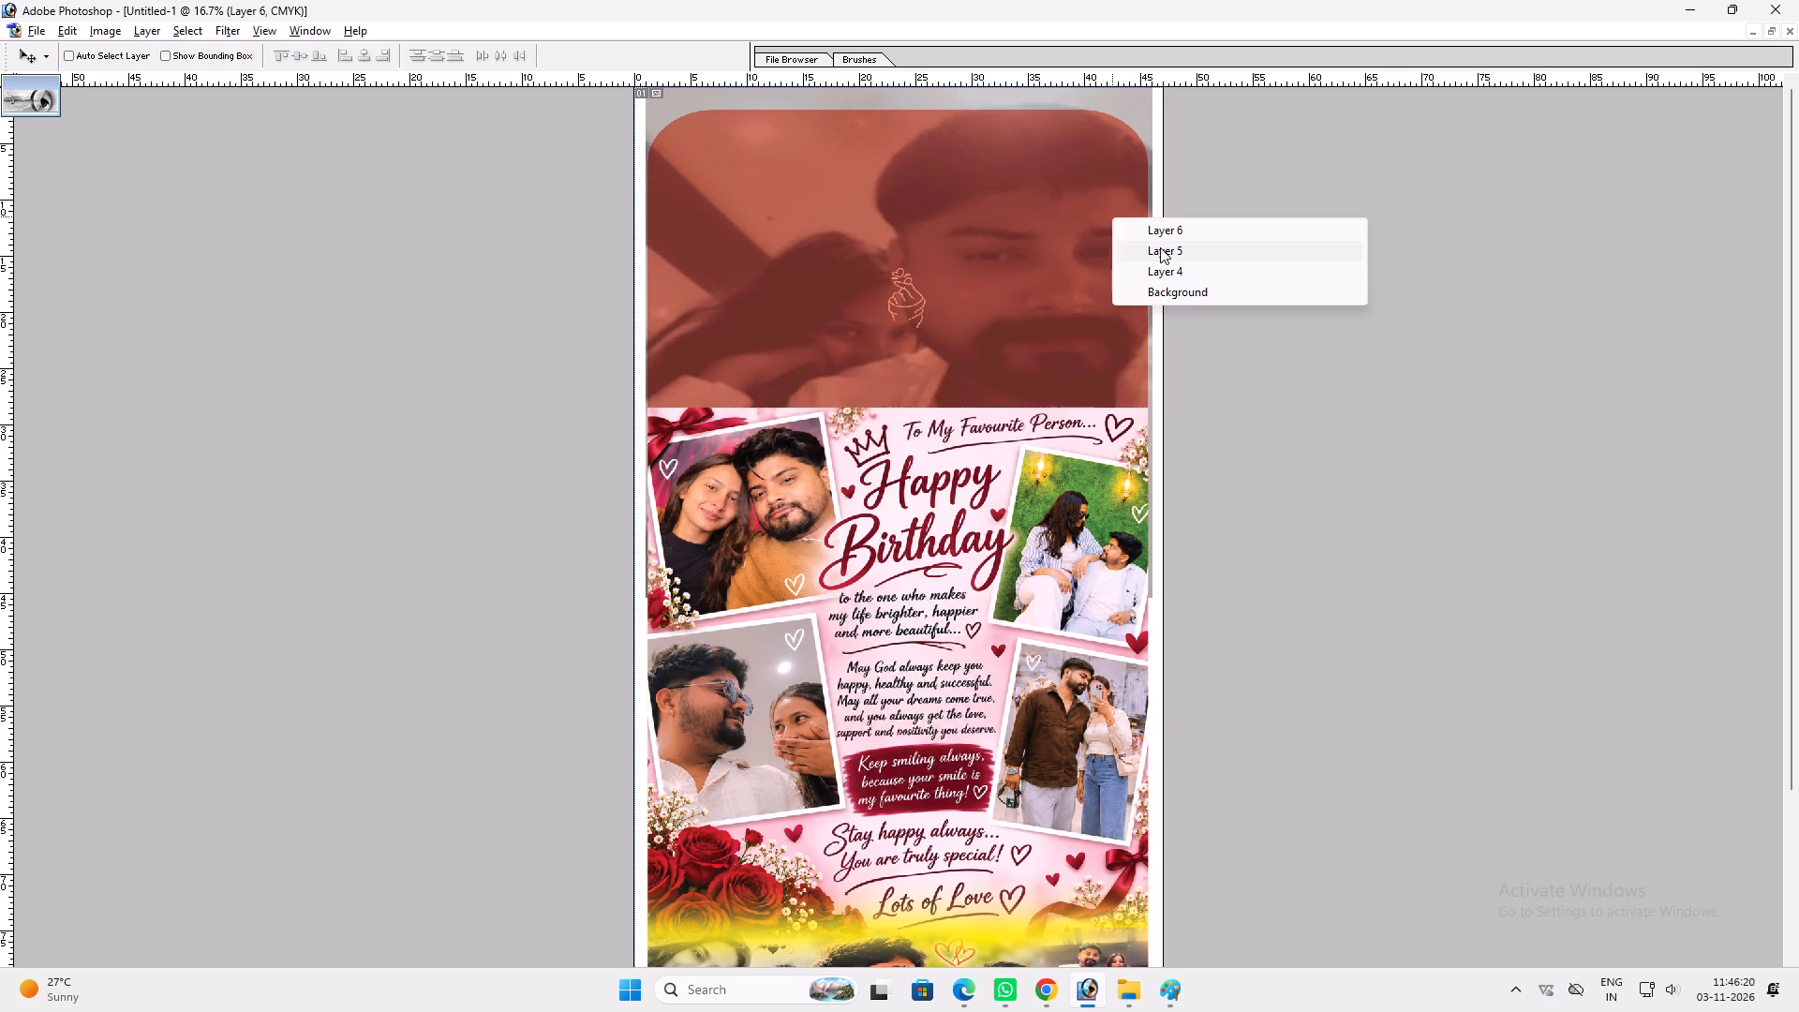
pyautogui.press('w')
pyautogui.click(1161, 248)
pyautogui.press('v')
pyautogui.keyDown('ctrl'); pyautogui.click(1143, 126); pyautogui.keyUp('ctrl')
pyautogui.press('Delete')
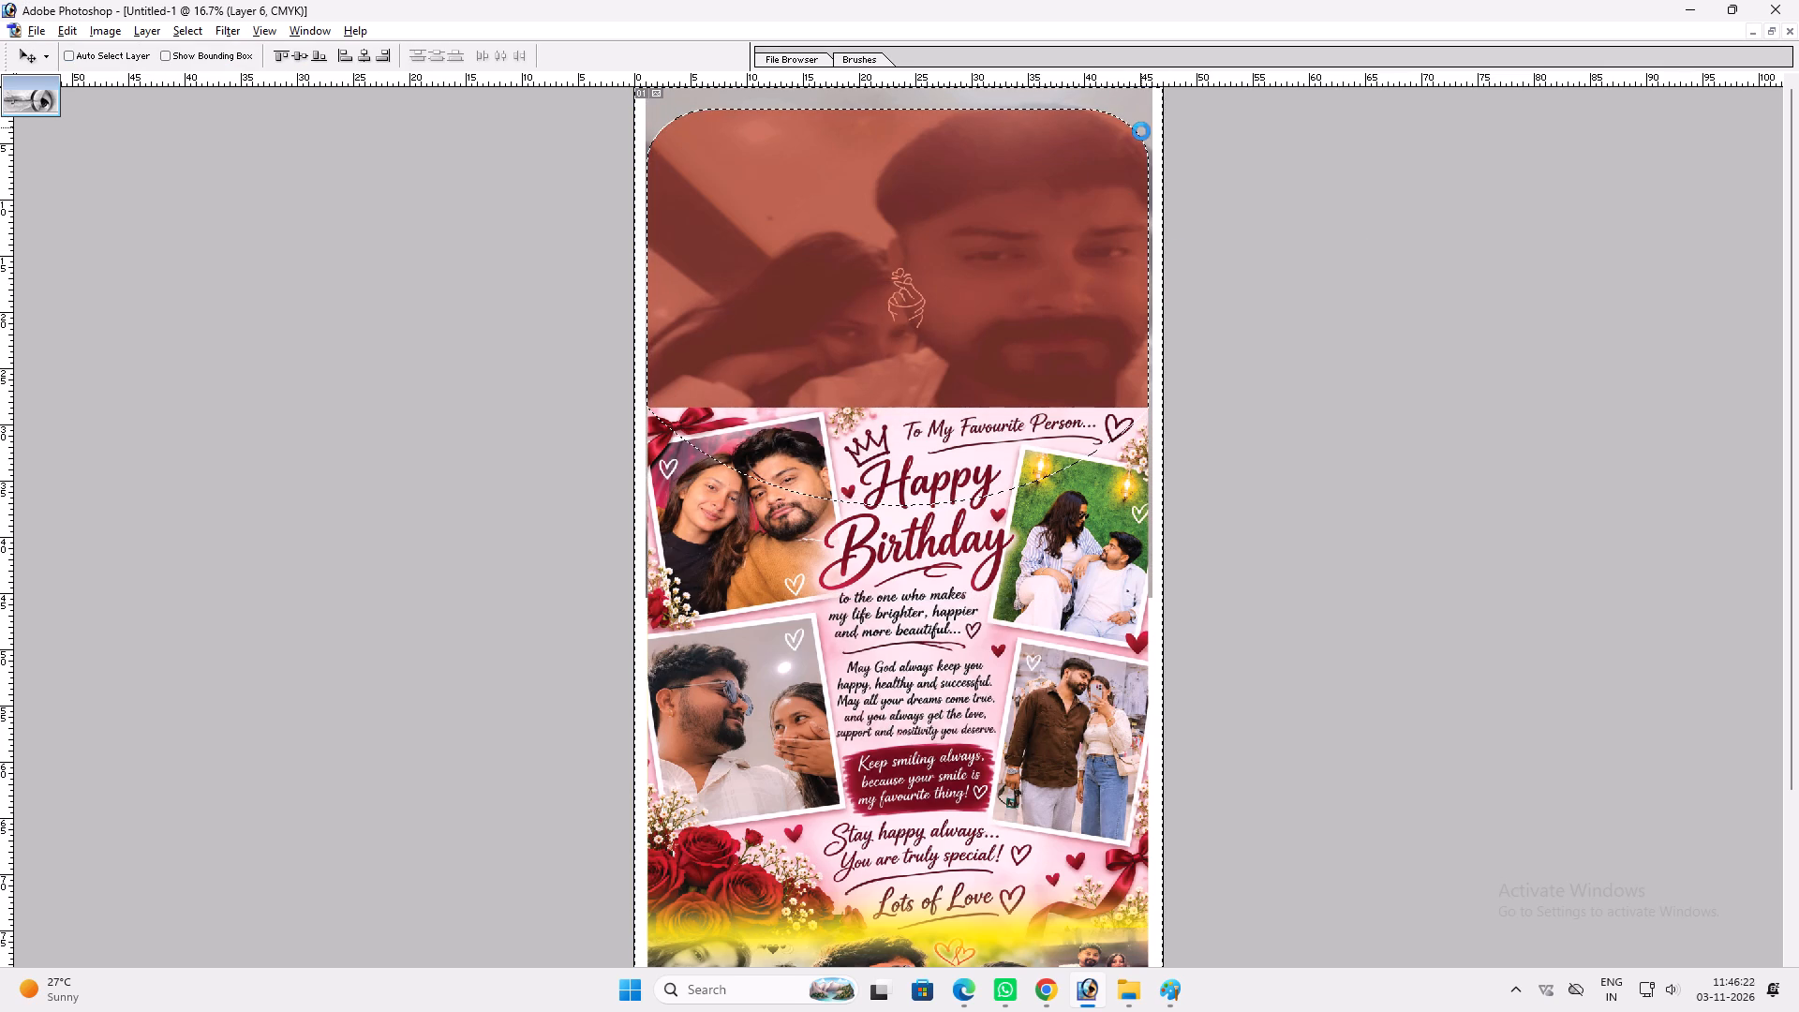
pyautogui.hotkey('ctrl', 'd')
# Restore the couple photo layer to 100% opacity.
pyautogui.write('0vv')
pyautogui.press('space')
pyautogui.press('space')
pyautogui.press('space')
pyautogui.press('space')
pyautogui.press('space')
pyautogui.press('space')
pyautogui.press('space')
pyautogui.rightClick(1000, 258)
pyautogui.moveTo(1033, 260); pyautogui.dragTo(1043, 262)
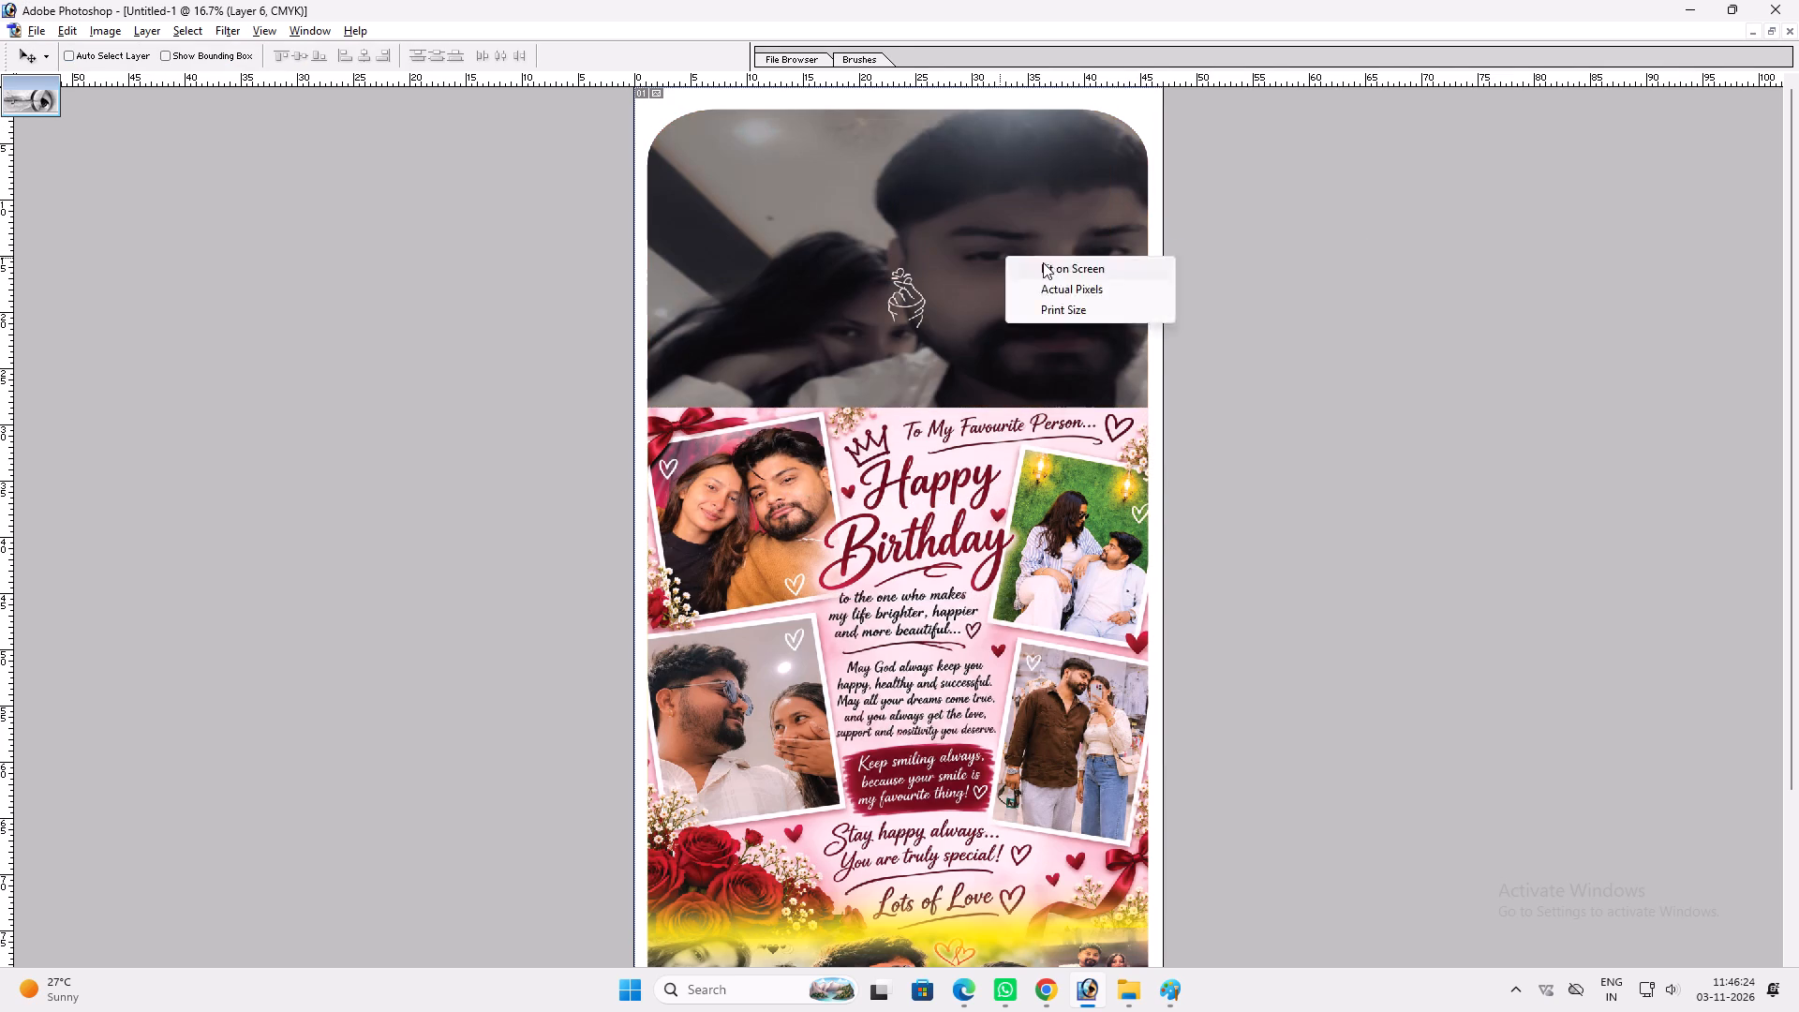
pyautogui.moveTo(1043, 262); pyautogui.dragTo(1052, 266)
pyautogui.press('v')
pyautogui.hotkey('ctrl', '0')
pyautogui.press('v')
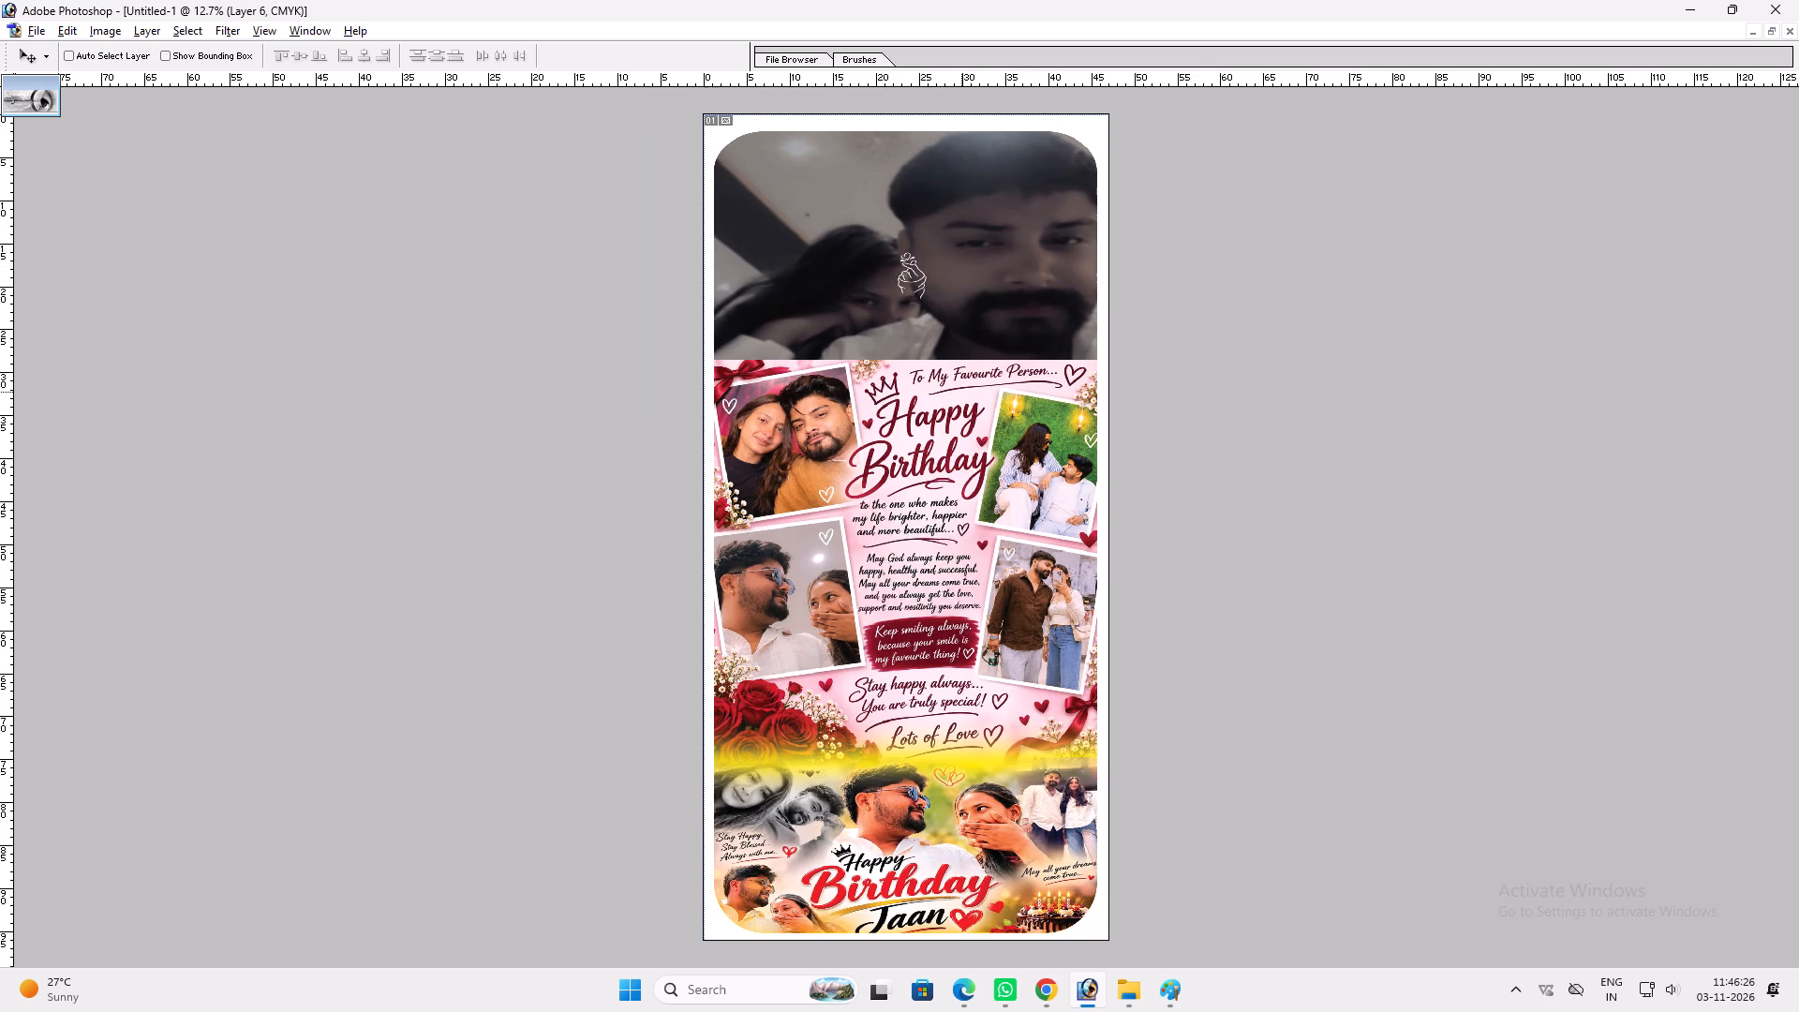
# Delete the yellow rounded rectangle layer behind the posters.
pyautogui.rightClick(885, 730)
pyautogui.click(914, 744)
pyautogui.rightClick(901, 735)
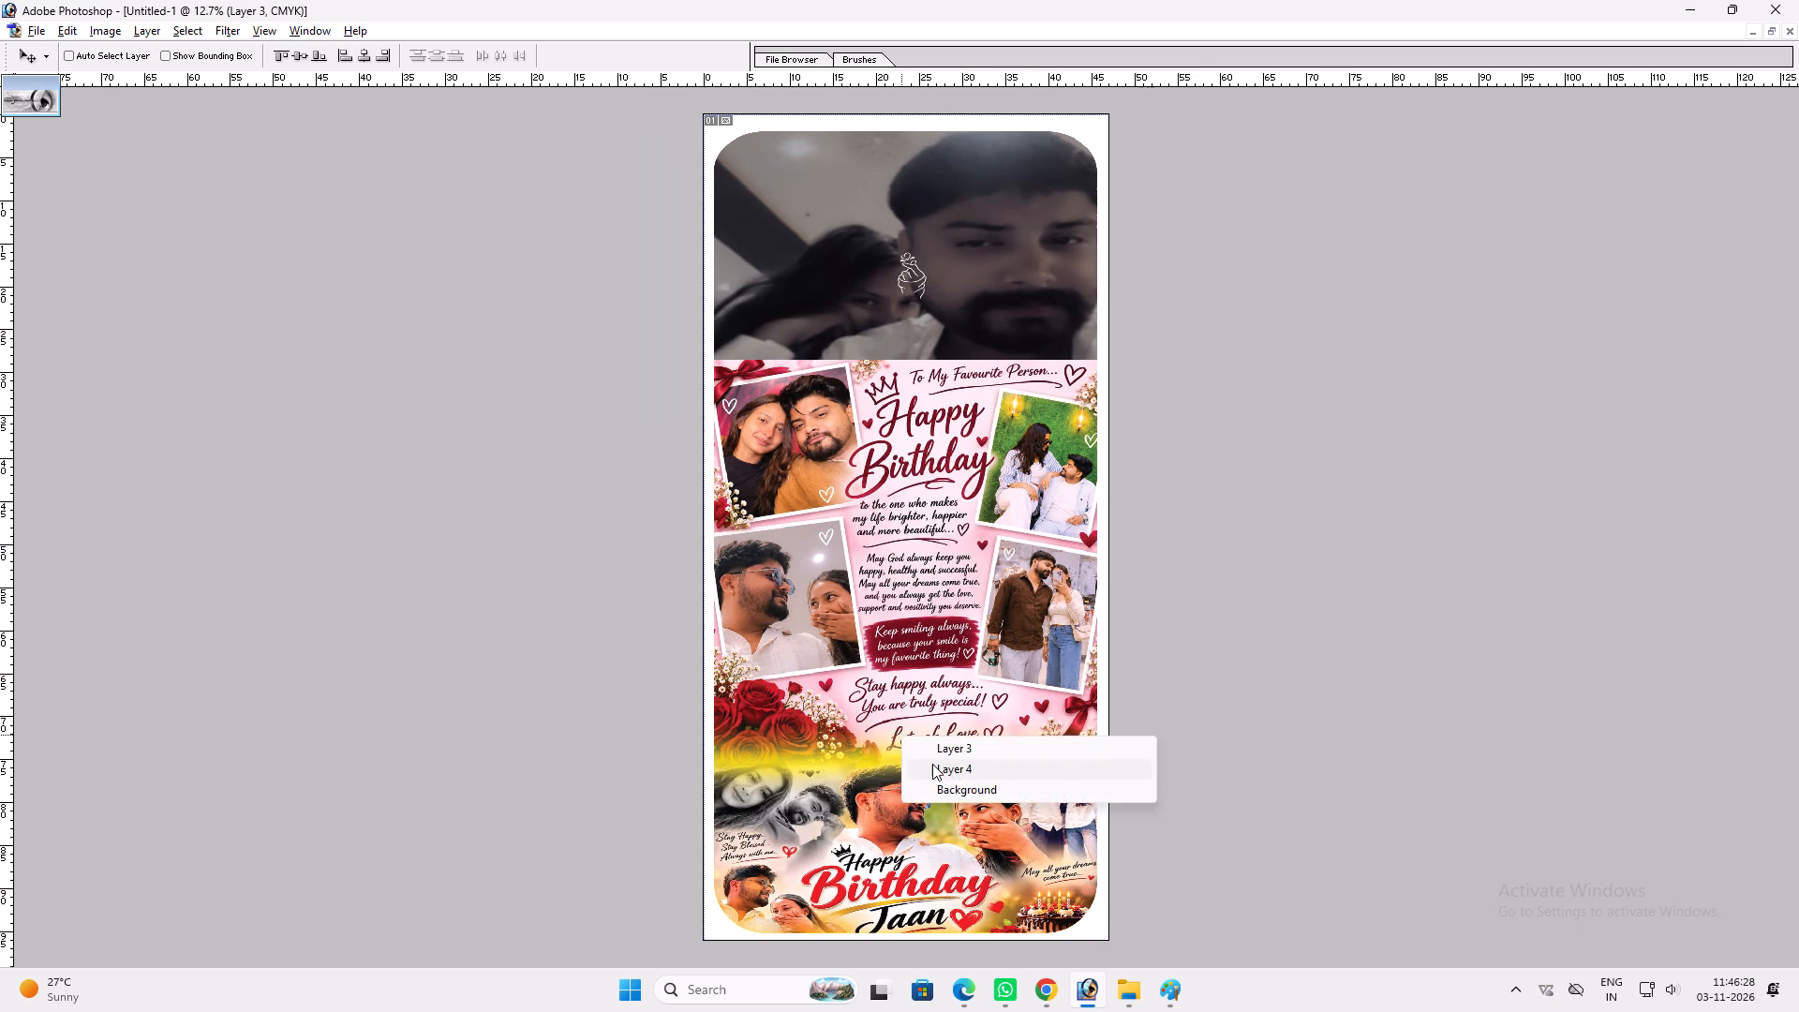
pyautogui.click(932, 764)
pyautogui.hotkey('alt', 'l')
pyautogui.hotkey('alt', 'l')
pyautogui.hotkey('alt', 'l')
pyautogui.press('v')
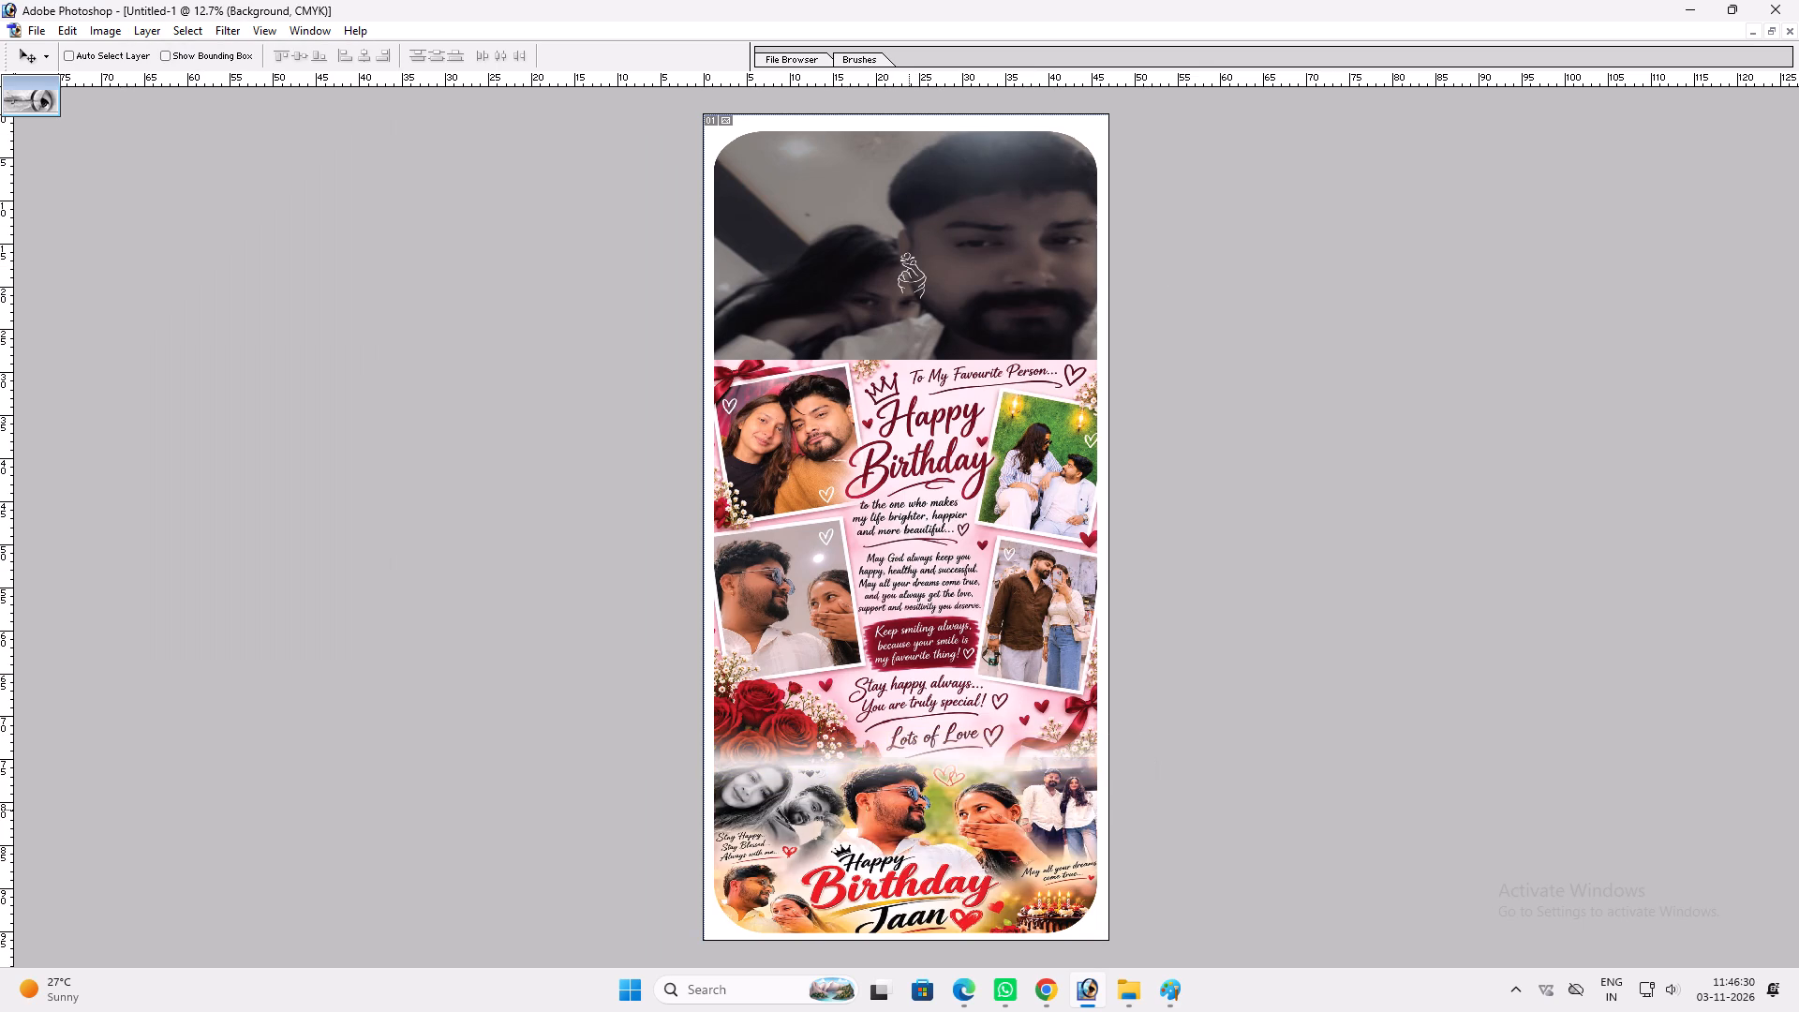
# Stretch the "Happy Birthday Jaan" banner's top edge upward to about 103% height, further under the pink poster.
pyautogui.rightClick(909, 810)
pyautogui.keyDown('ctrl'); pyautogui.click(934, 818); pyautogui.keyUp('ctrl')
pyautogui.keyDown('ctrl'); pyautogui.keyDown('shift'); pyautogui.rightClick(888, 802); pyautogui.keyUp('shift'); pyautogui.keyUp('ctrl')
pyautogui.keyDown('ctrl'); pyautogui.keyDown('shift'); pyautogui.click(910, 808); pyautogui.keyUp('shift'); pyautogui.keyUp('ctrl')
pyautogui.hotkey('ctrl', 't')
pyautogui.keyDown('shift'); pyautogui.moveTo(920, 761); pyautogui.dragTo(924, 750); pyautogui.keyUp('shift')
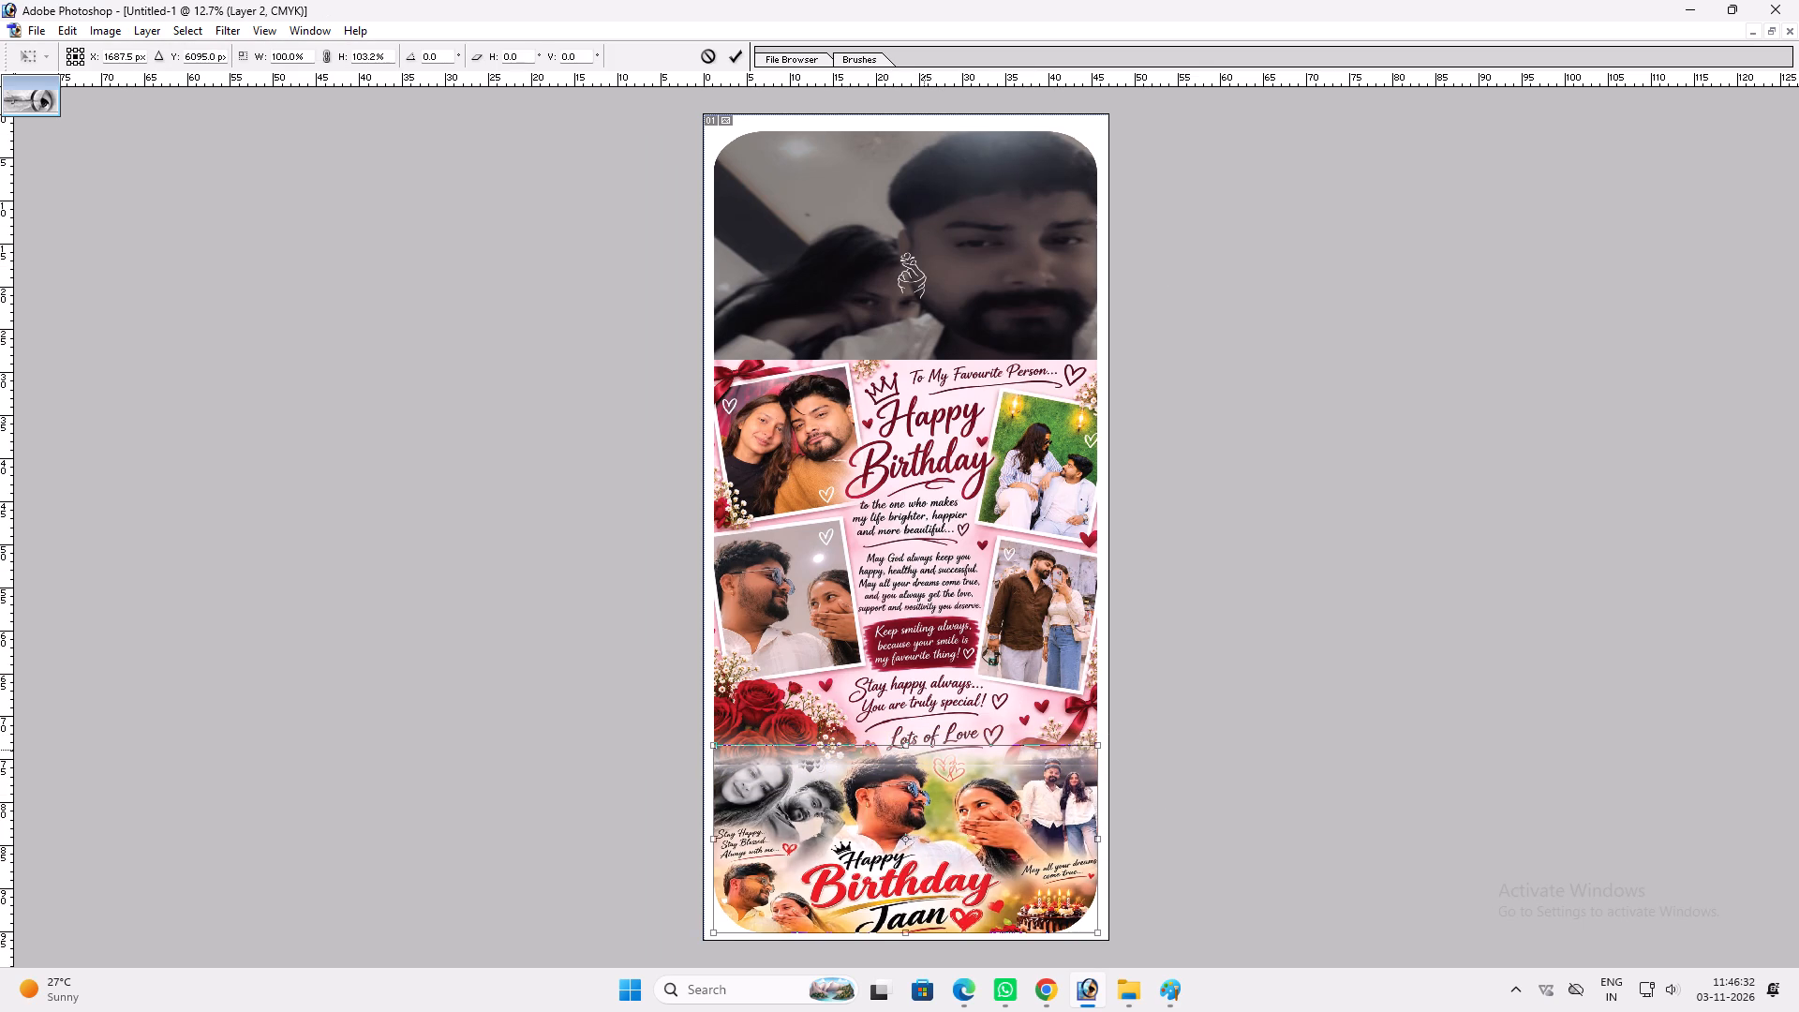
pyautogui.keyDown('shift'); pyautogui.moveTo(924, 750); pyautogui.dragTo(921, 751); pyautogui.keyUp('shift')
pyautogui.hotkey('shift', 'Return')
pyautogui.press('v')
pyautogui.hotkey('ctrl', '0')
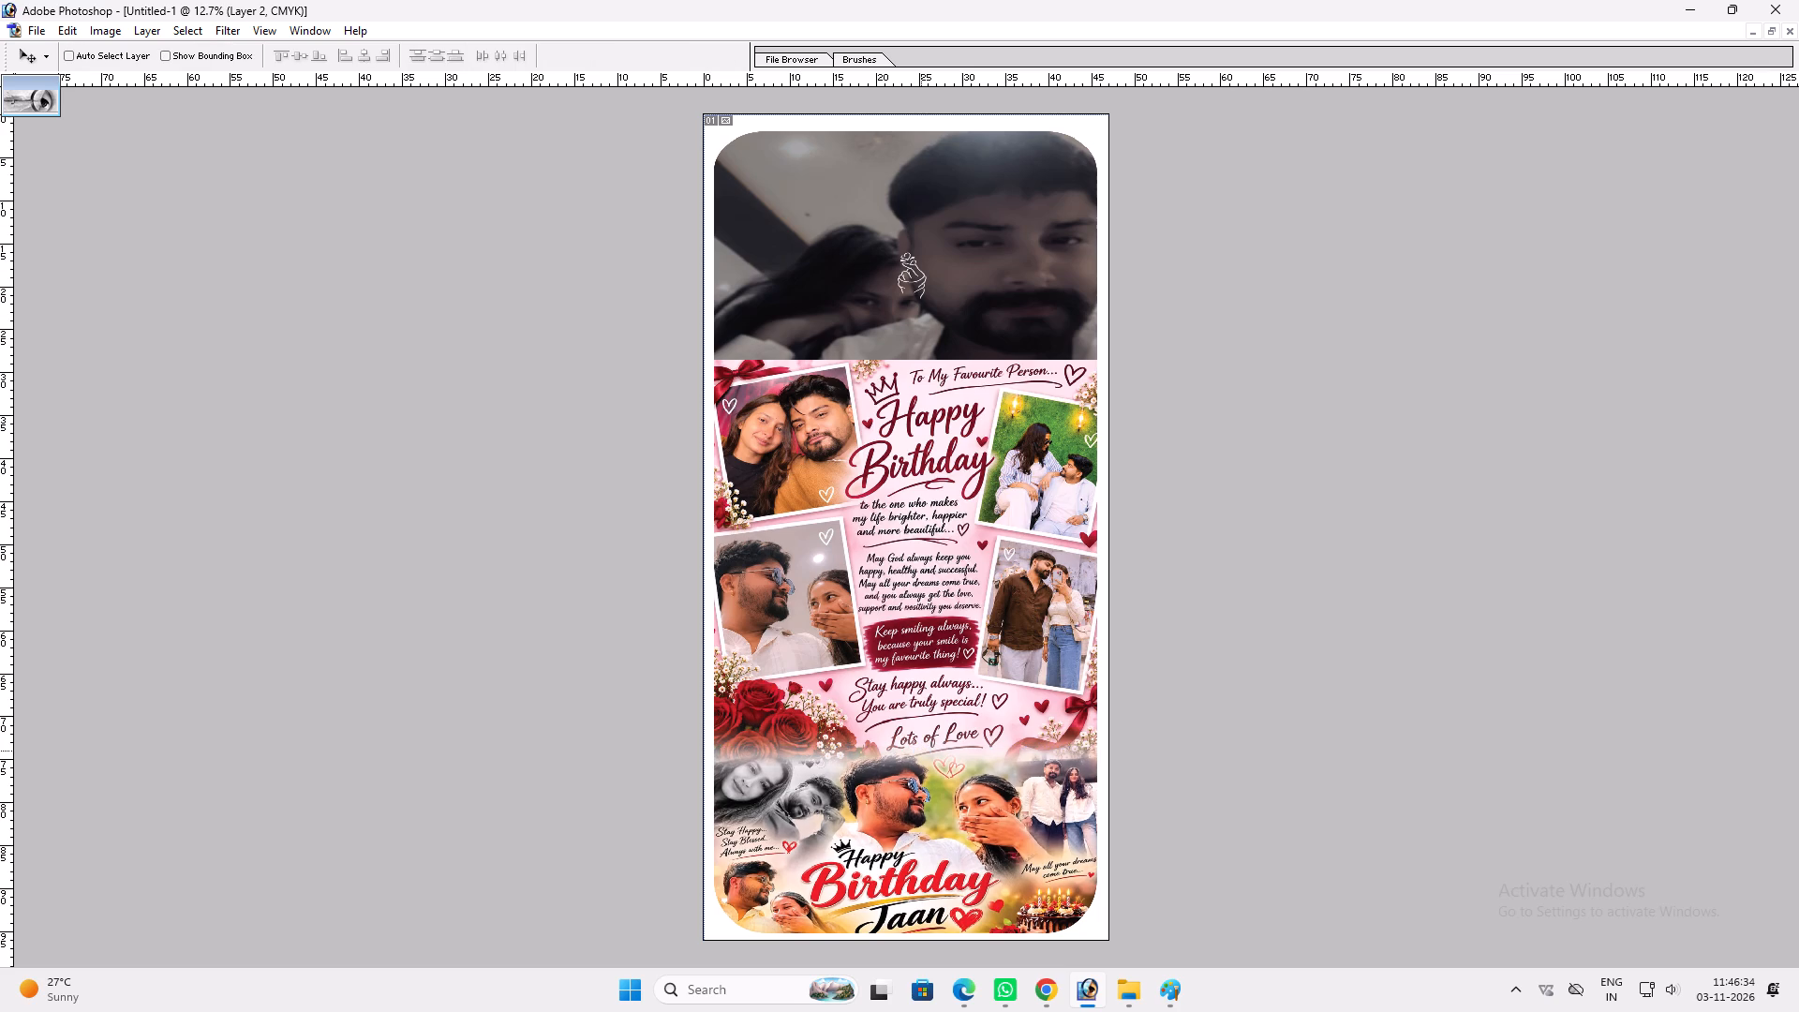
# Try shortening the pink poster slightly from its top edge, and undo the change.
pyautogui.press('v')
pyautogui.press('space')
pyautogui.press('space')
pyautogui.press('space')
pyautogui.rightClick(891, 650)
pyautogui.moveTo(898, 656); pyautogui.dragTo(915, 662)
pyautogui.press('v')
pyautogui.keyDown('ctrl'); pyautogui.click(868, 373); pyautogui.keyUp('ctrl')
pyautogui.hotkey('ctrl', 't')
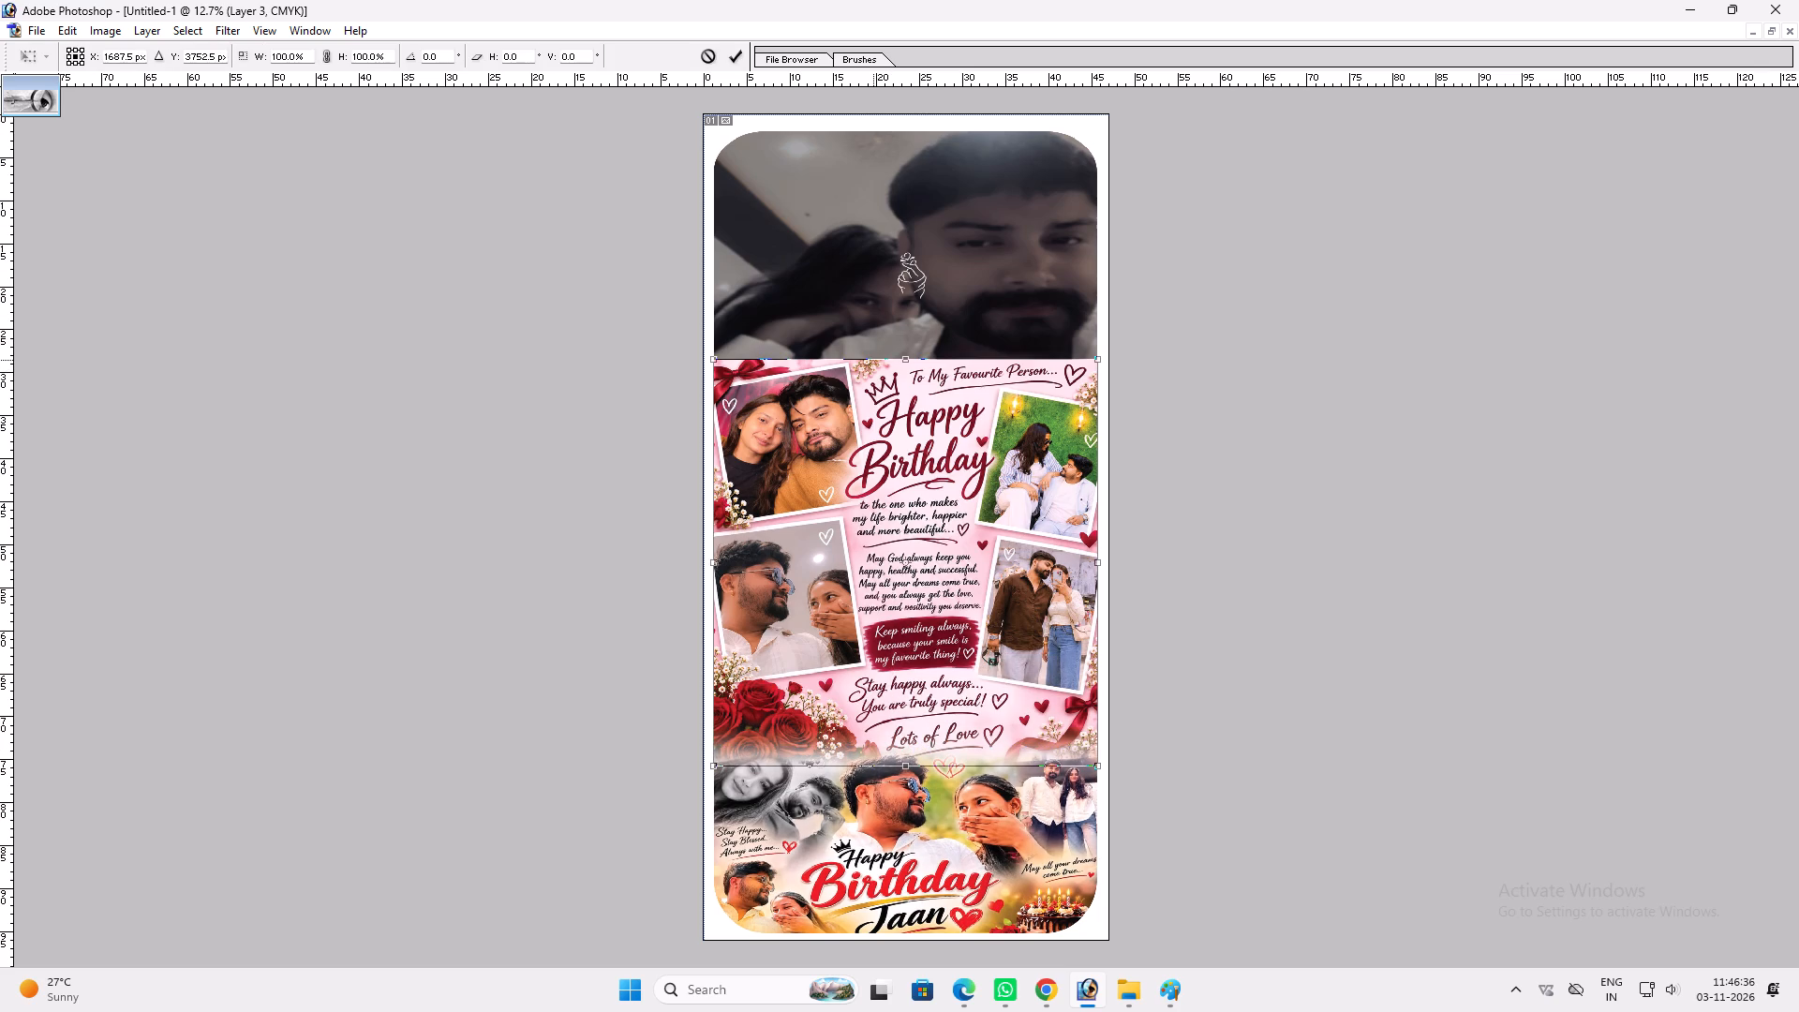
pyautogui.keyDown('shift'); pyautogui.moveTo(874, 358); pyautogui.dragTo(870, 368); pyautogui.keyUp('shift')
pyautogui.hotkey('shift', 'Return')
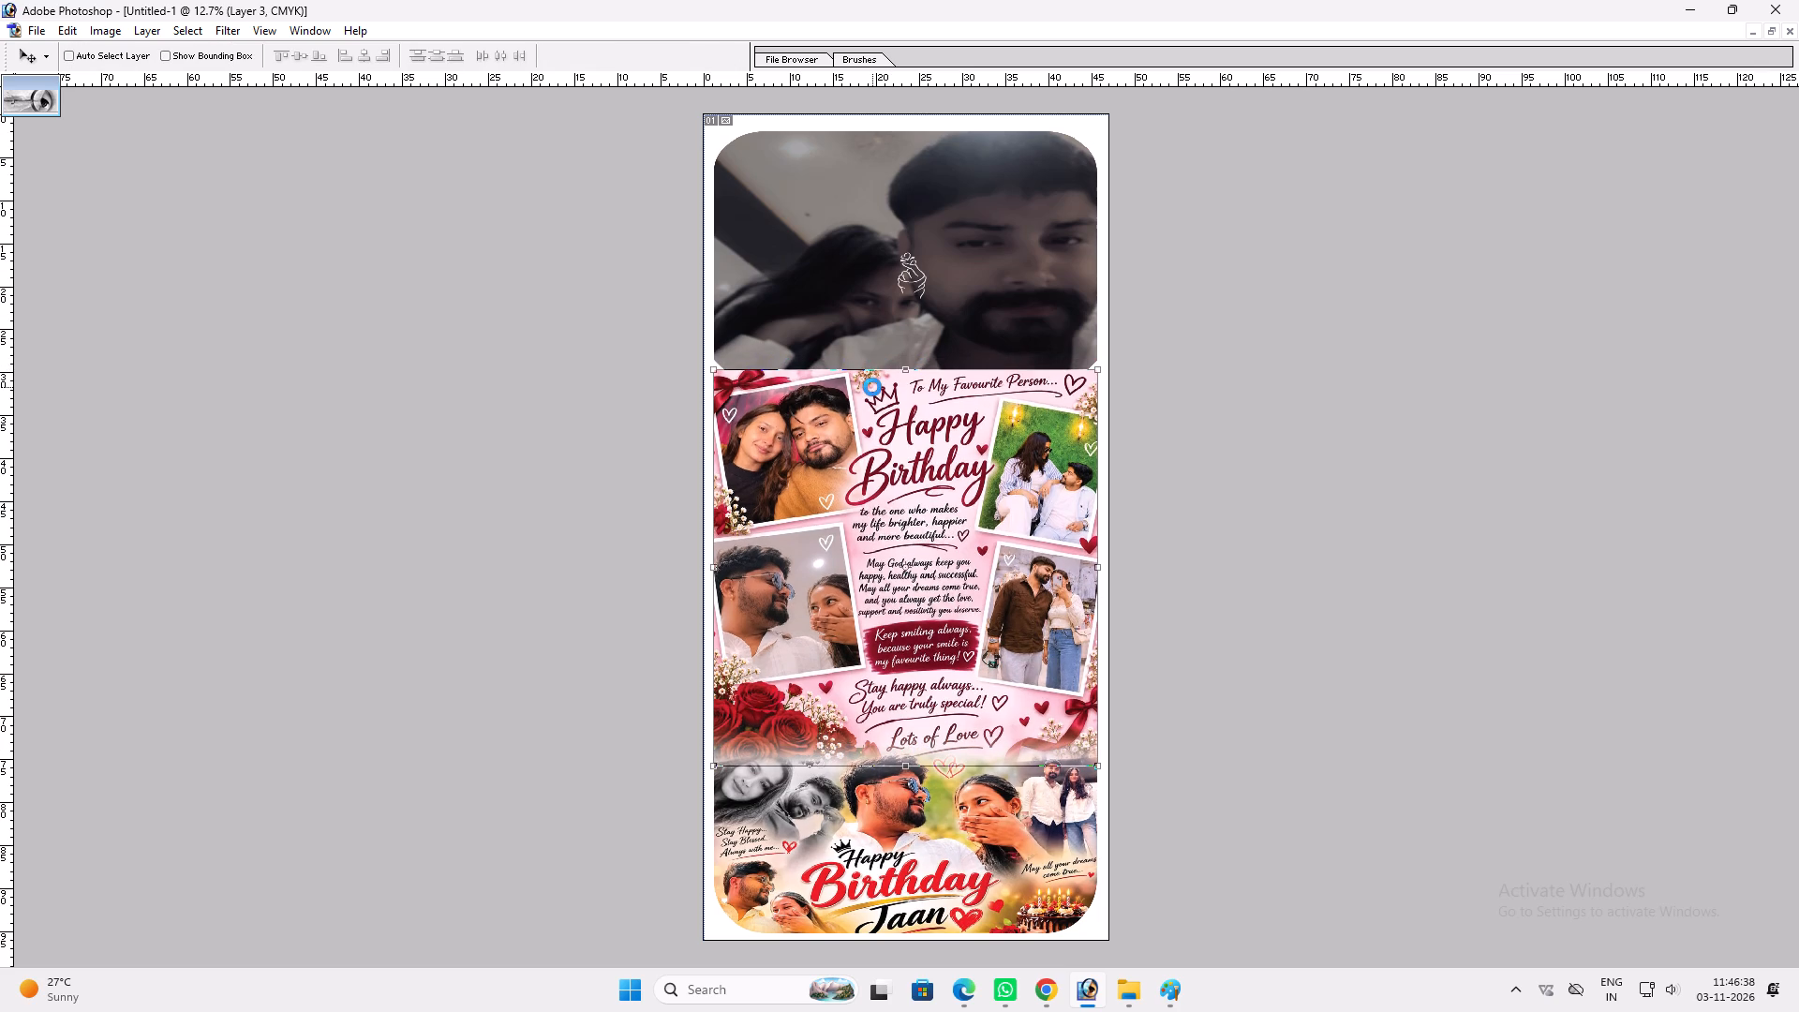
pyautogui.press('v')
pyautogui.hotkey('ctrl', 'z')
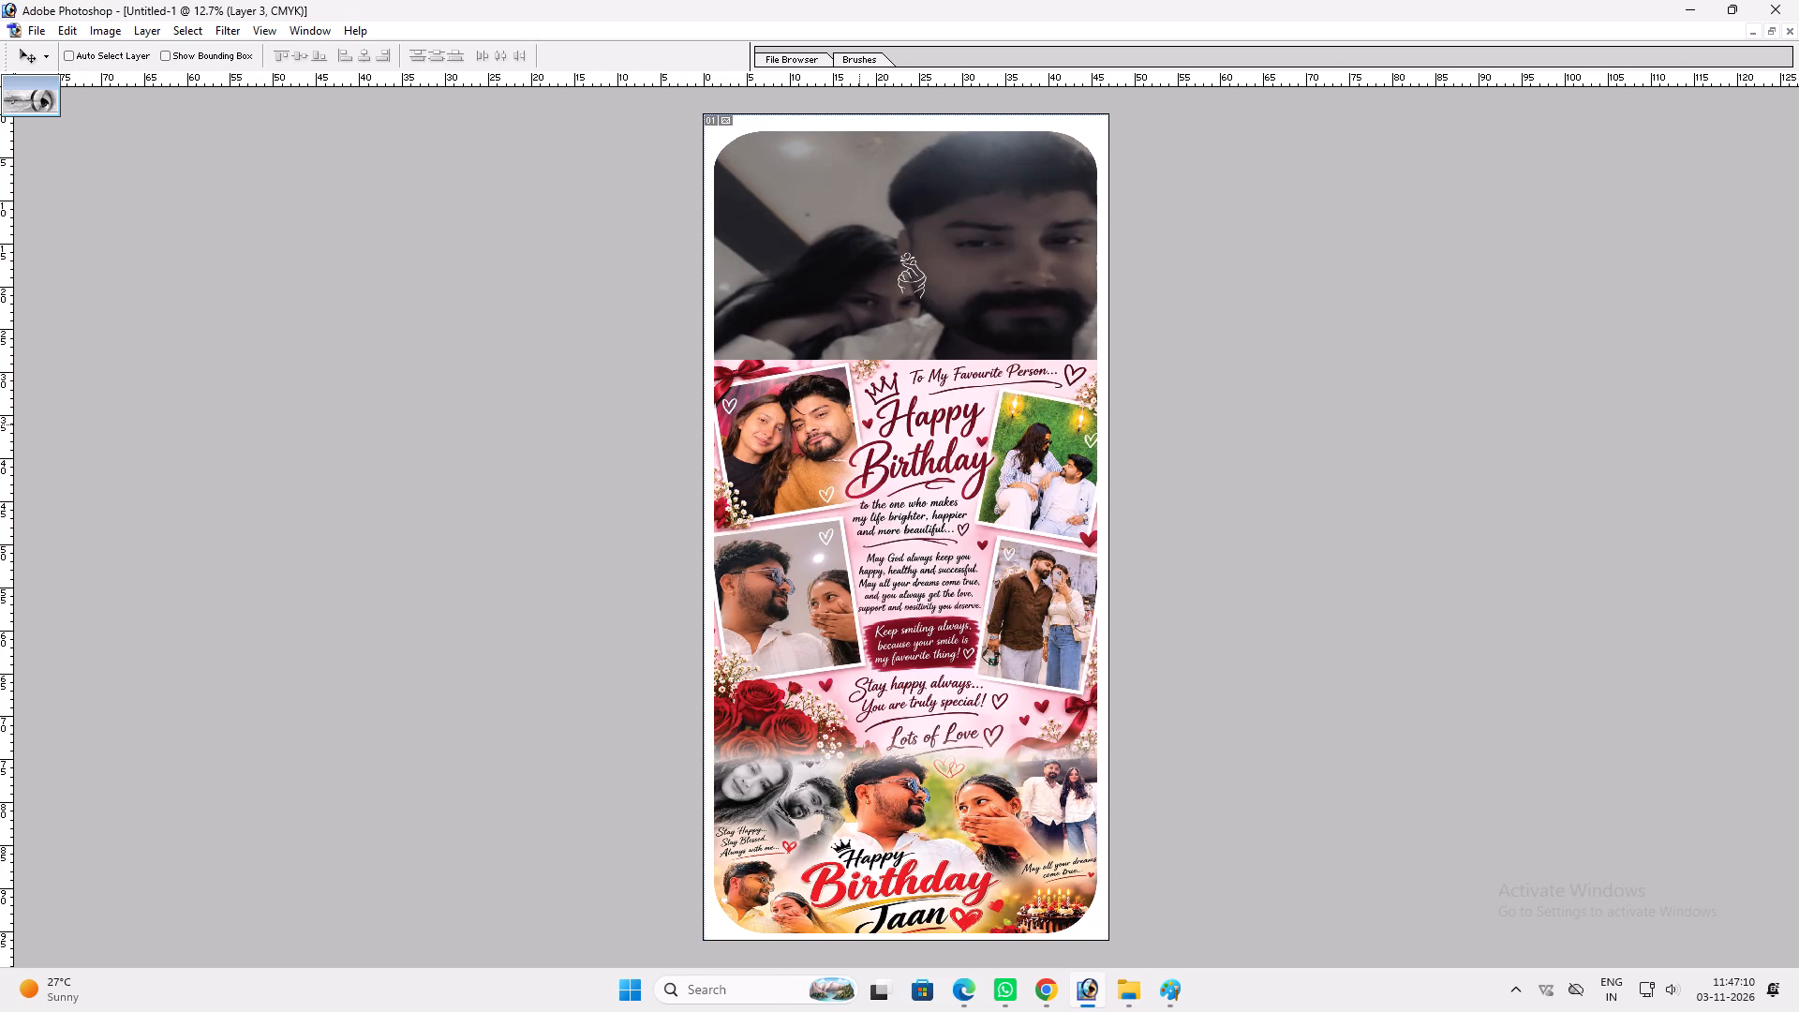
# Start opening a file and browse to the october folder inside 2026.
pyautogui.hotkey('ctrl', 'o')
pyautogui.doubleClick(389, 54)
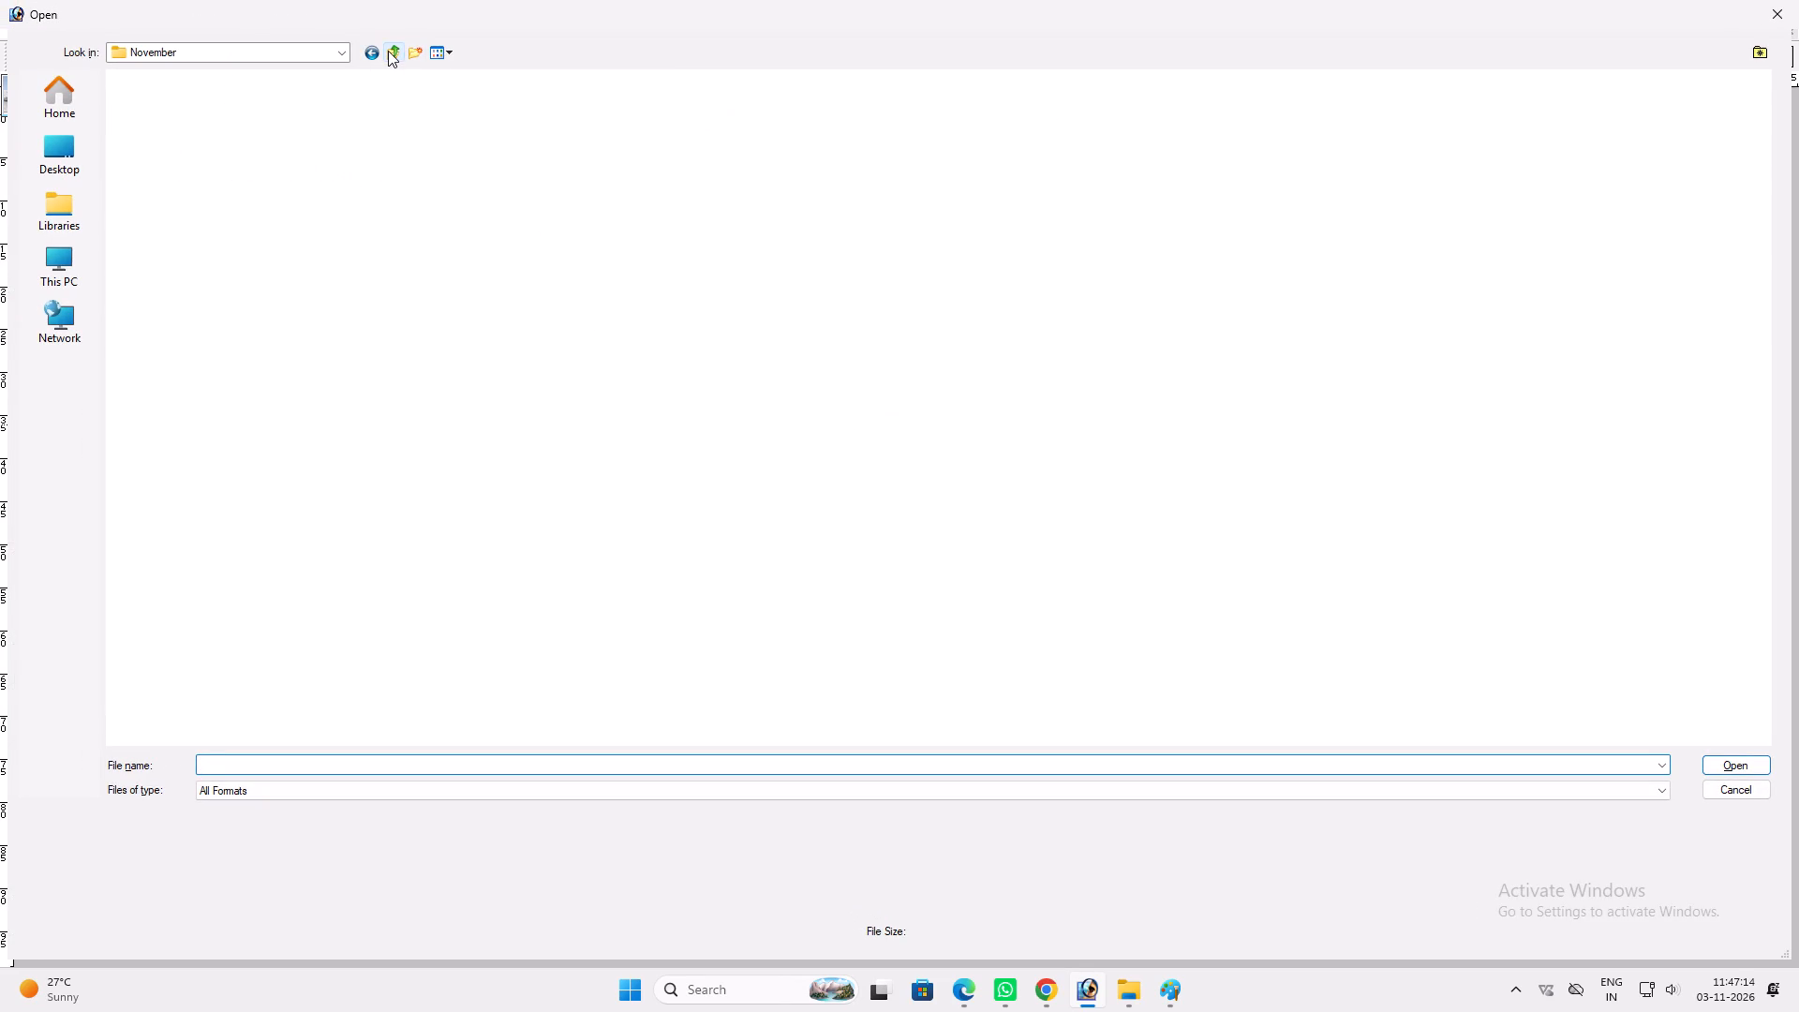
pyautogui.click(388, 51)
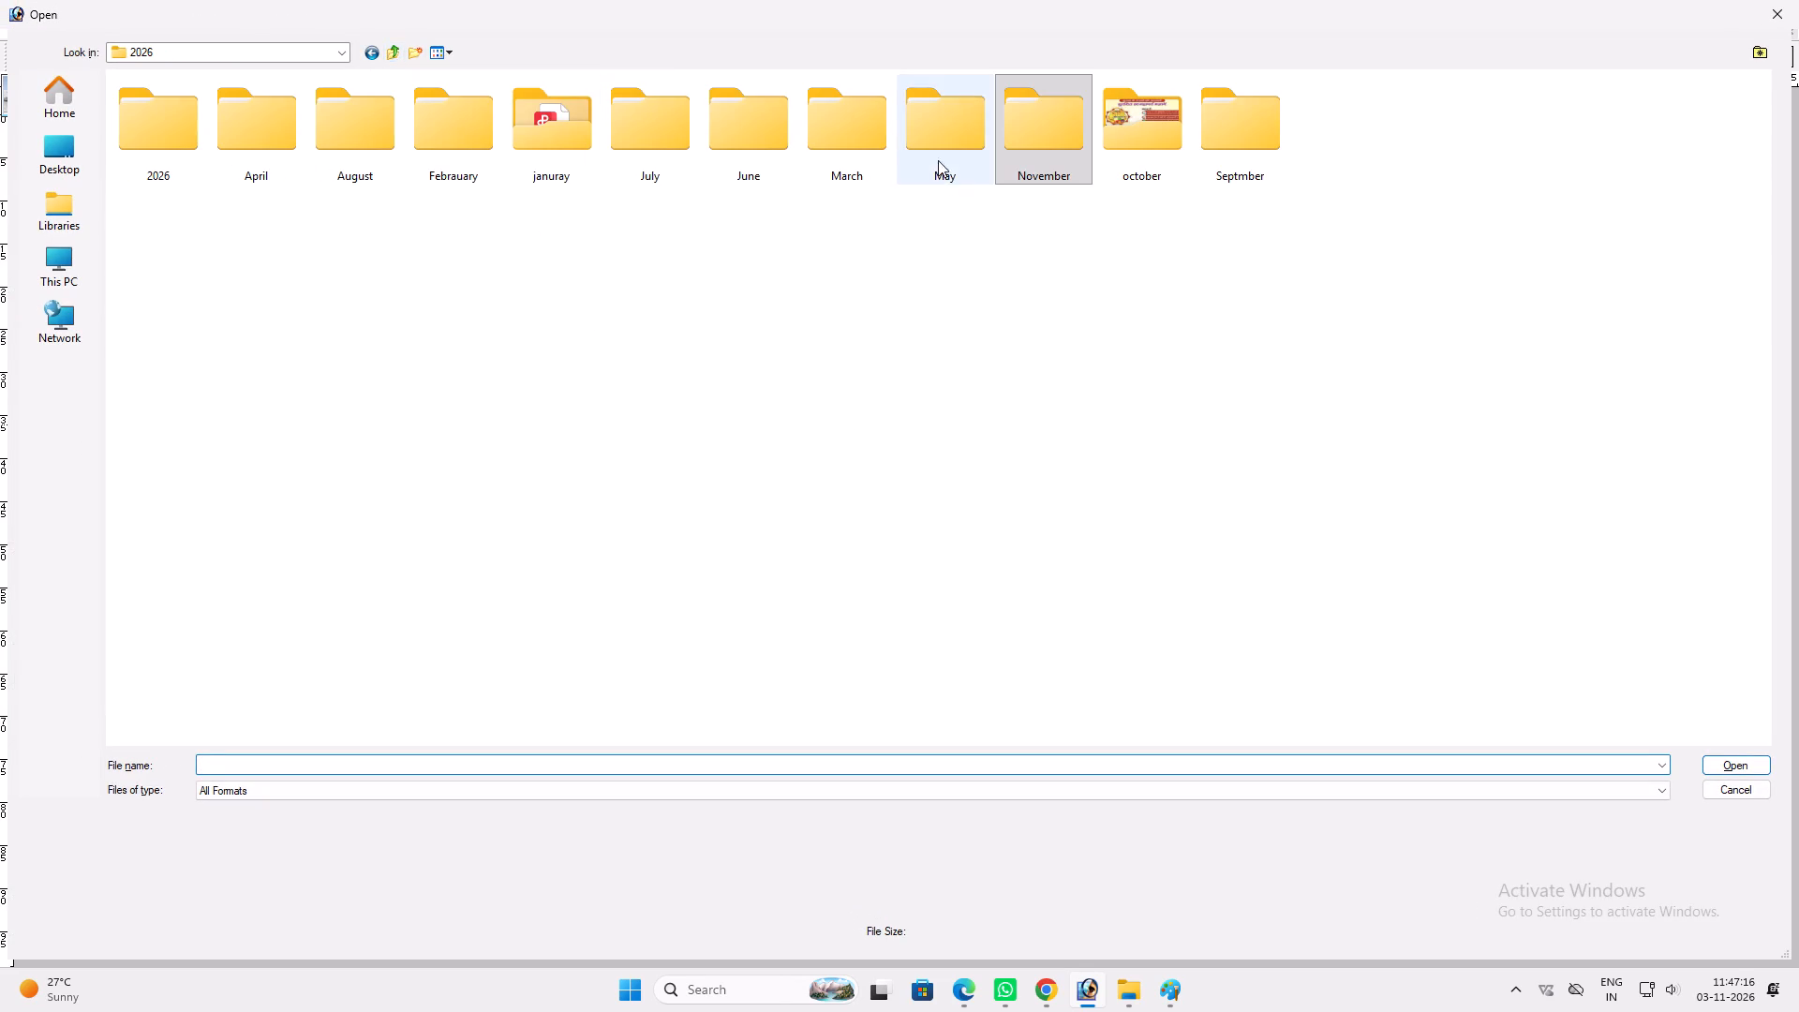
pyautogui.doubleClick(1118, 146)
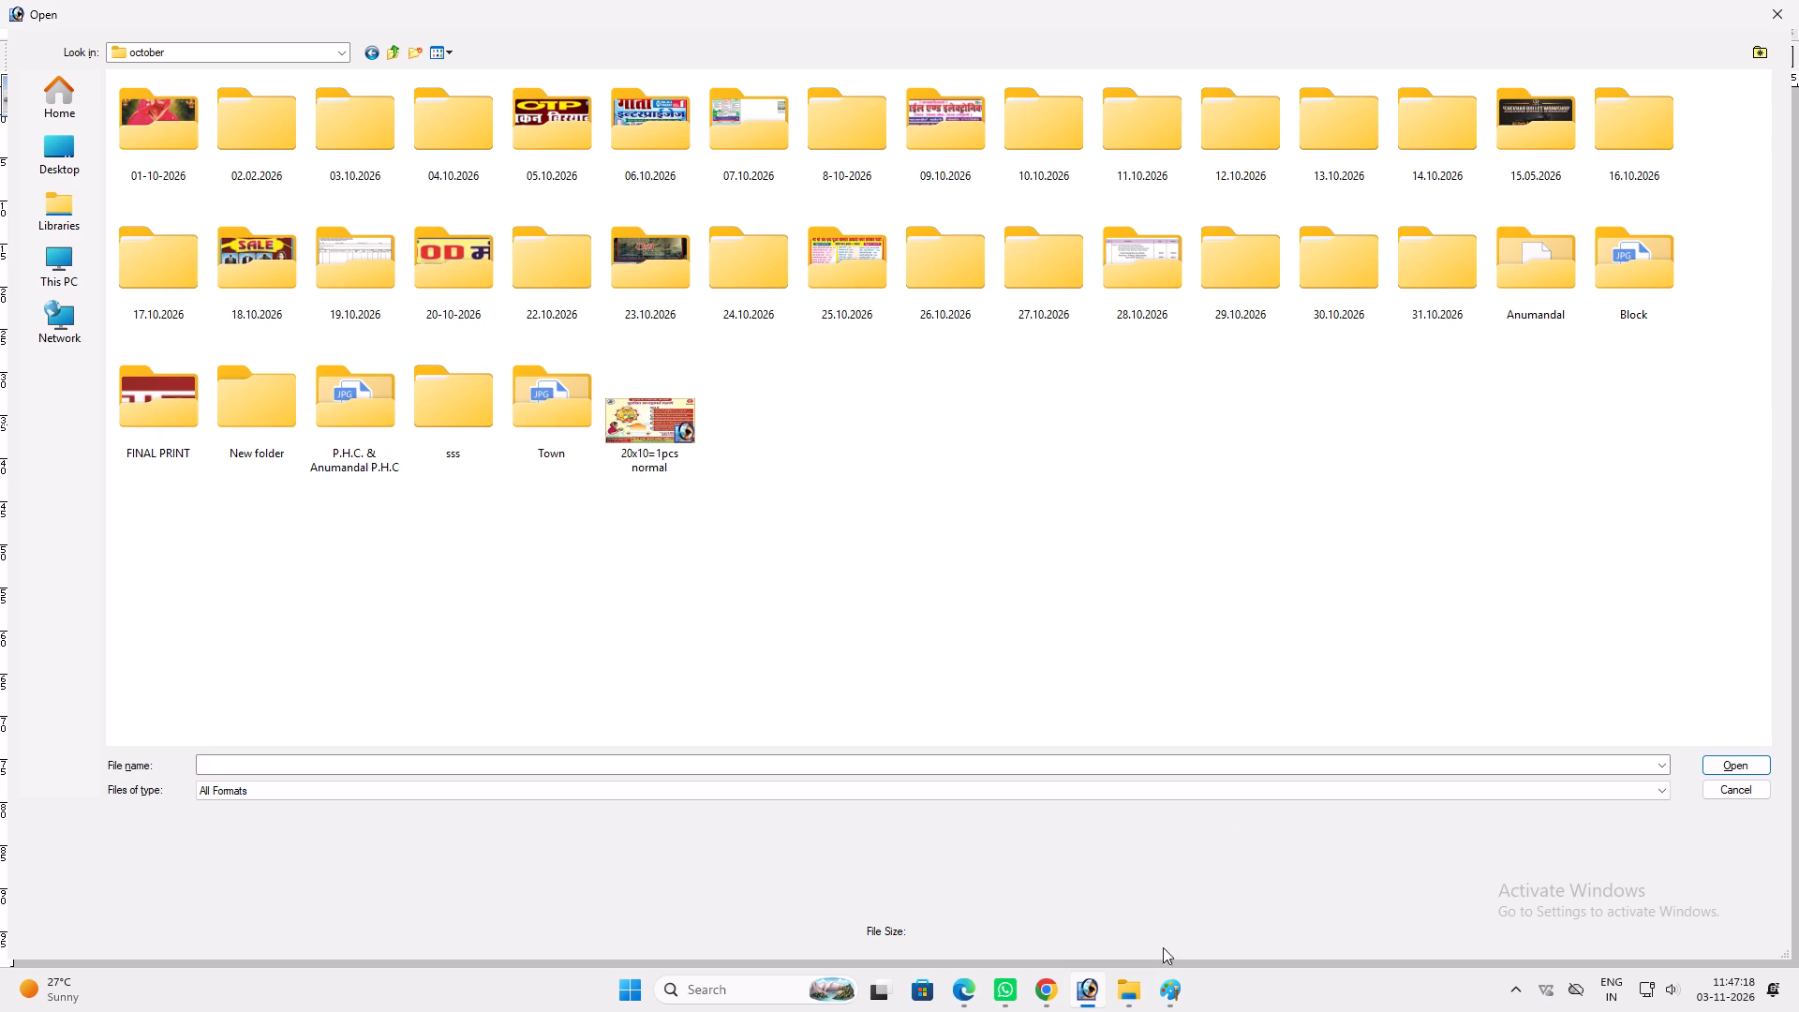
# Switch to File Explorer and open the october folder inside 2026 on Local Disk (H:).
pyautogui.click(1133, 993)
pyautogui.click(1207, 899)
pyautogui.scroll(-7, 71, 591)
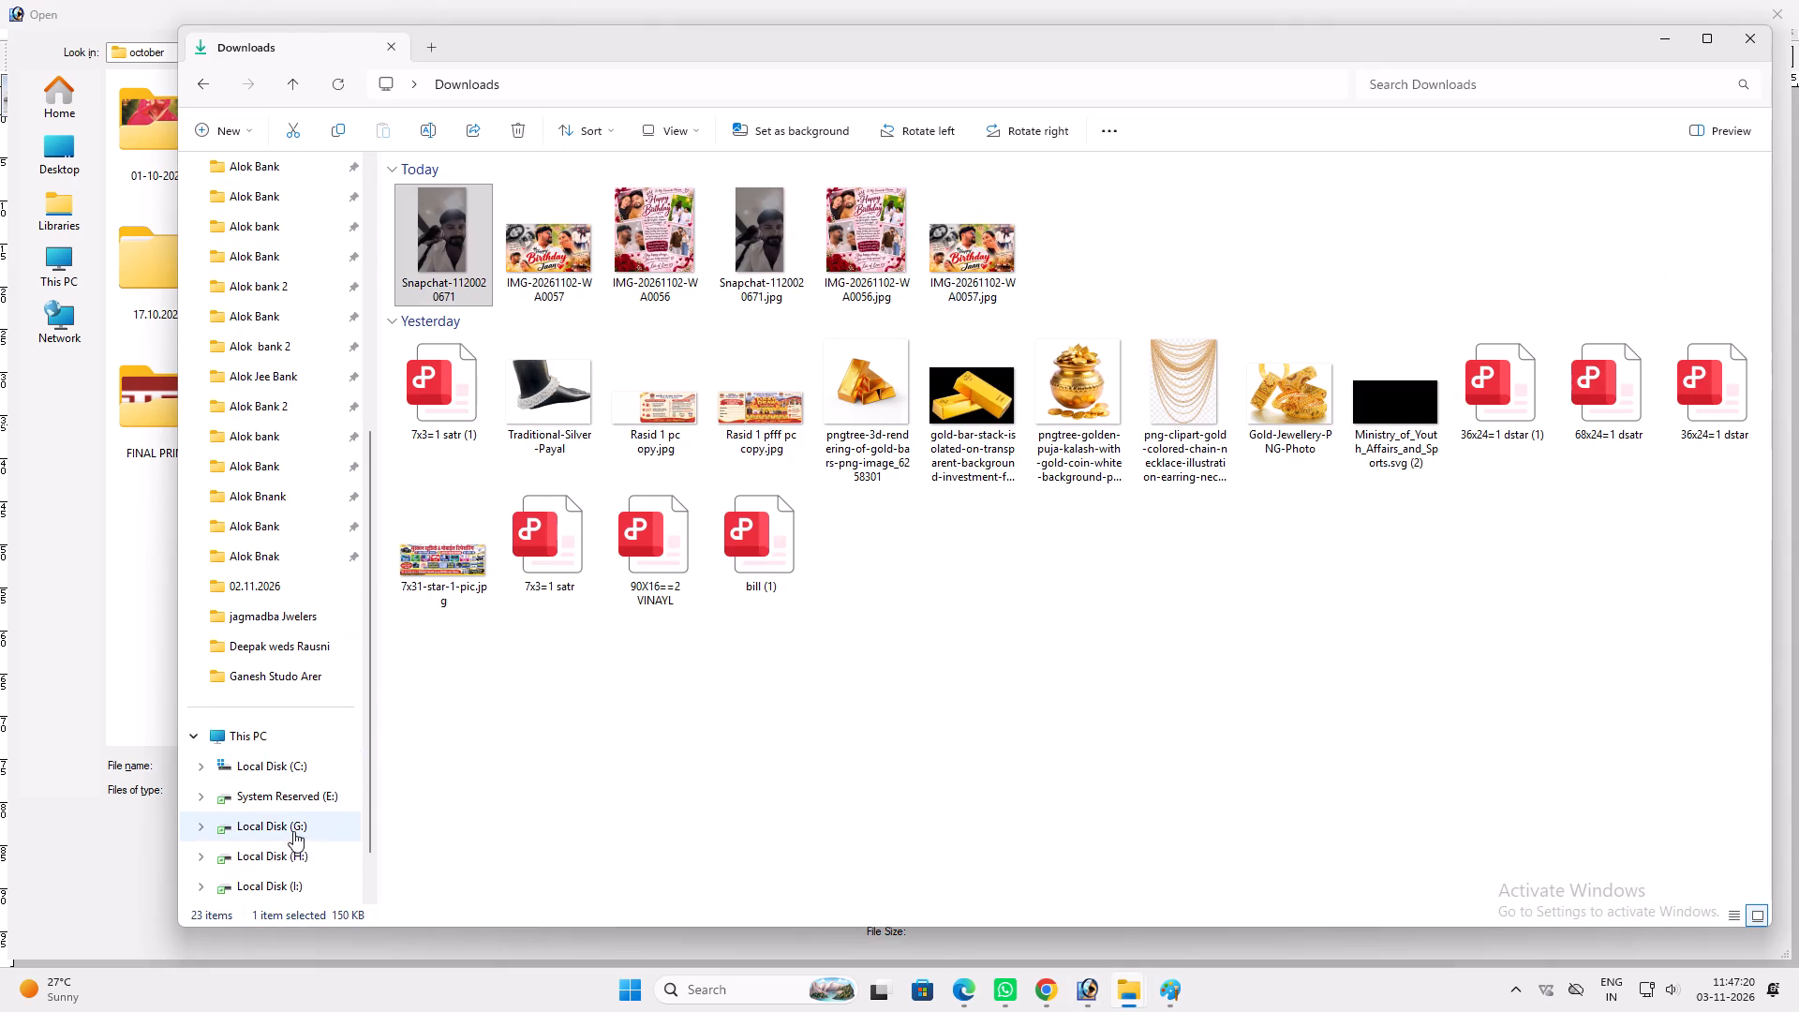
pyautogui.click(298, 869)
pyautogui.tripleClick(403, 218)
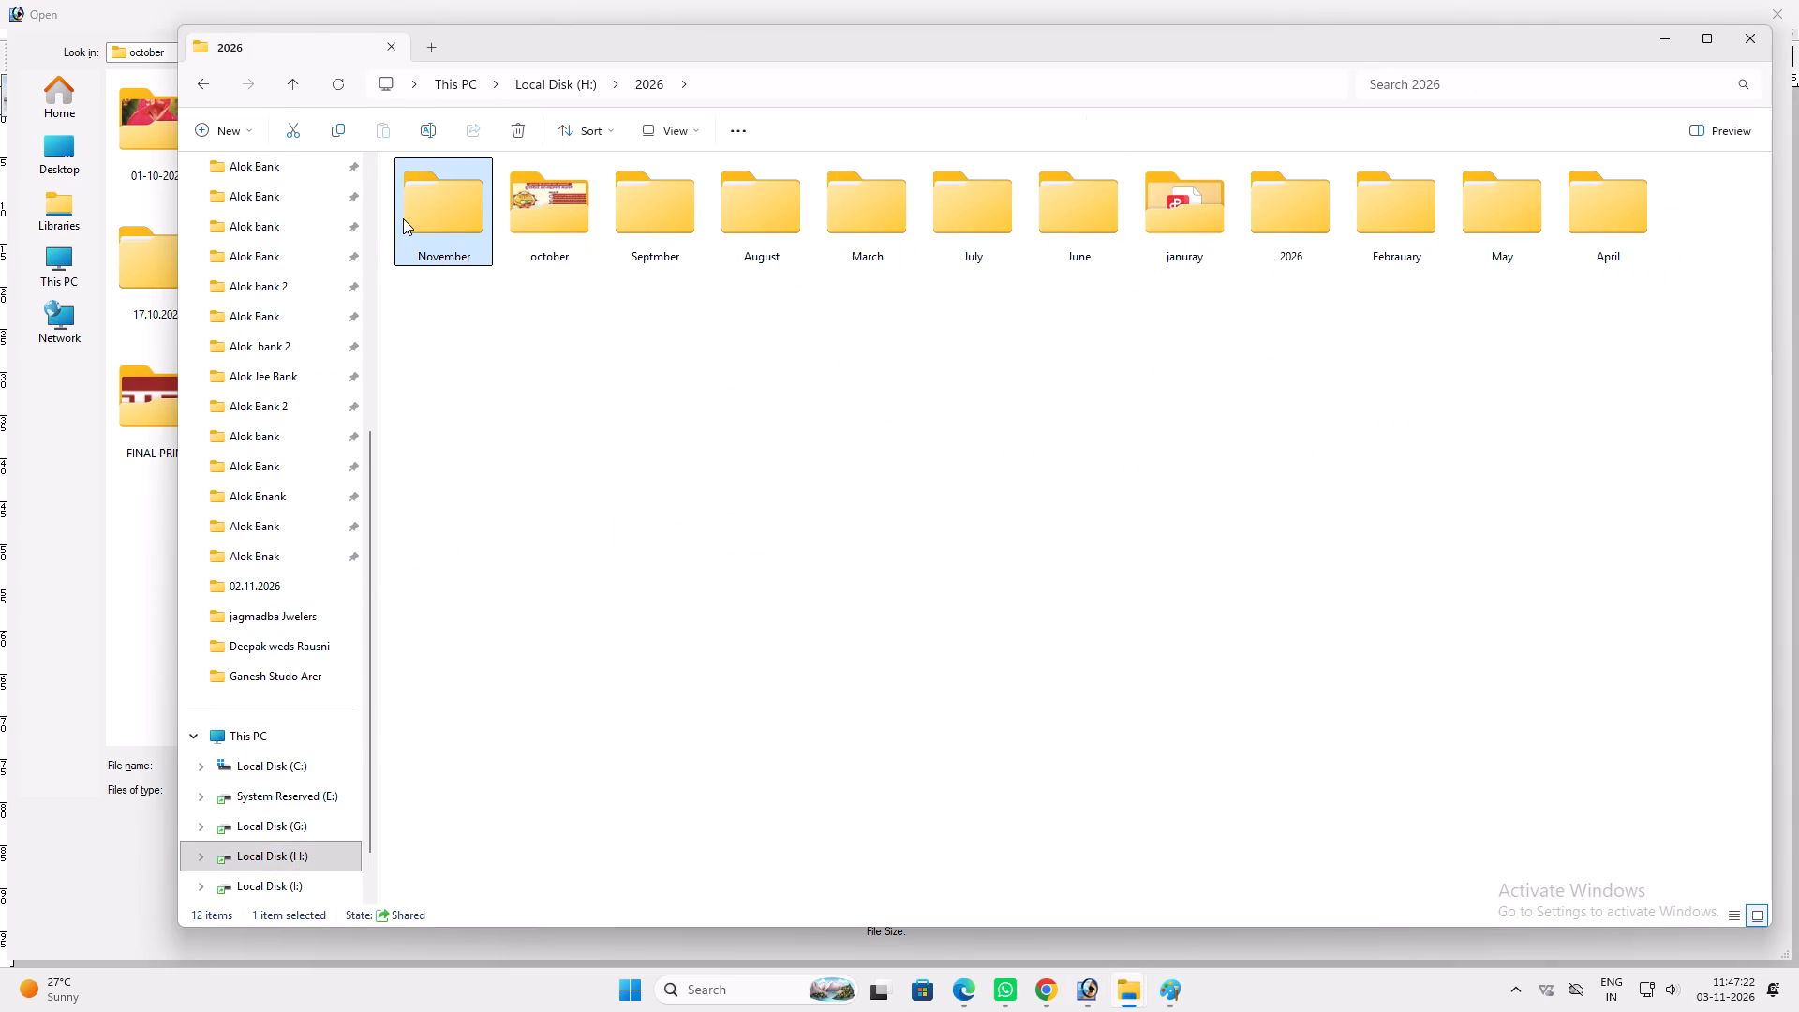
pyautogui.write('uo')
pyautogui.press('o')
pyautogui.press('Return')
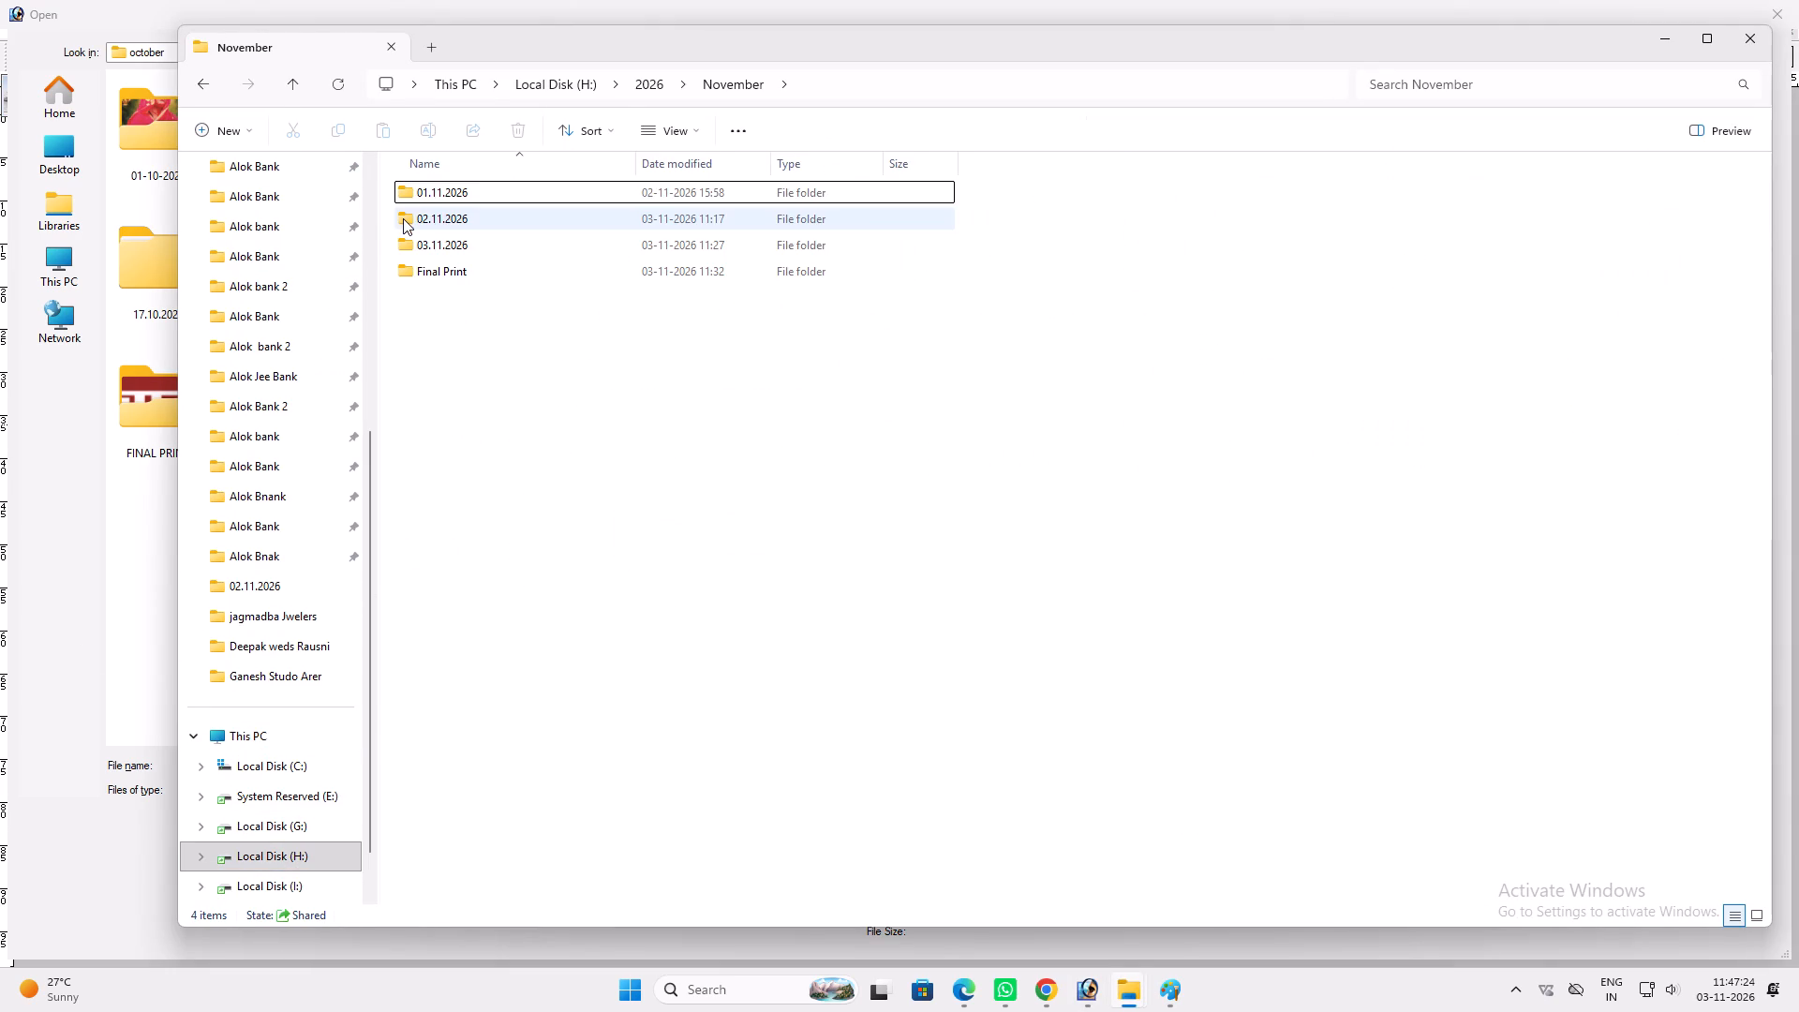
pyautogui.press('BackSpace')
pyautogui.doubleClick(512, 217)
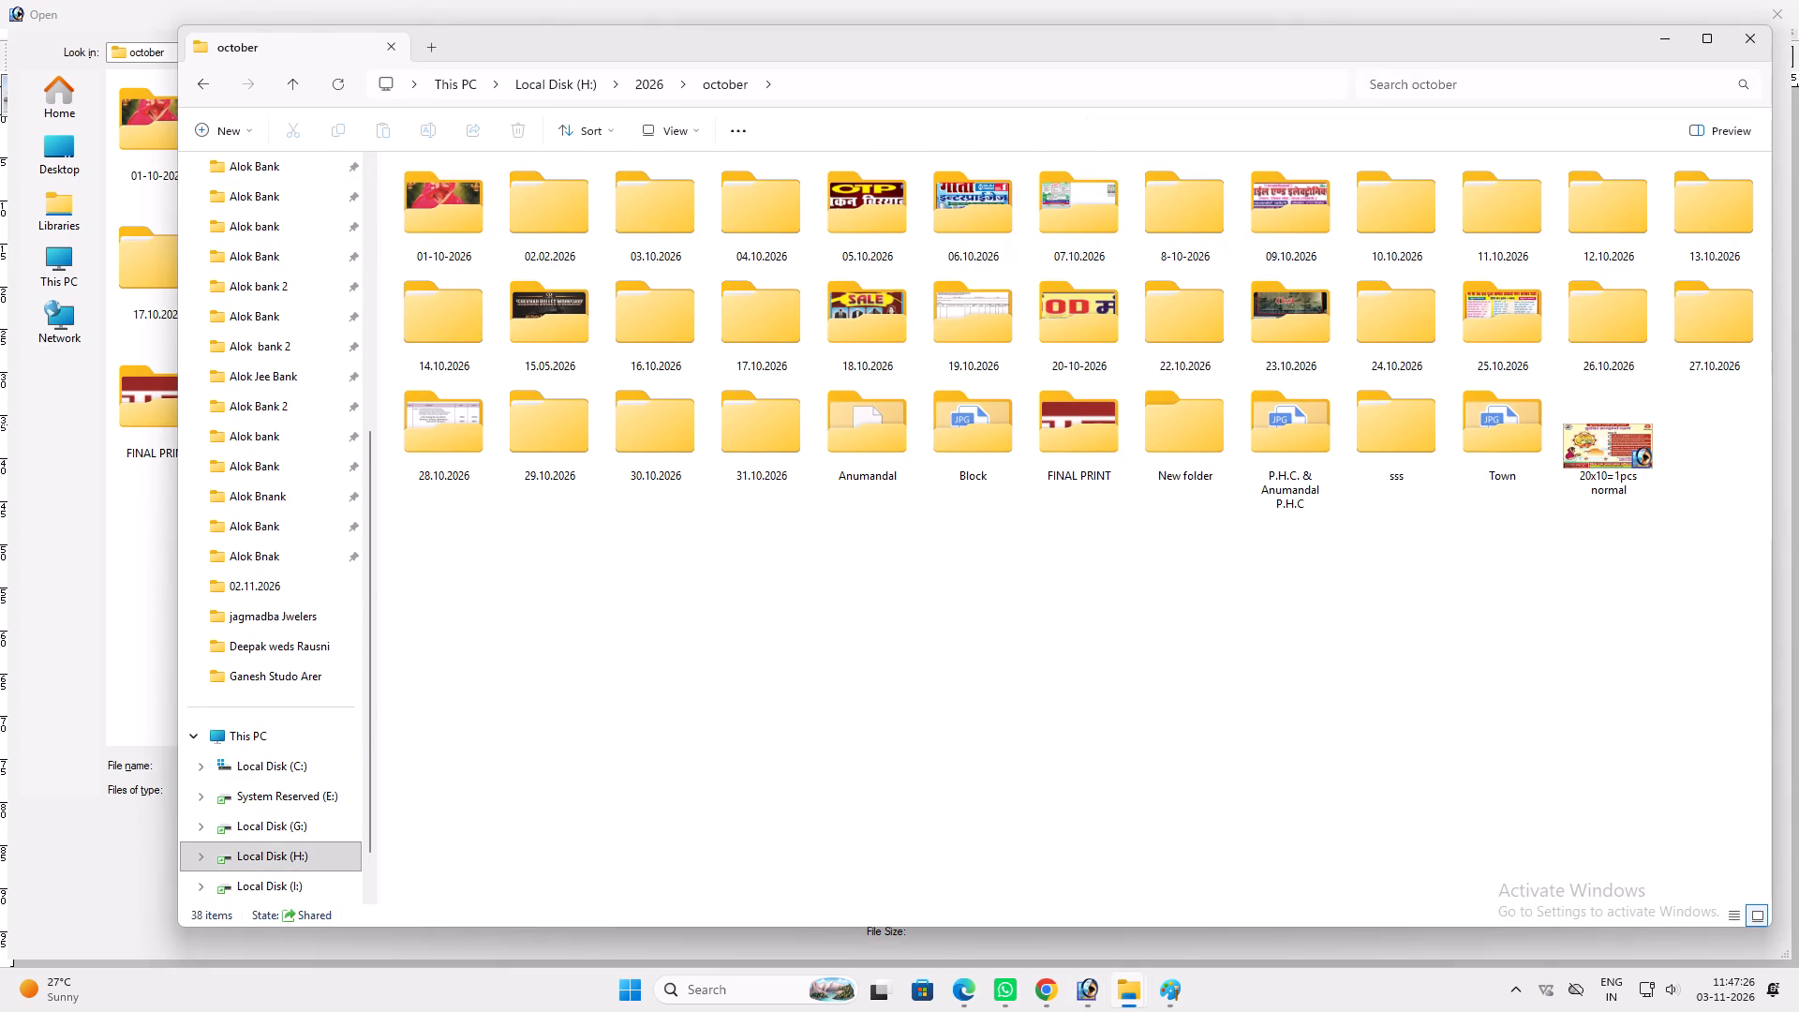
# Search the october folder for "p.k" and show the results as thumbnails.
pyautogui.click(1414, 75)
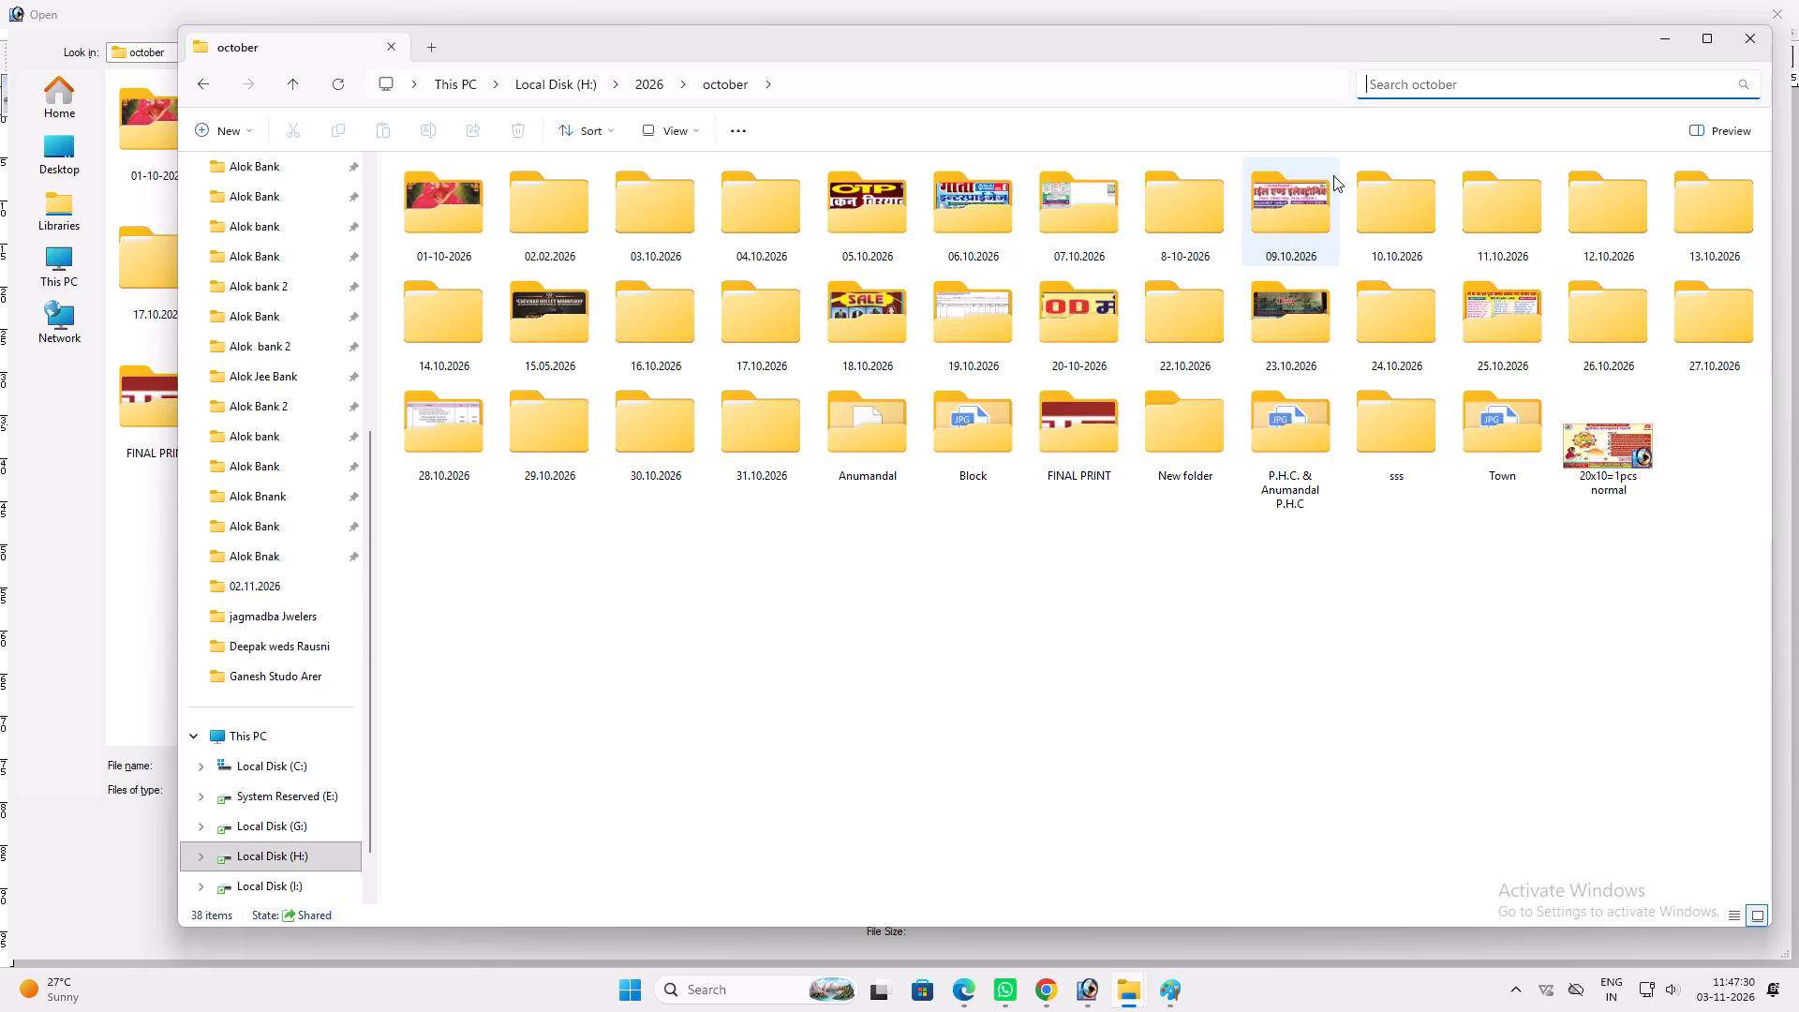
pyautogui.write('p.k')
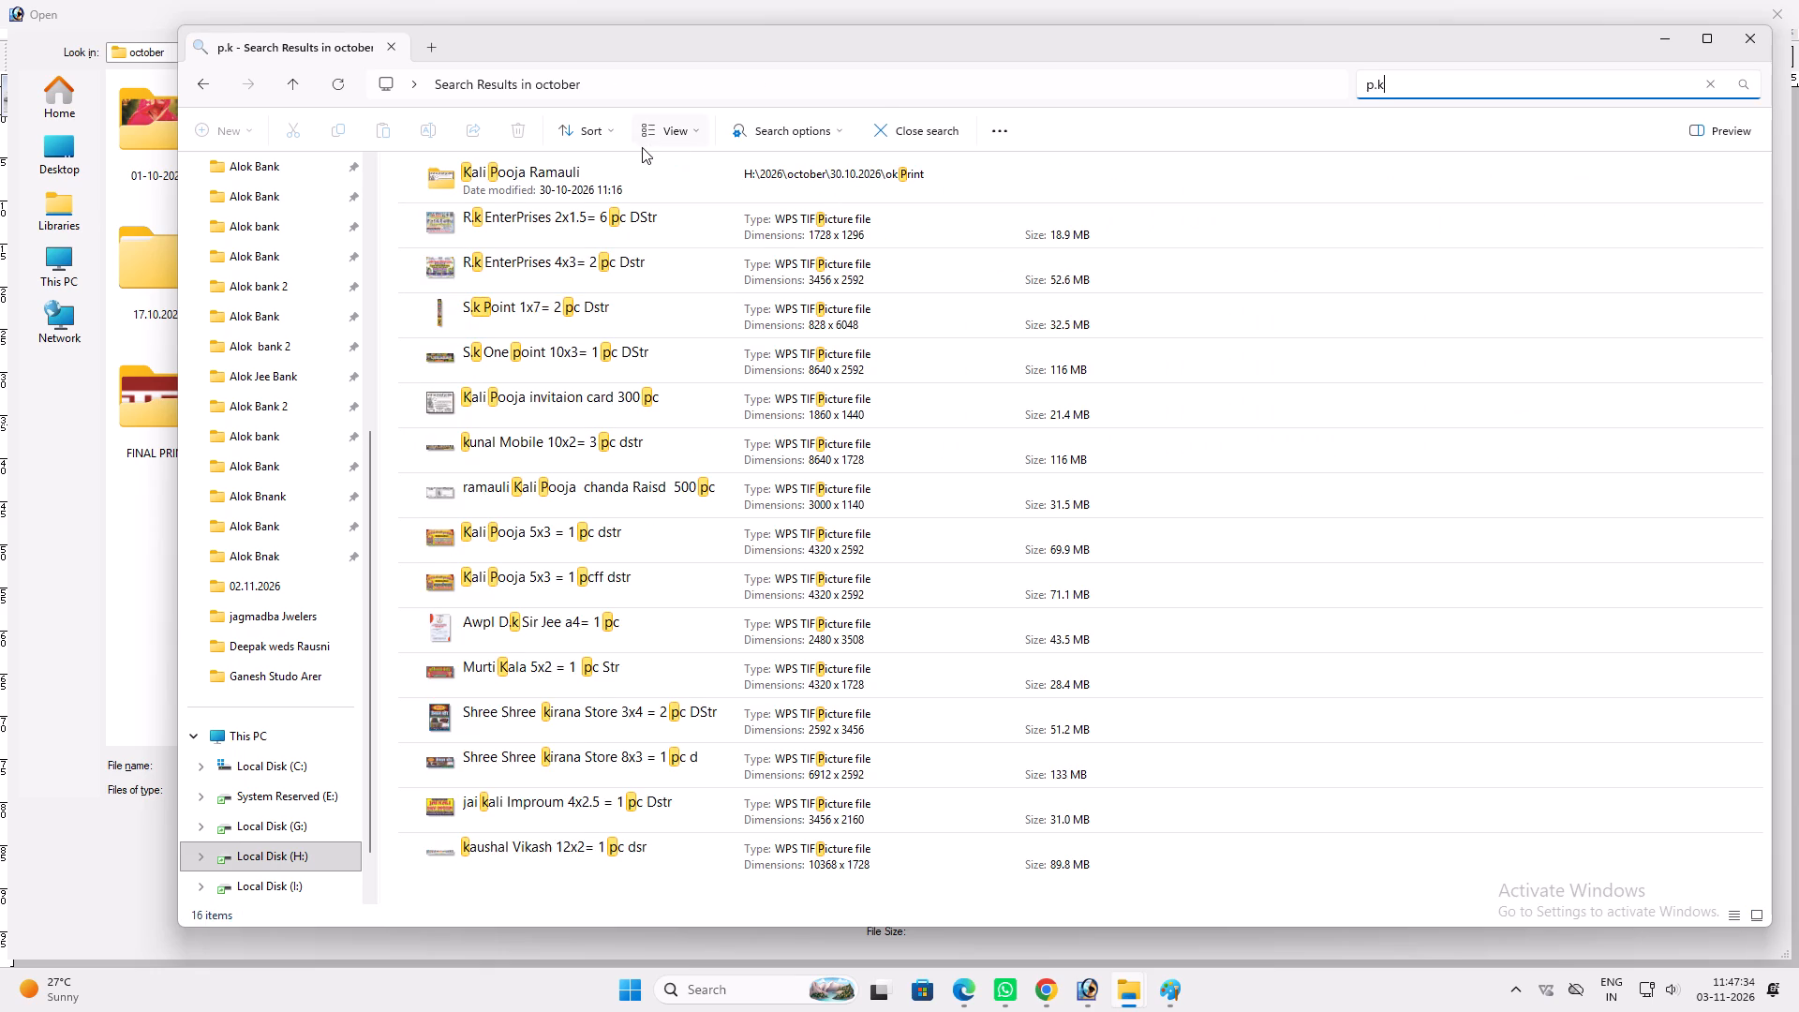
pyautogui.click(682, 125)
pyautogui.click(687, 200)
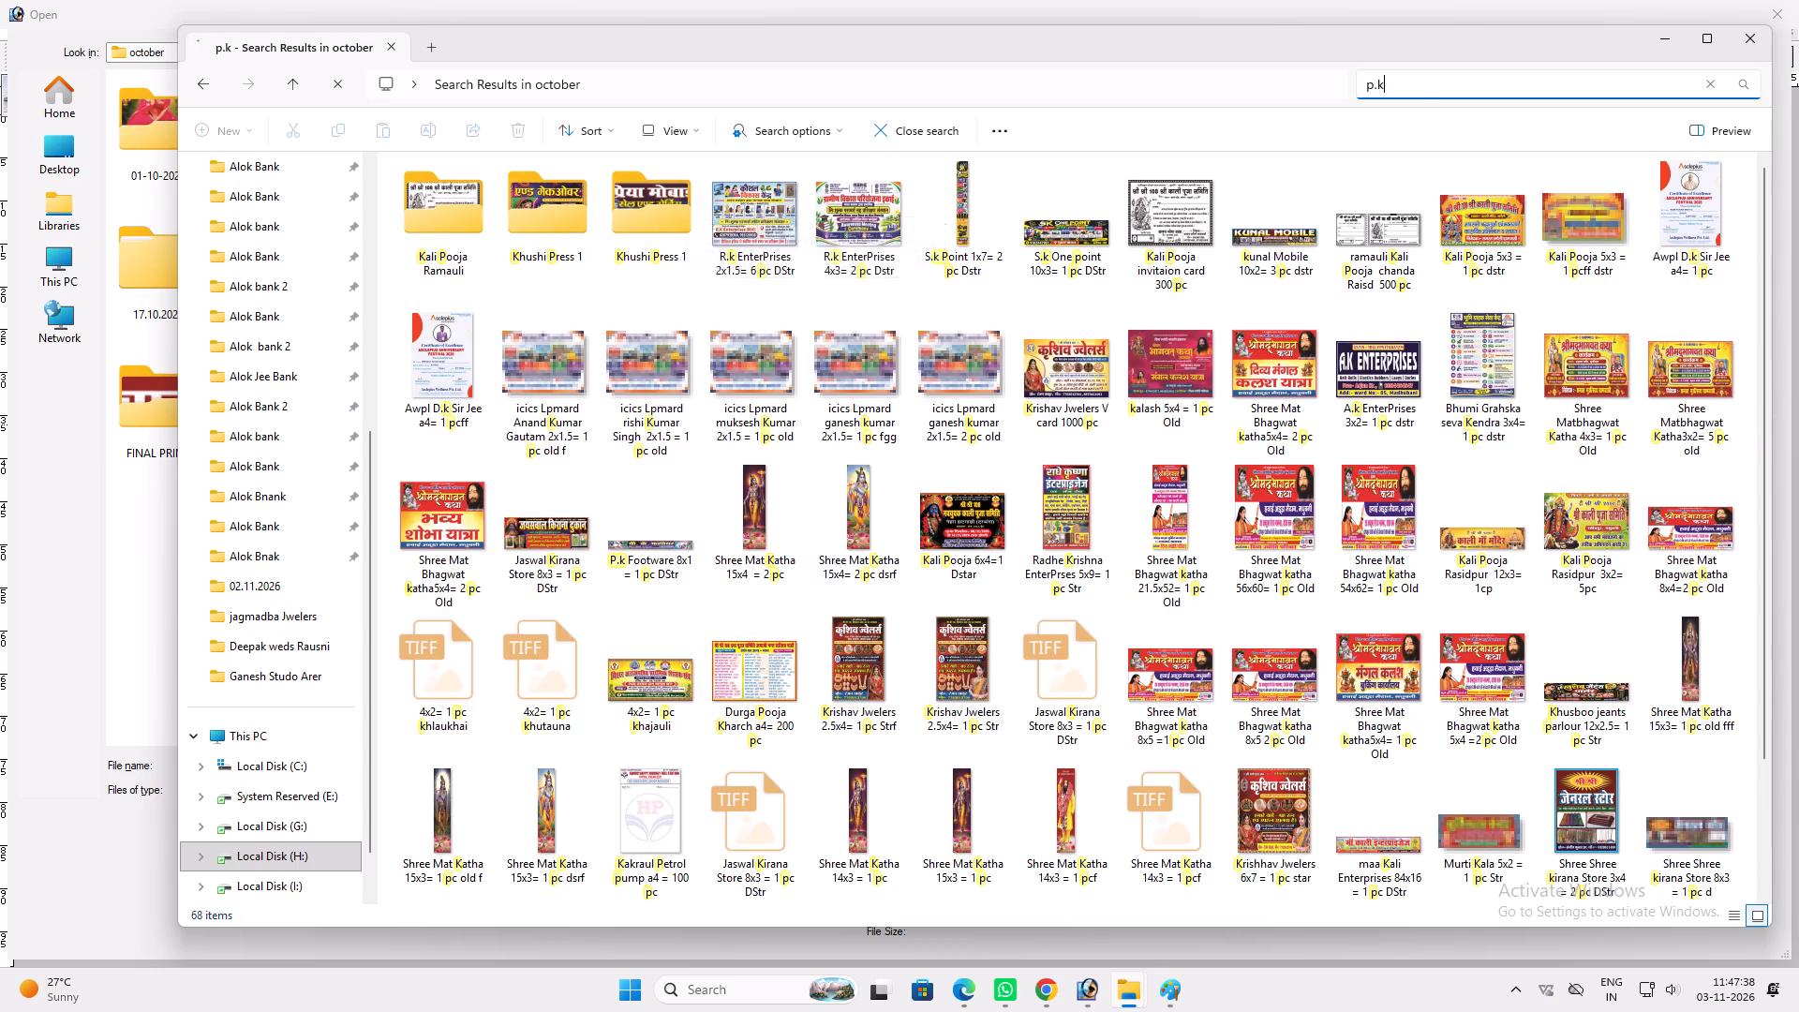
# Search the october folder for "Foot", broadening the term to "Foo" and "Fo".
pyautogui.click(1416, 92)
pyautogui.hotkey('ctrl', 'a')
pyautogui.write('Foot')
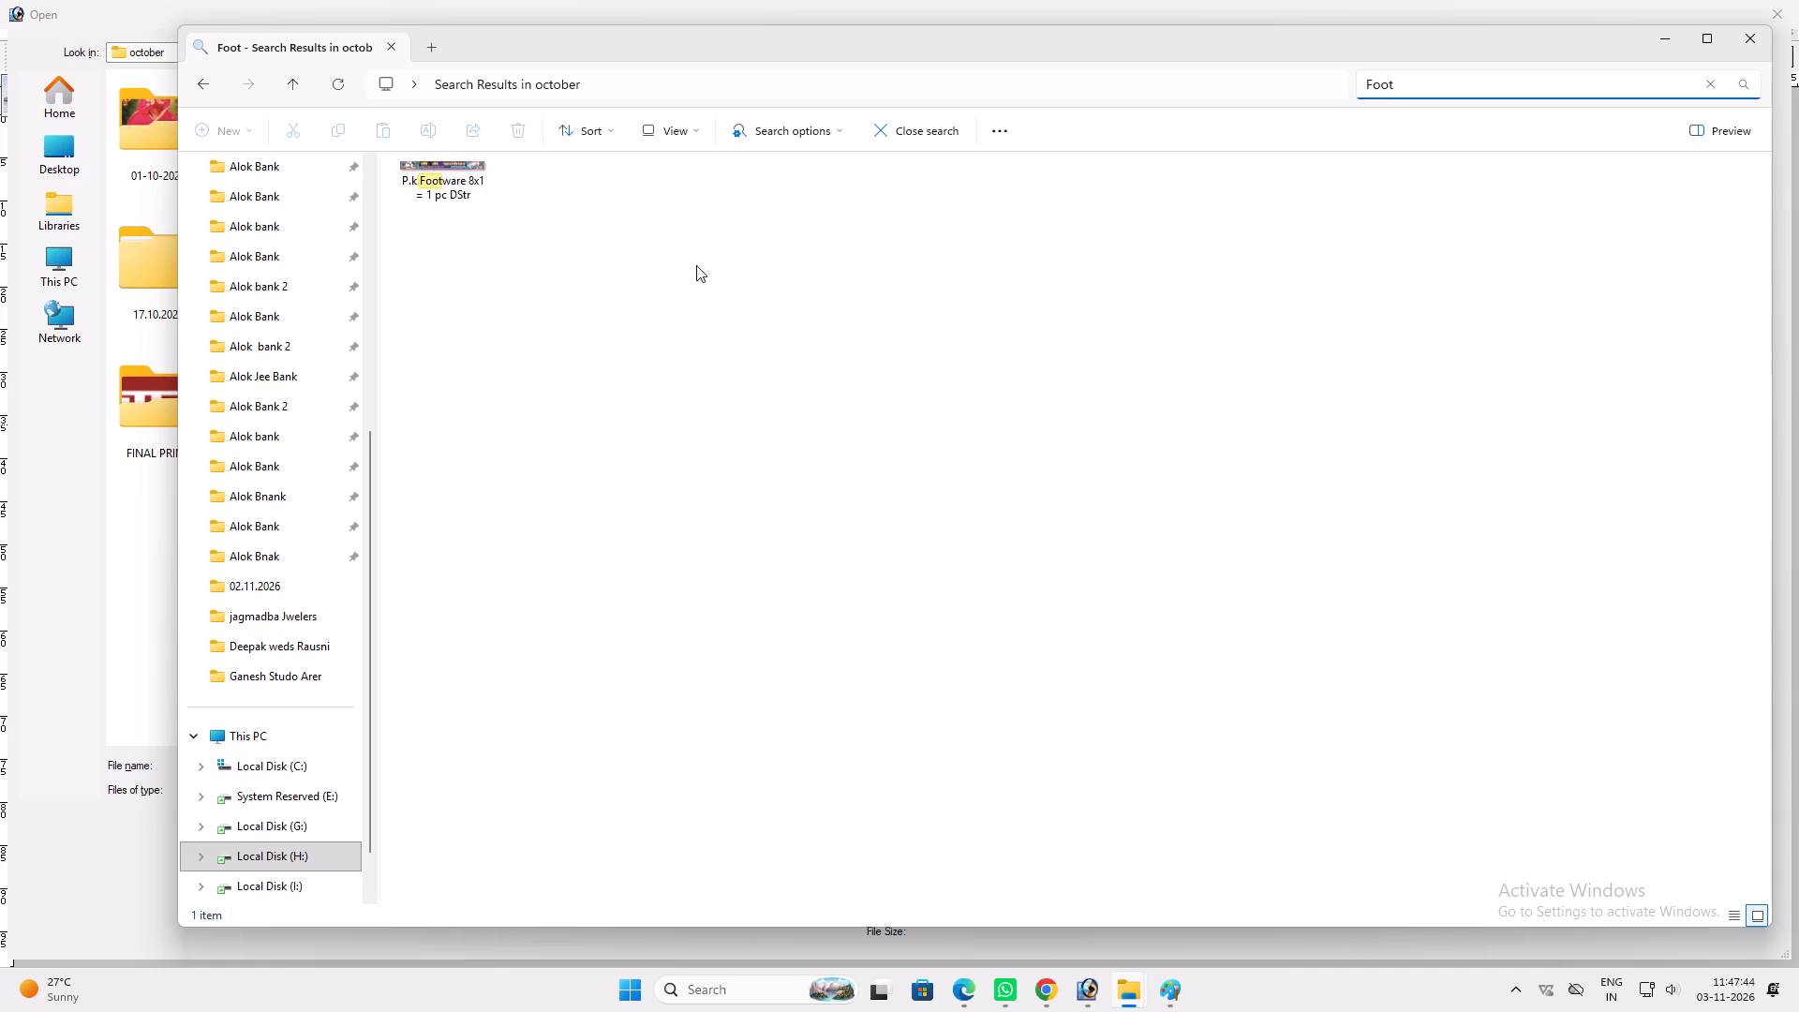
pyautogui.press('BackSpace')
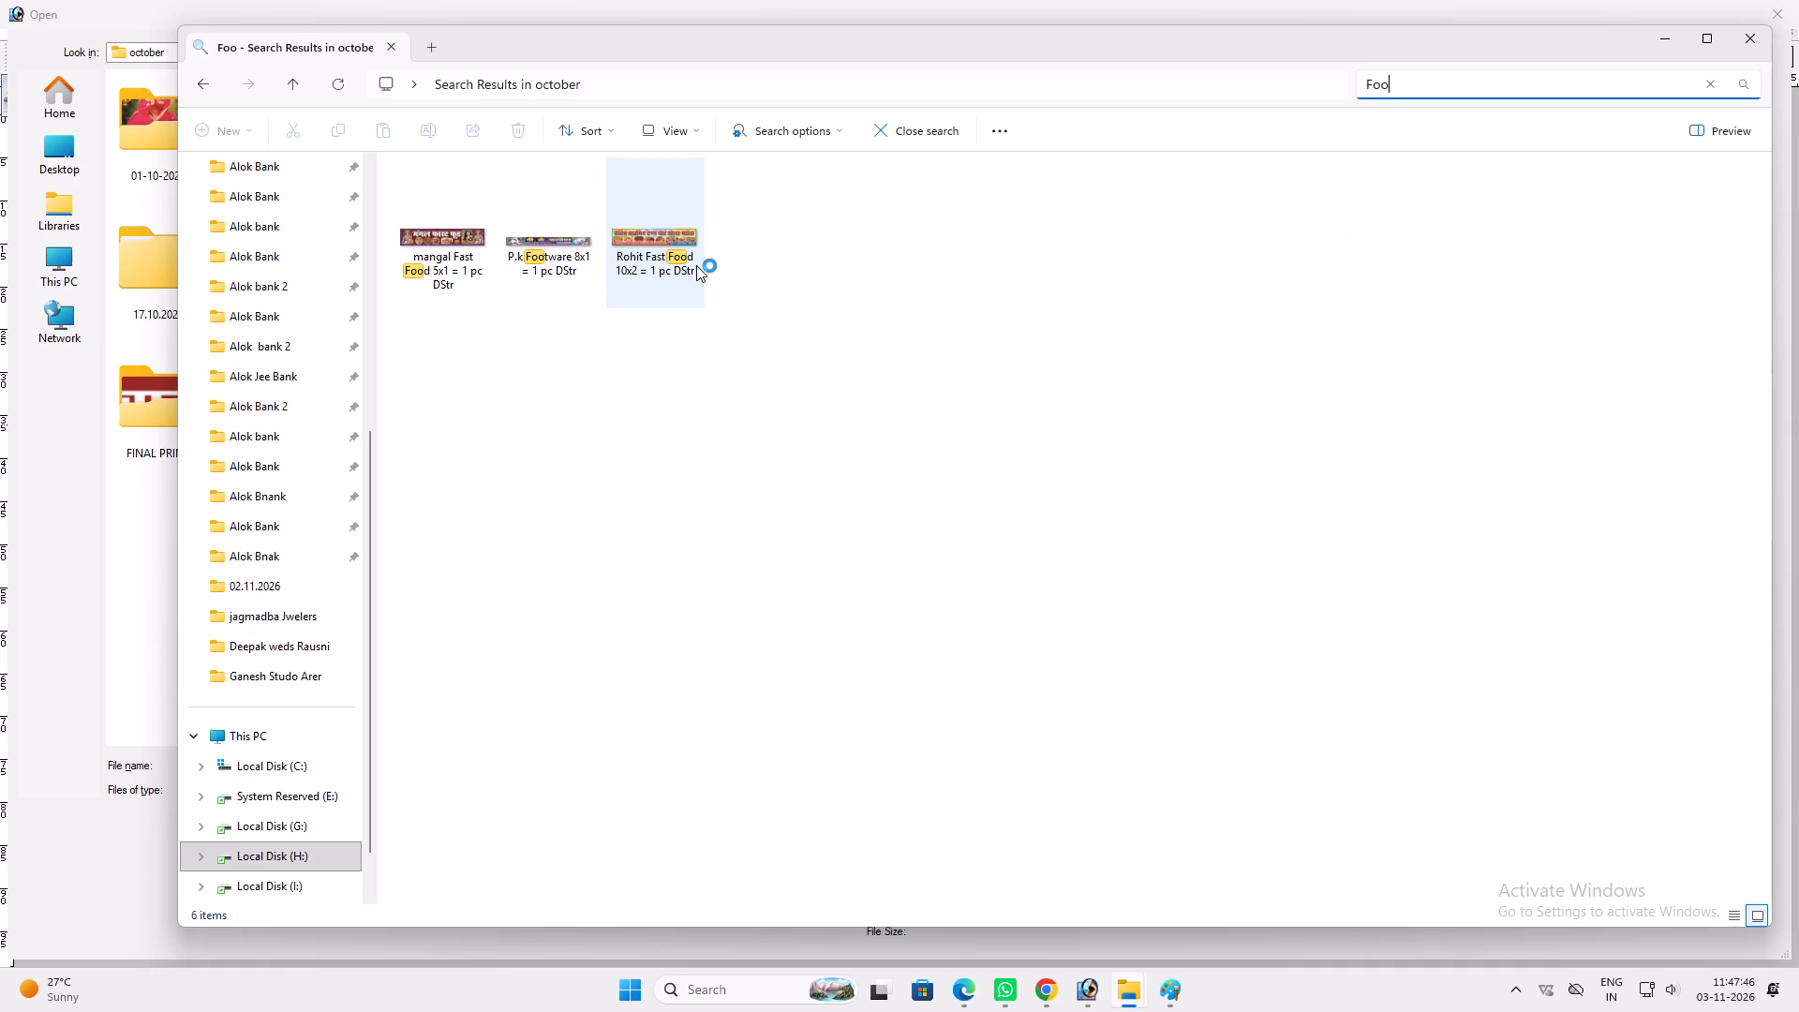
pyautogui.press('BackSpace')
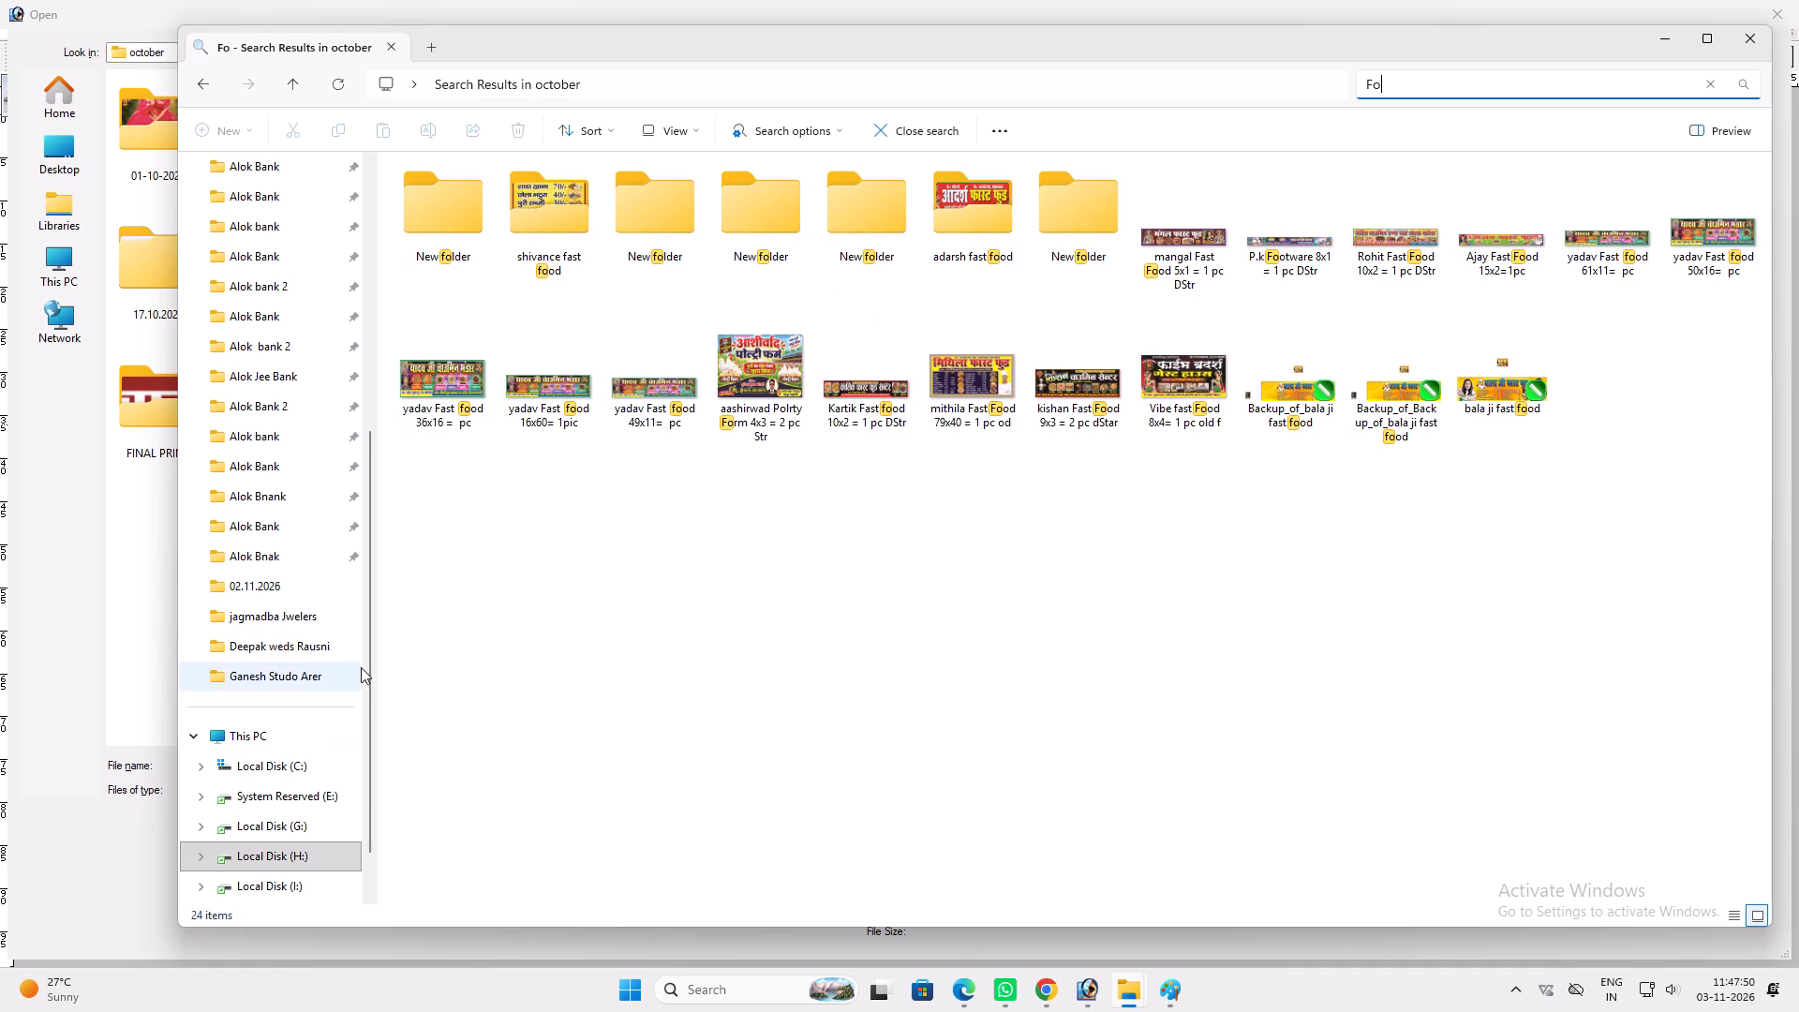
# Reopen the october folder inside 2026 on Local Disk (H:) and check the dated folders from 31.10.2026 back to 28.10.2026.
pyautogui.scroll(-2, 363, 662)
pyautogui.click(260, 811)
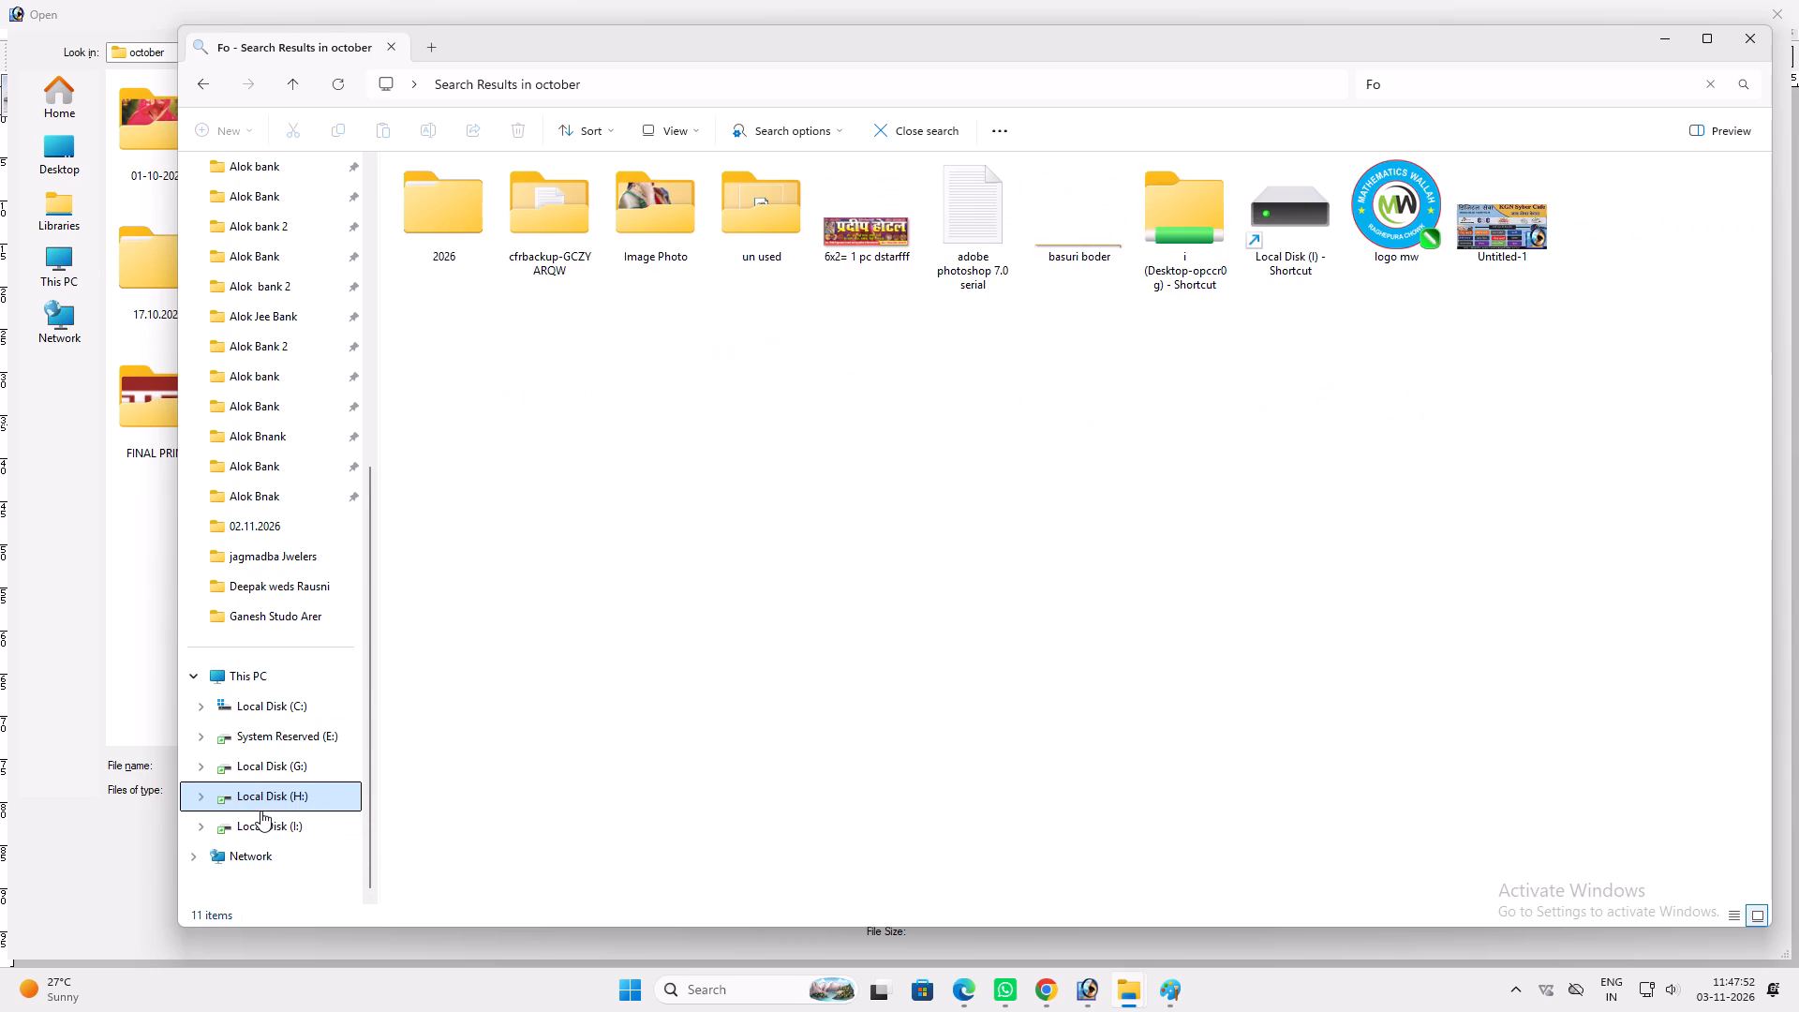
pyautogui.doubleClick(475, 213)
pyautogui.click(474, 213)
pyautogui.doubleClick(526, 211)
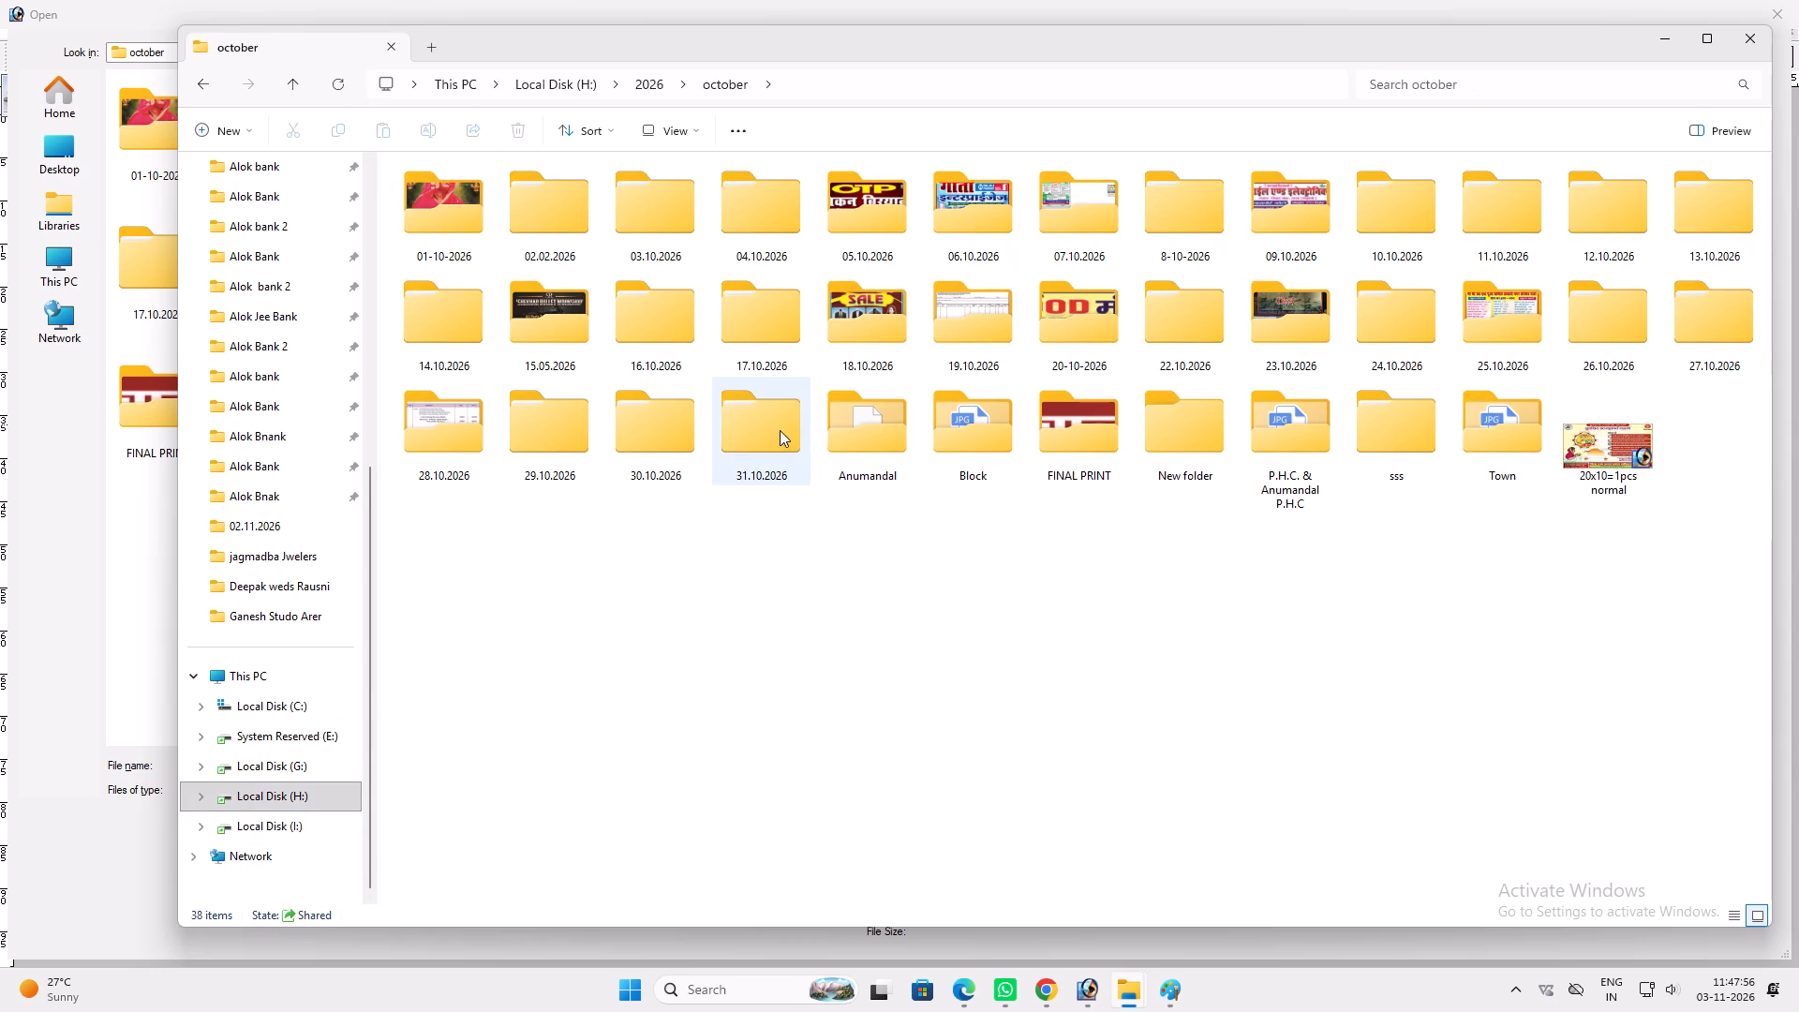
pyautogui.doubleClick(775, 426)
pyautogui.press('BackSpace')
pyautogui.click(628, 426)
pyautogui.click(633, 423)
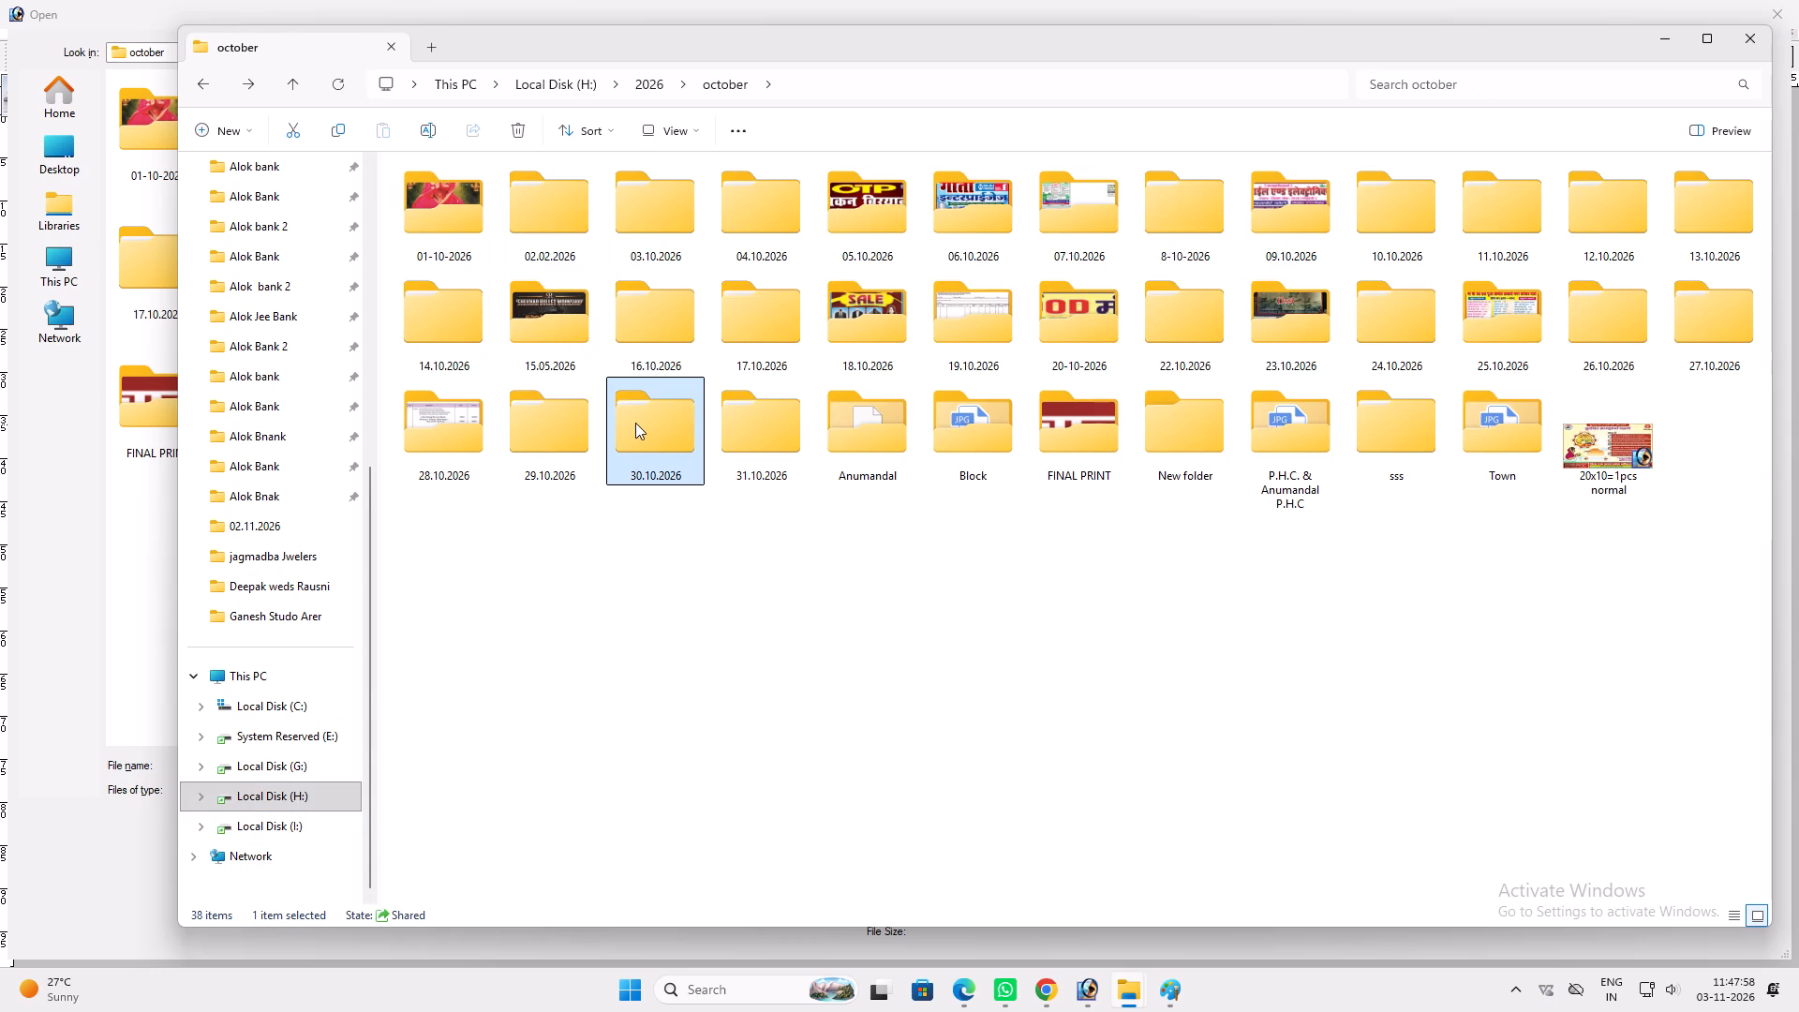
pyautogui.tripleClick(635, 423)
pyautogui.press('BackSpace')
pyautogui.doubleClick(550, 428)
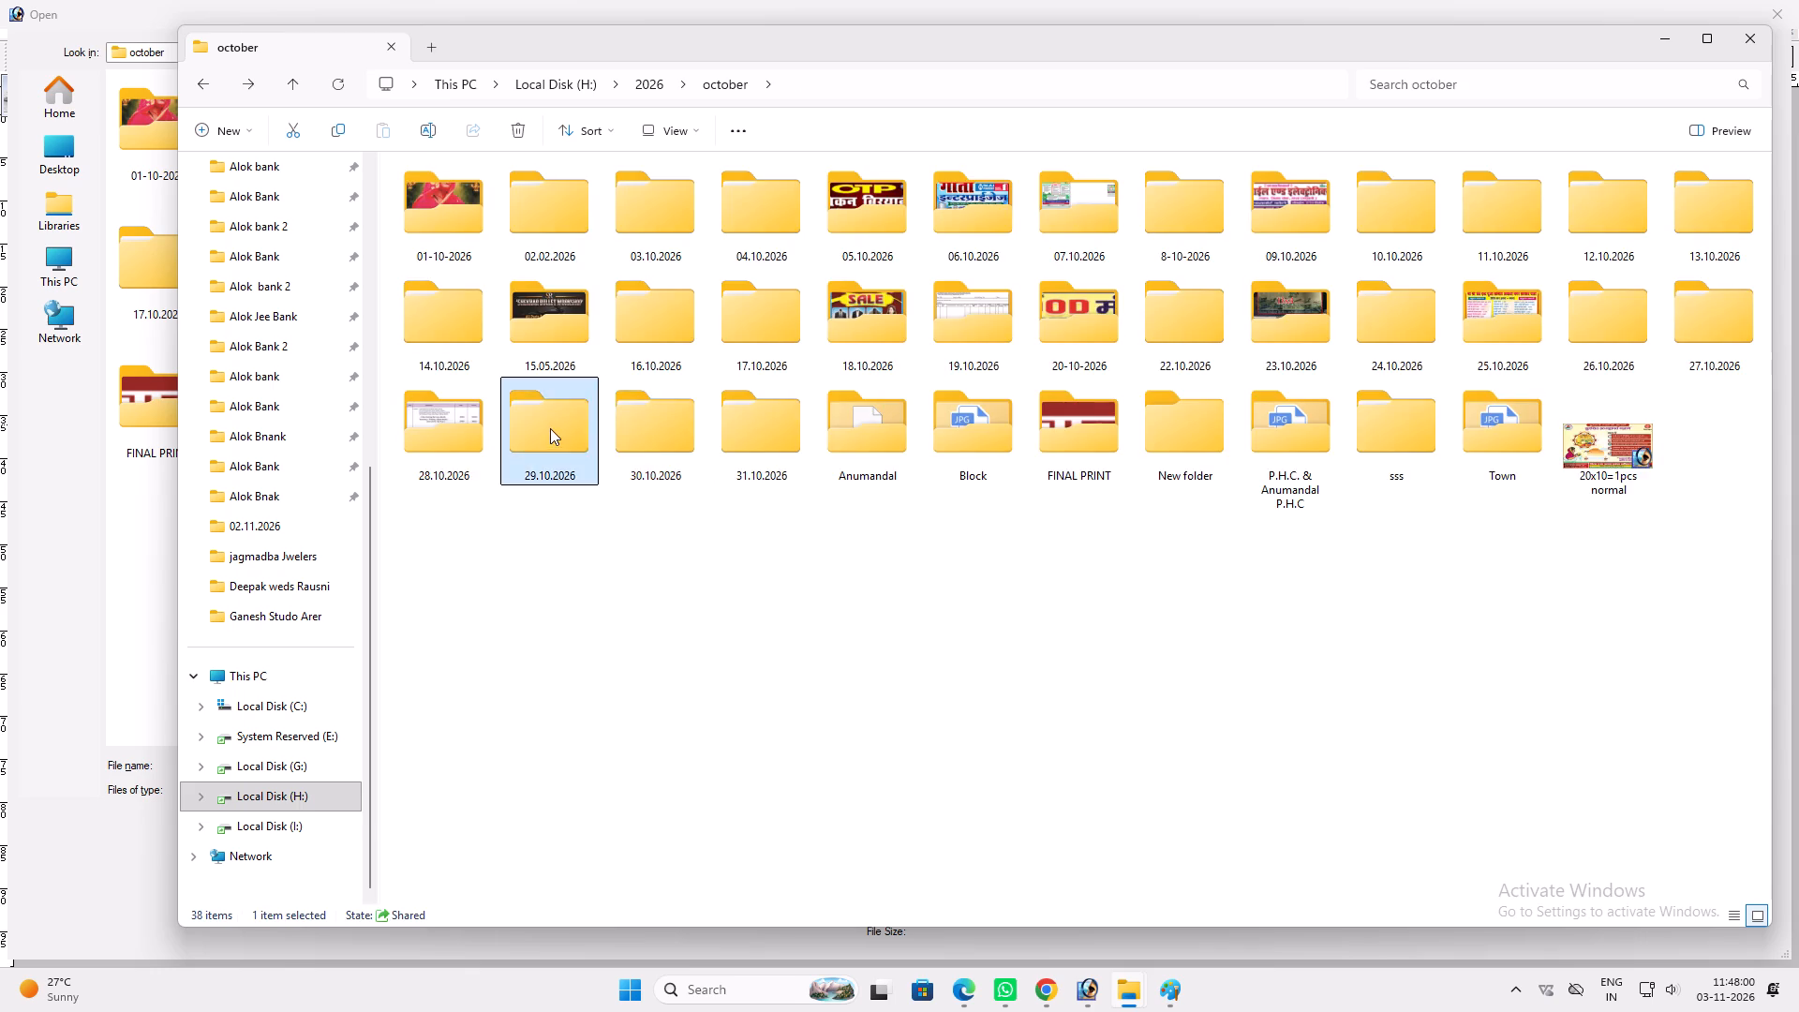
pyautogui.press('BackSpace')
pyautogui.doubleClick(464, 423)
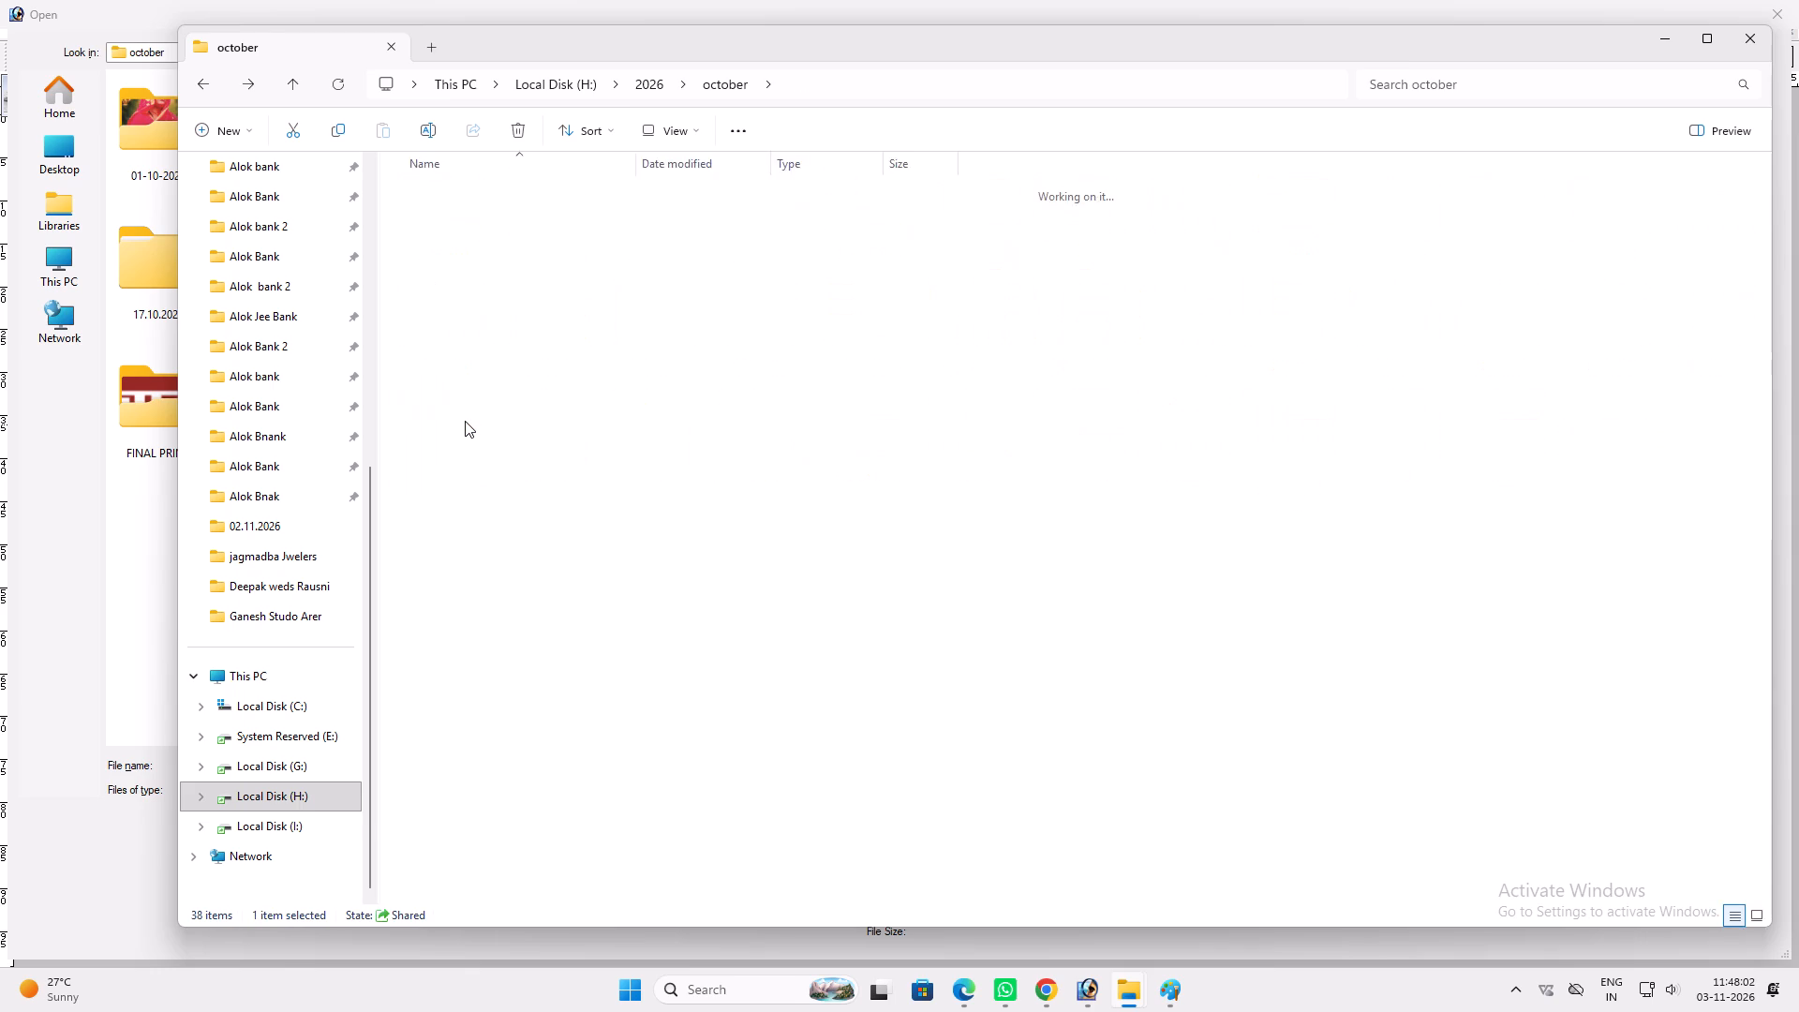
pyautogui.press('BackSpace')
# Check the contents of the dated october folders from 27.10.2026 back to 24.10.2026.
pyautogui.click(1749, 255)
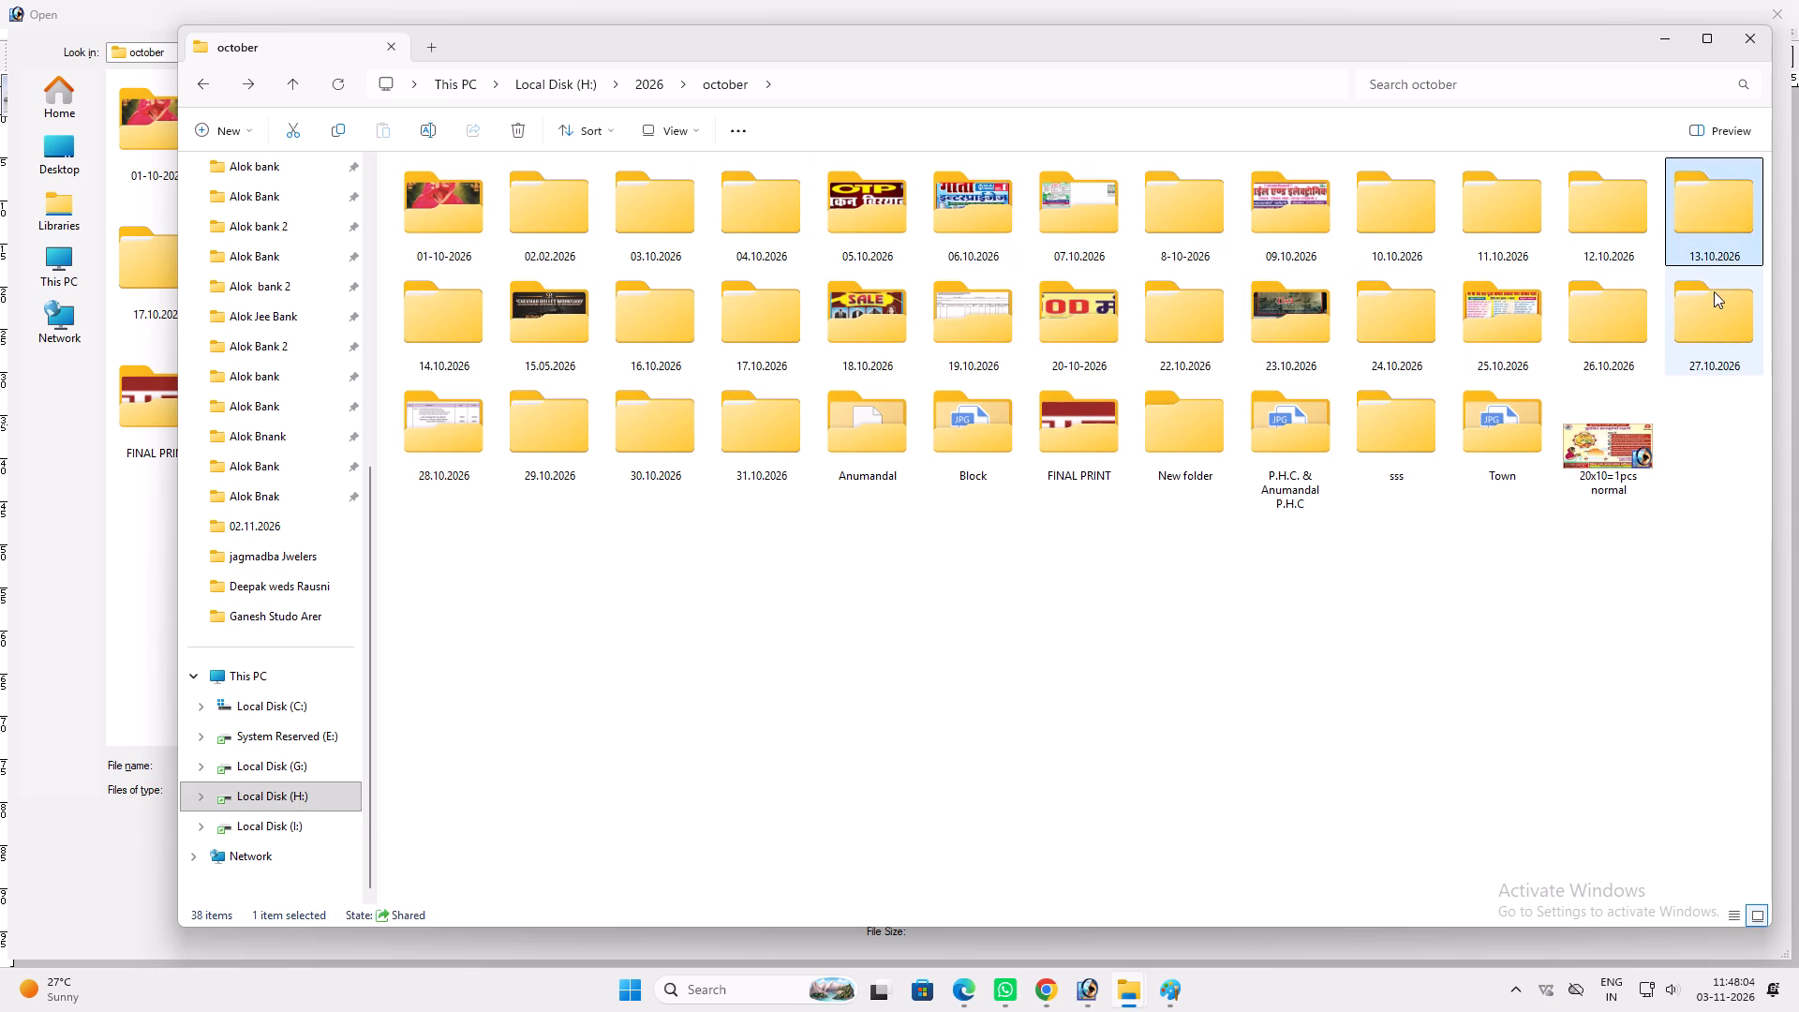
pyautogui.doubleClick(1709, 297)
pyautogui.press('BackSpace')
pyautogui.doubleClick(1625, 338)
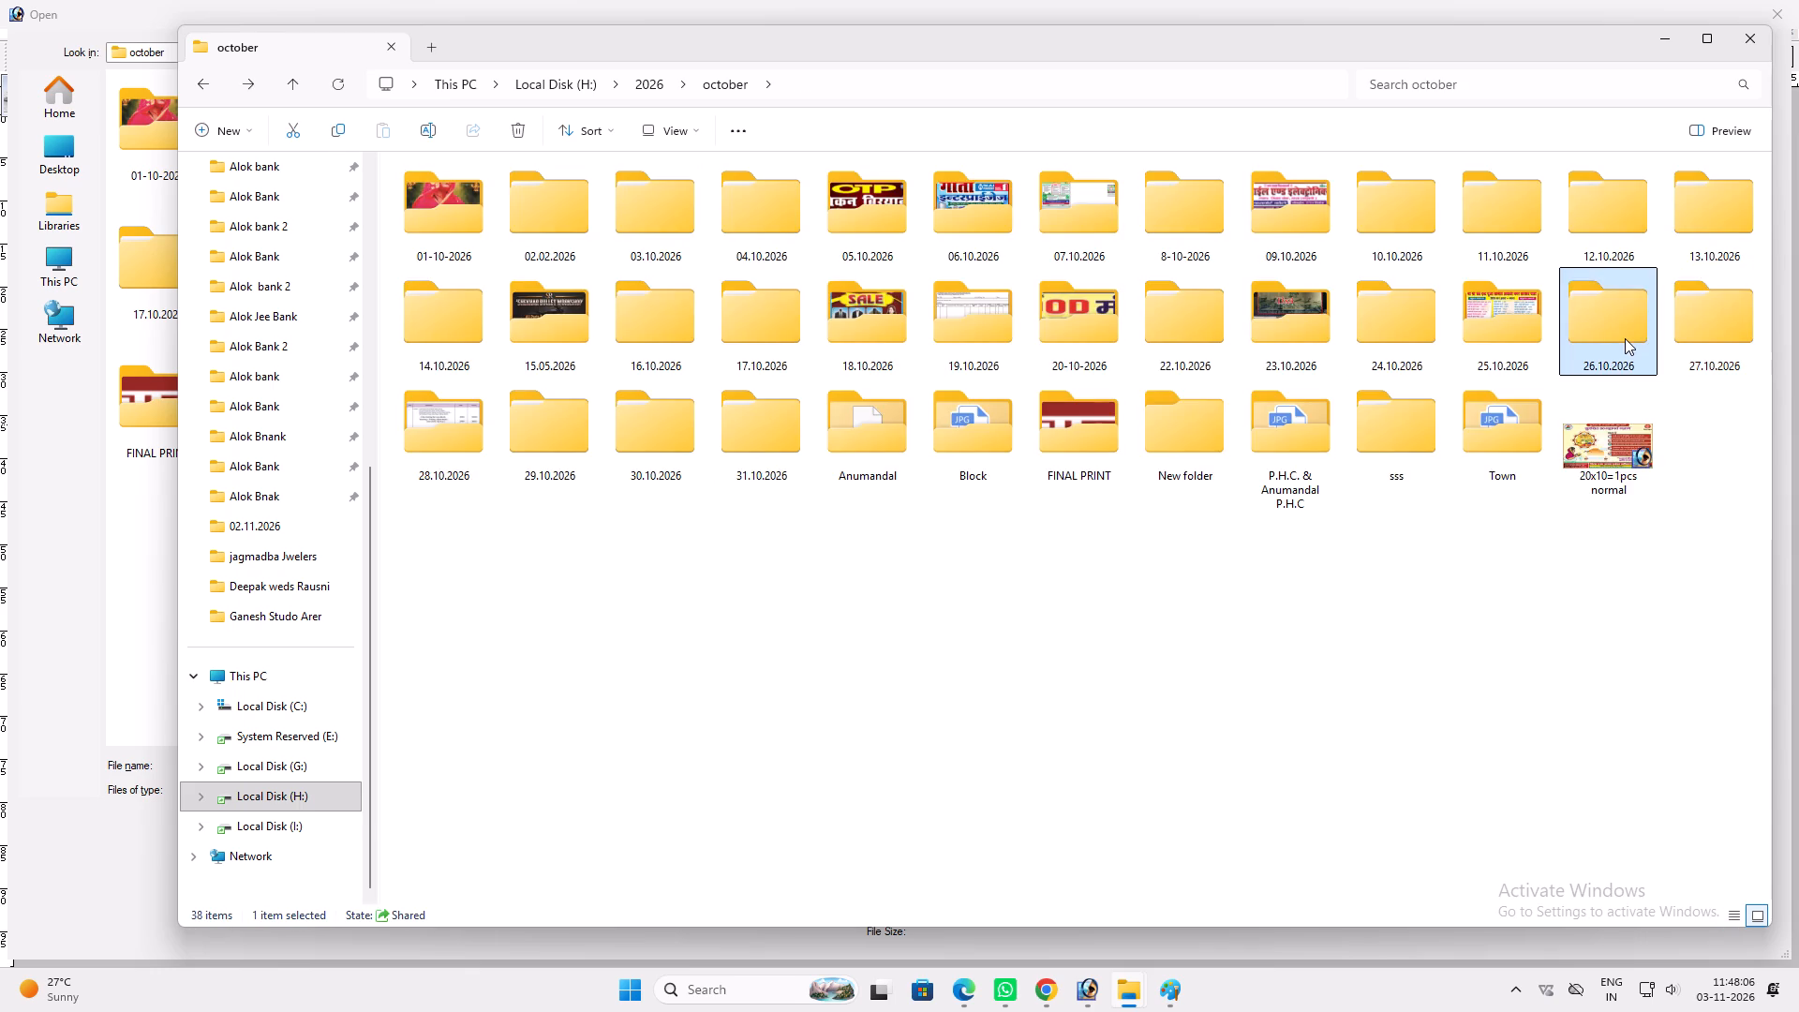
pyautogui.press('BackSpace')
pyautogui.doubleClick(1509, 343)
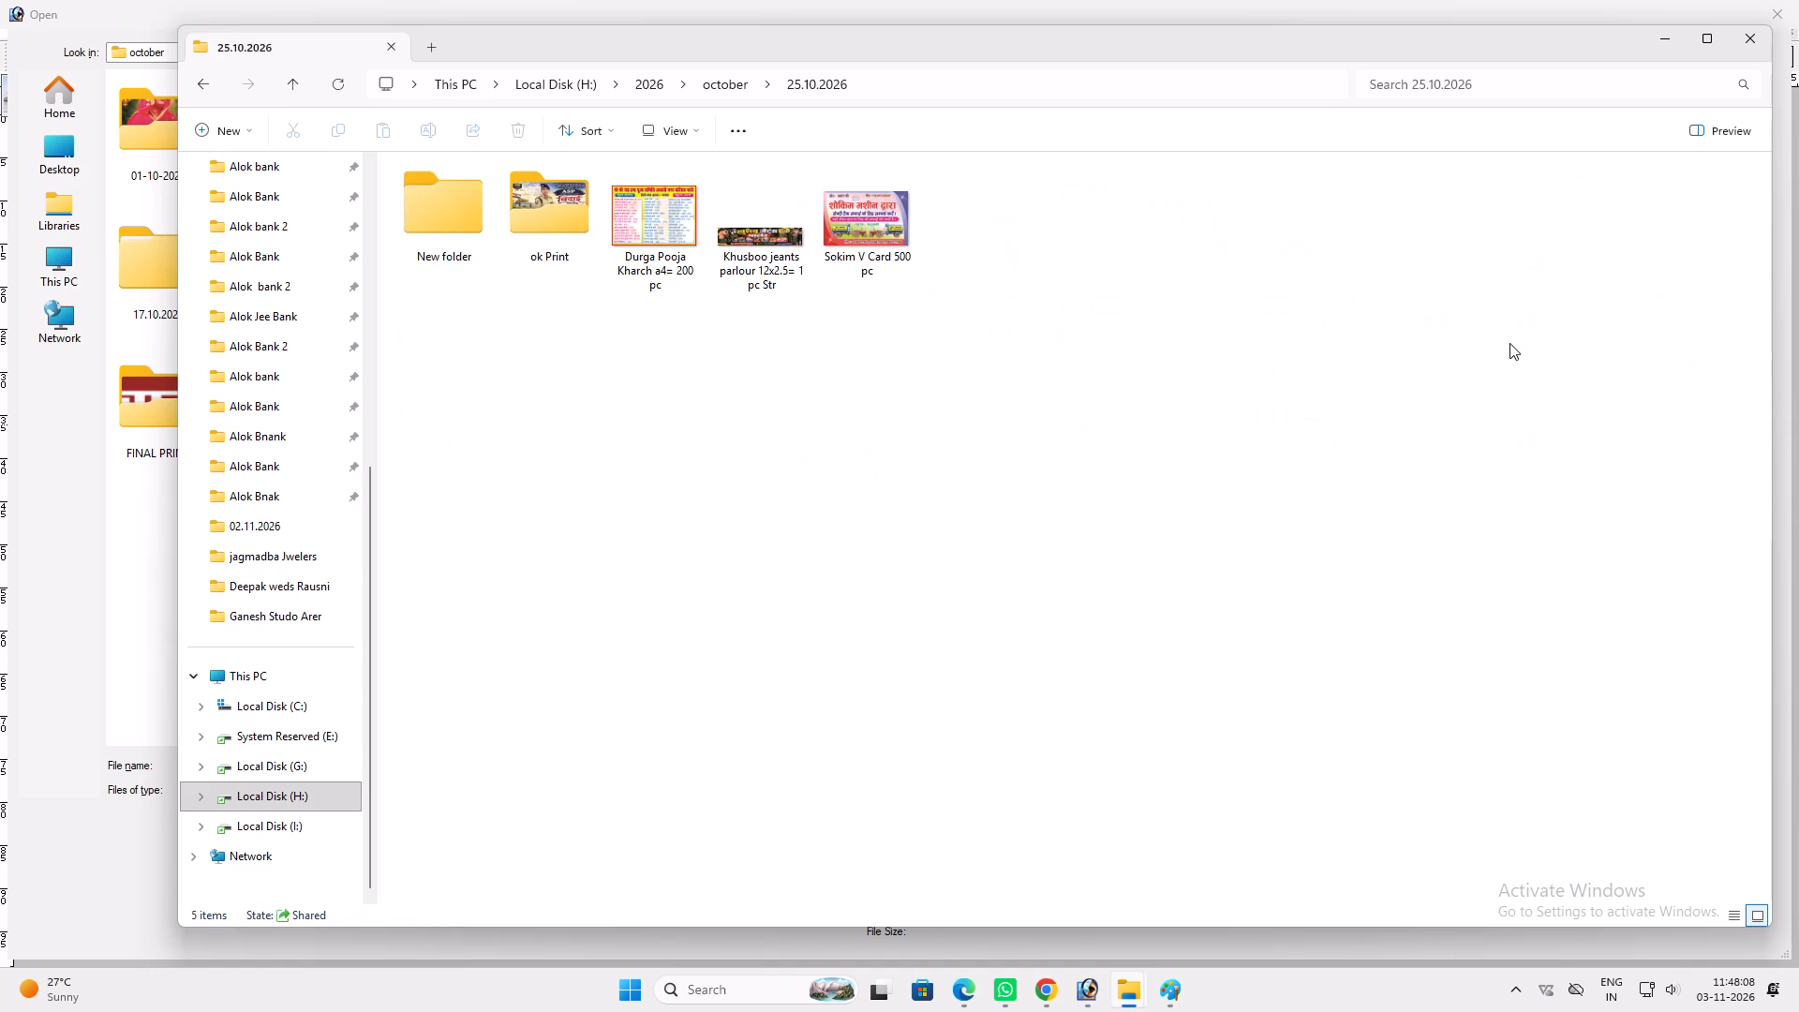
pyautogui.press('BackSpace')
pyautogui.doubleClick(1412, 329)
pyautogui.press('BackSpace')
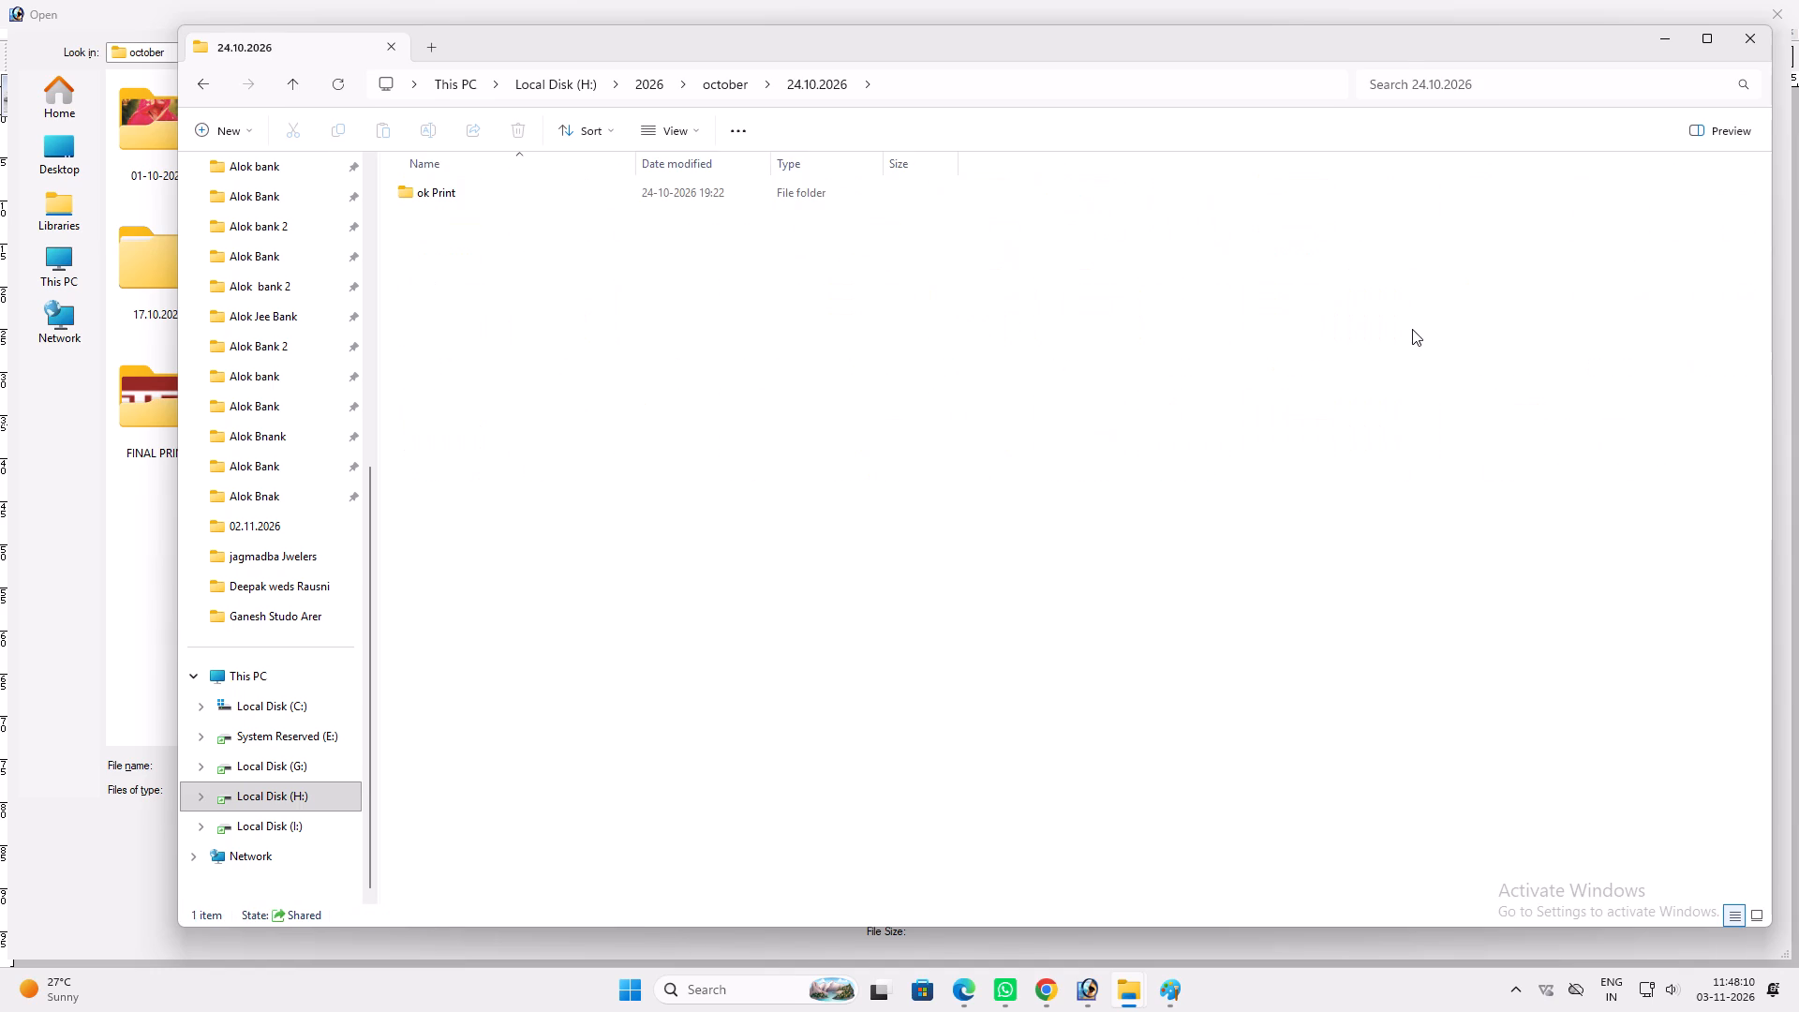
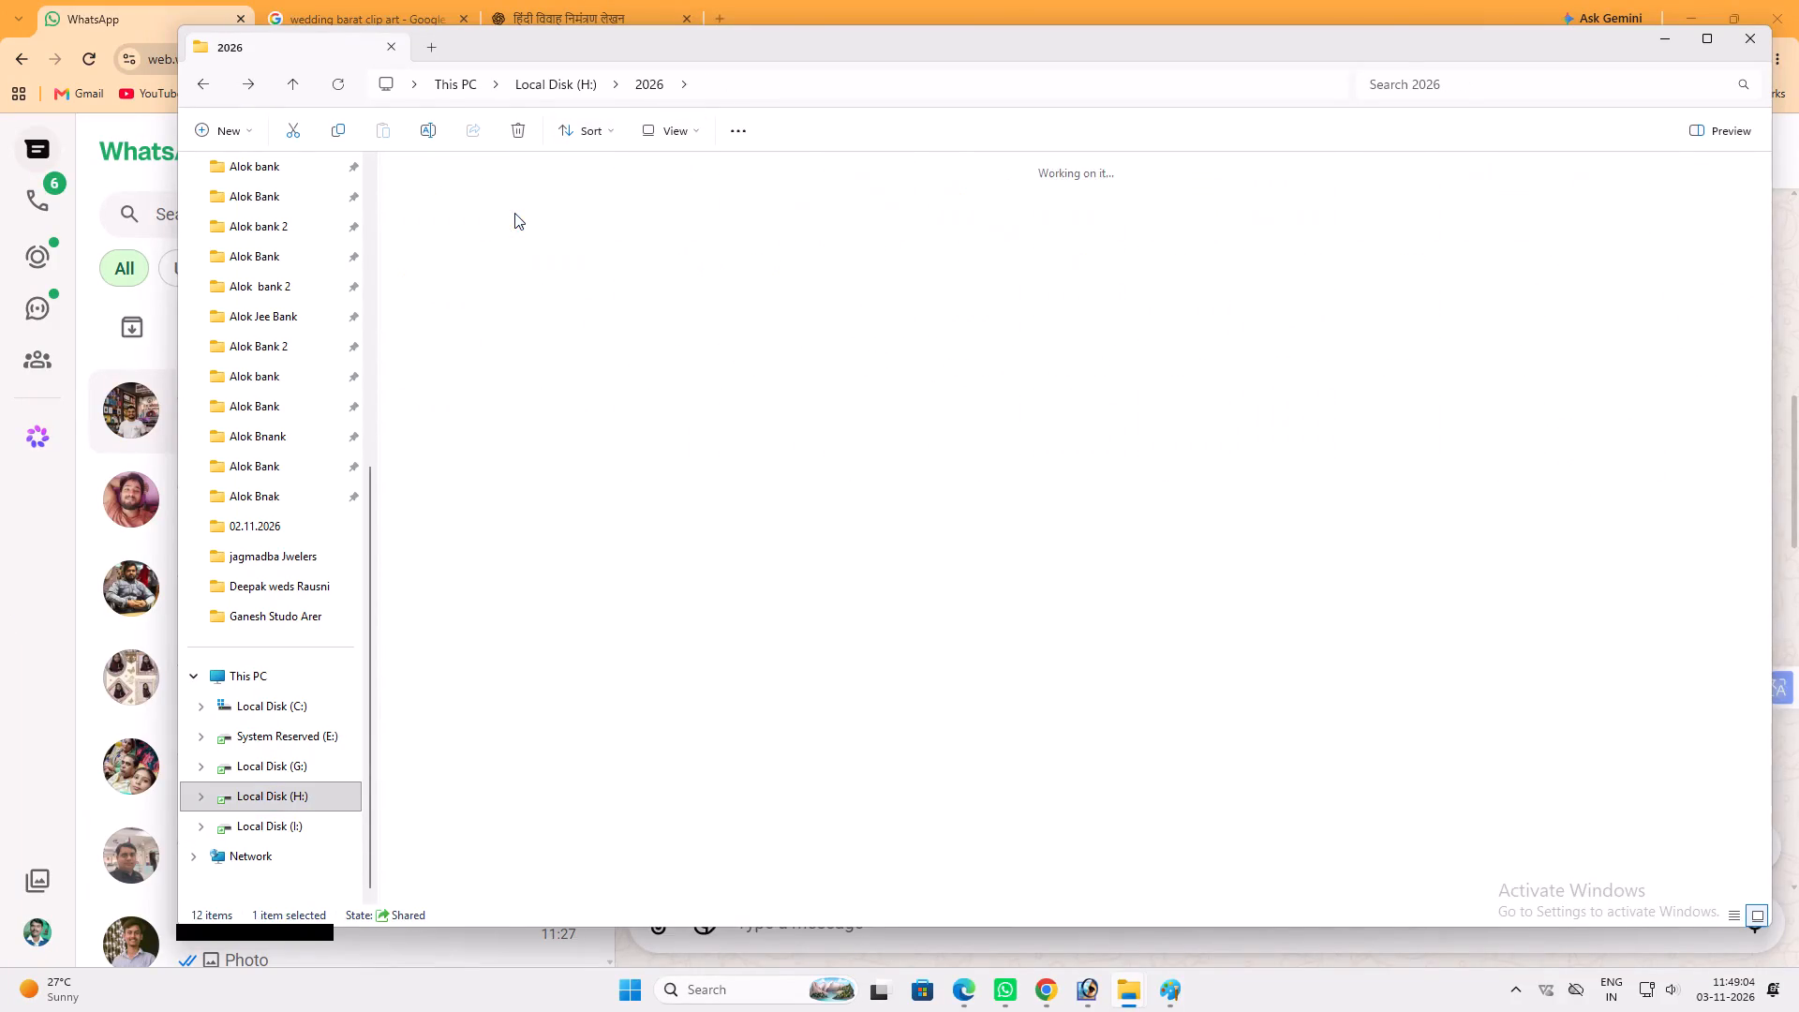
# Check the contents of the 28.10.2026 folder in october, including its ok Print subfolder.
pyautogui.click(594, 329)
pyautogui.write('28')
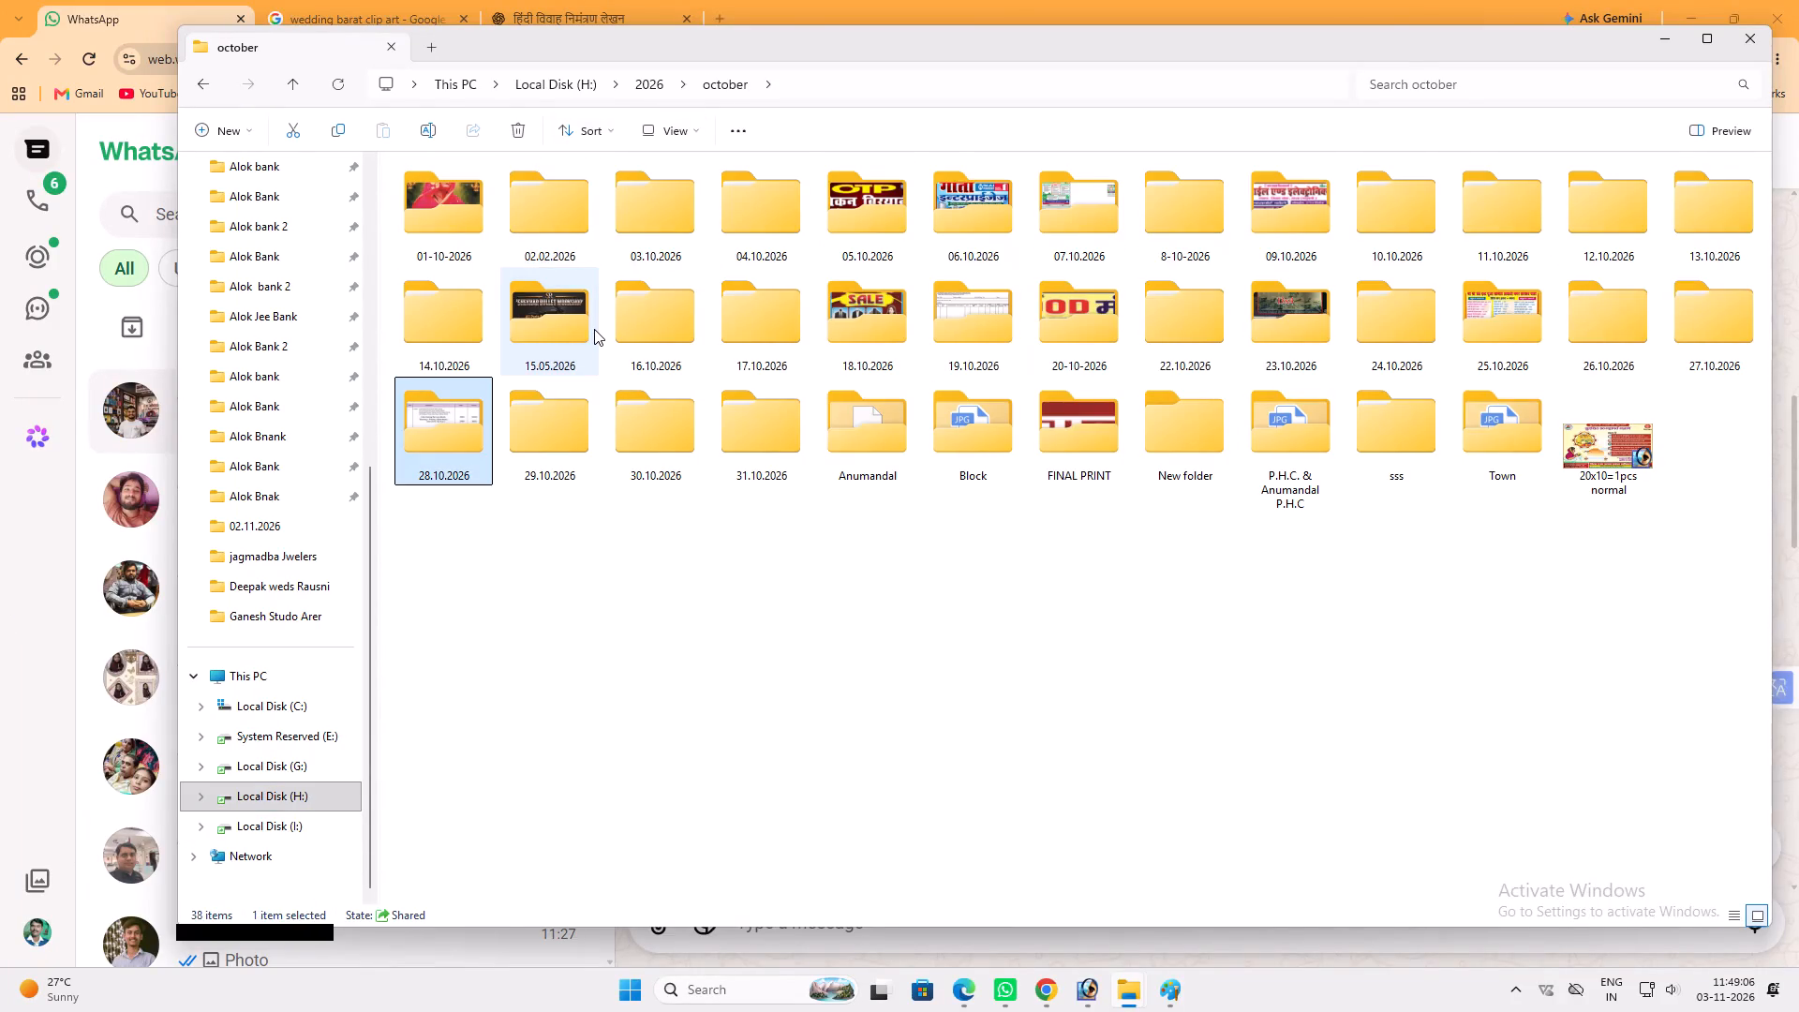
pyautogui.press('Return')
pyautogui.doubleClick(459, 218)
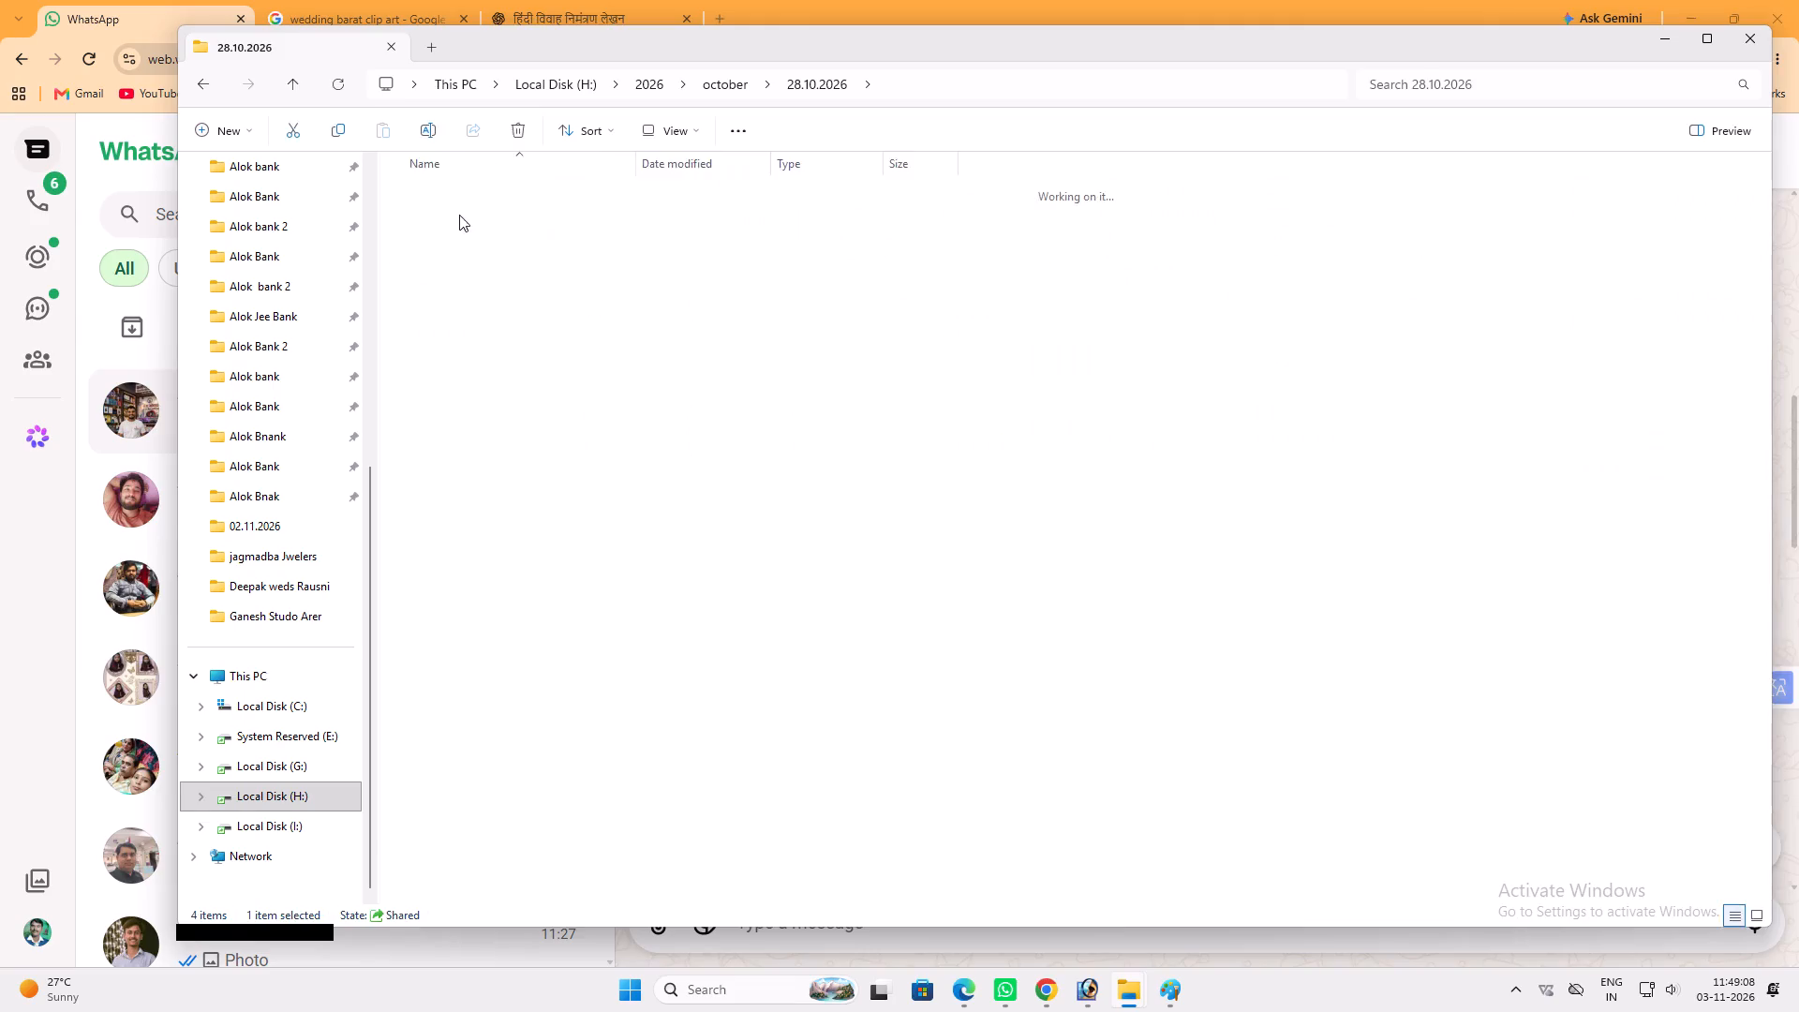
pyautogui.press('BackSpace')
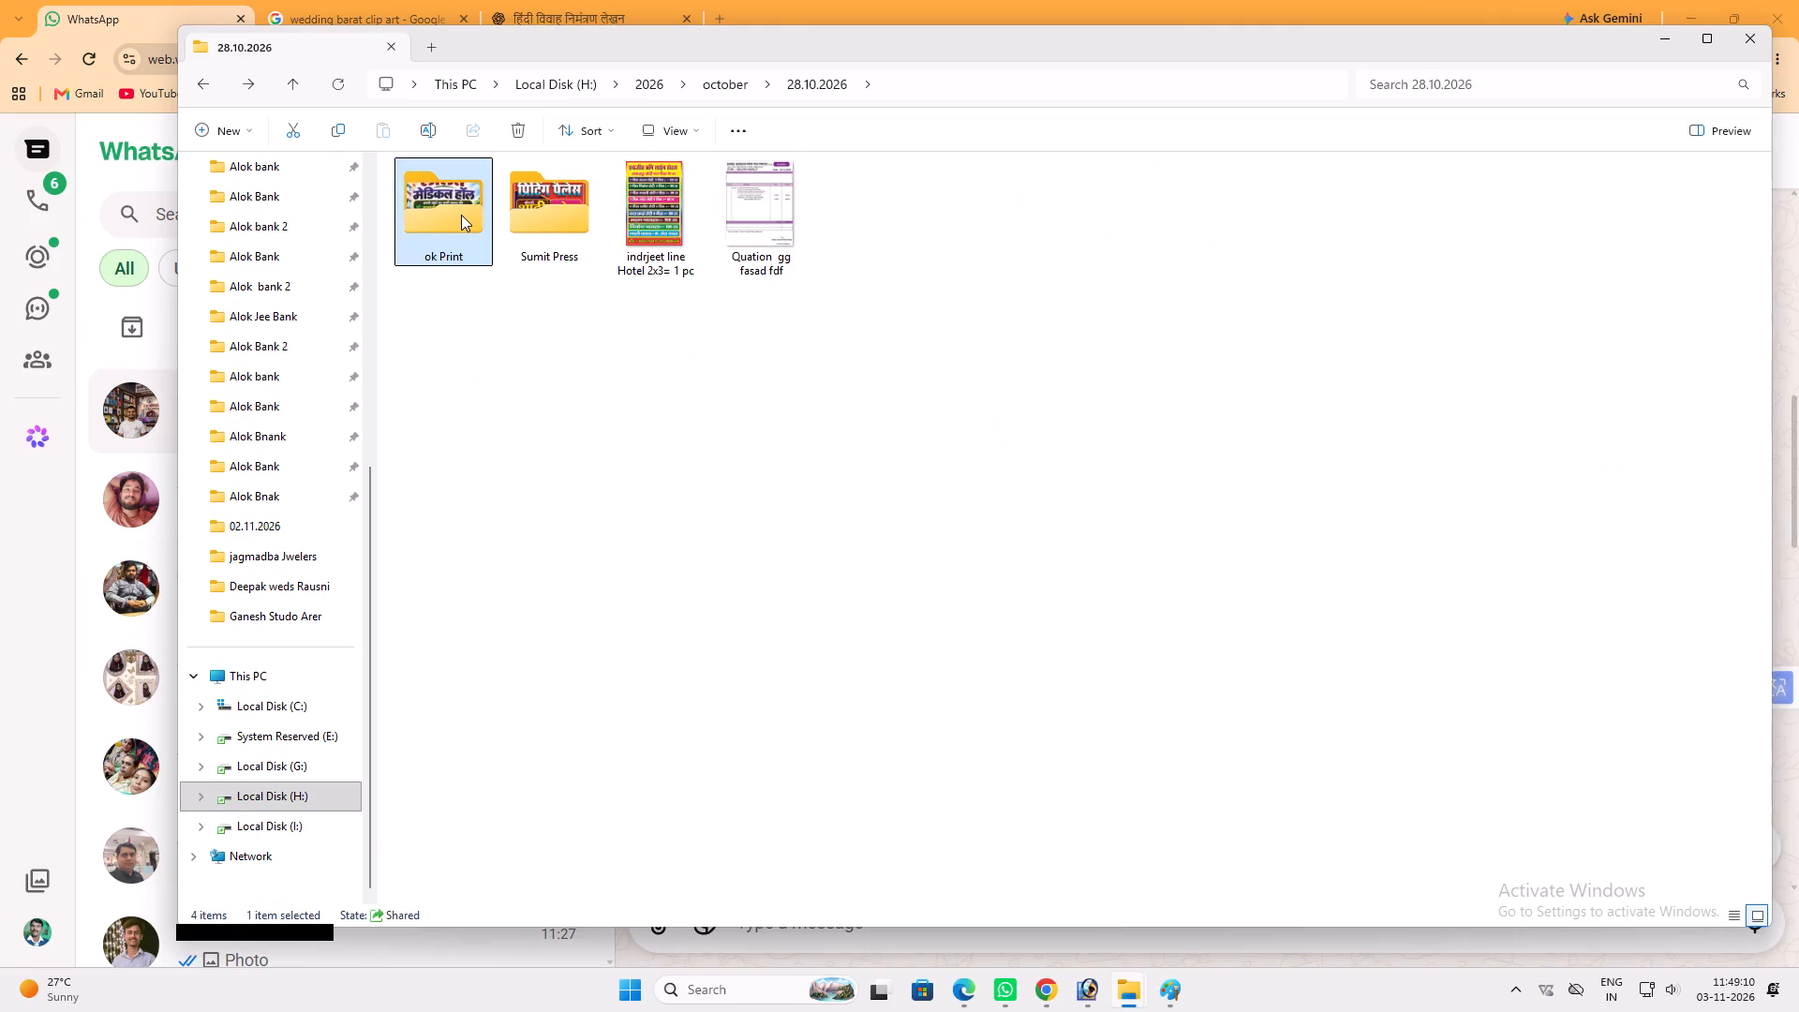
pyautogui.press('BackSpace')
# Examine the ok Print folder inside 29.10.2026 with its contents shown as large icons, and return to the october folder.
pyautogui.doubleClick(587, 415)
pyautogui.doubleClick(471, 199)
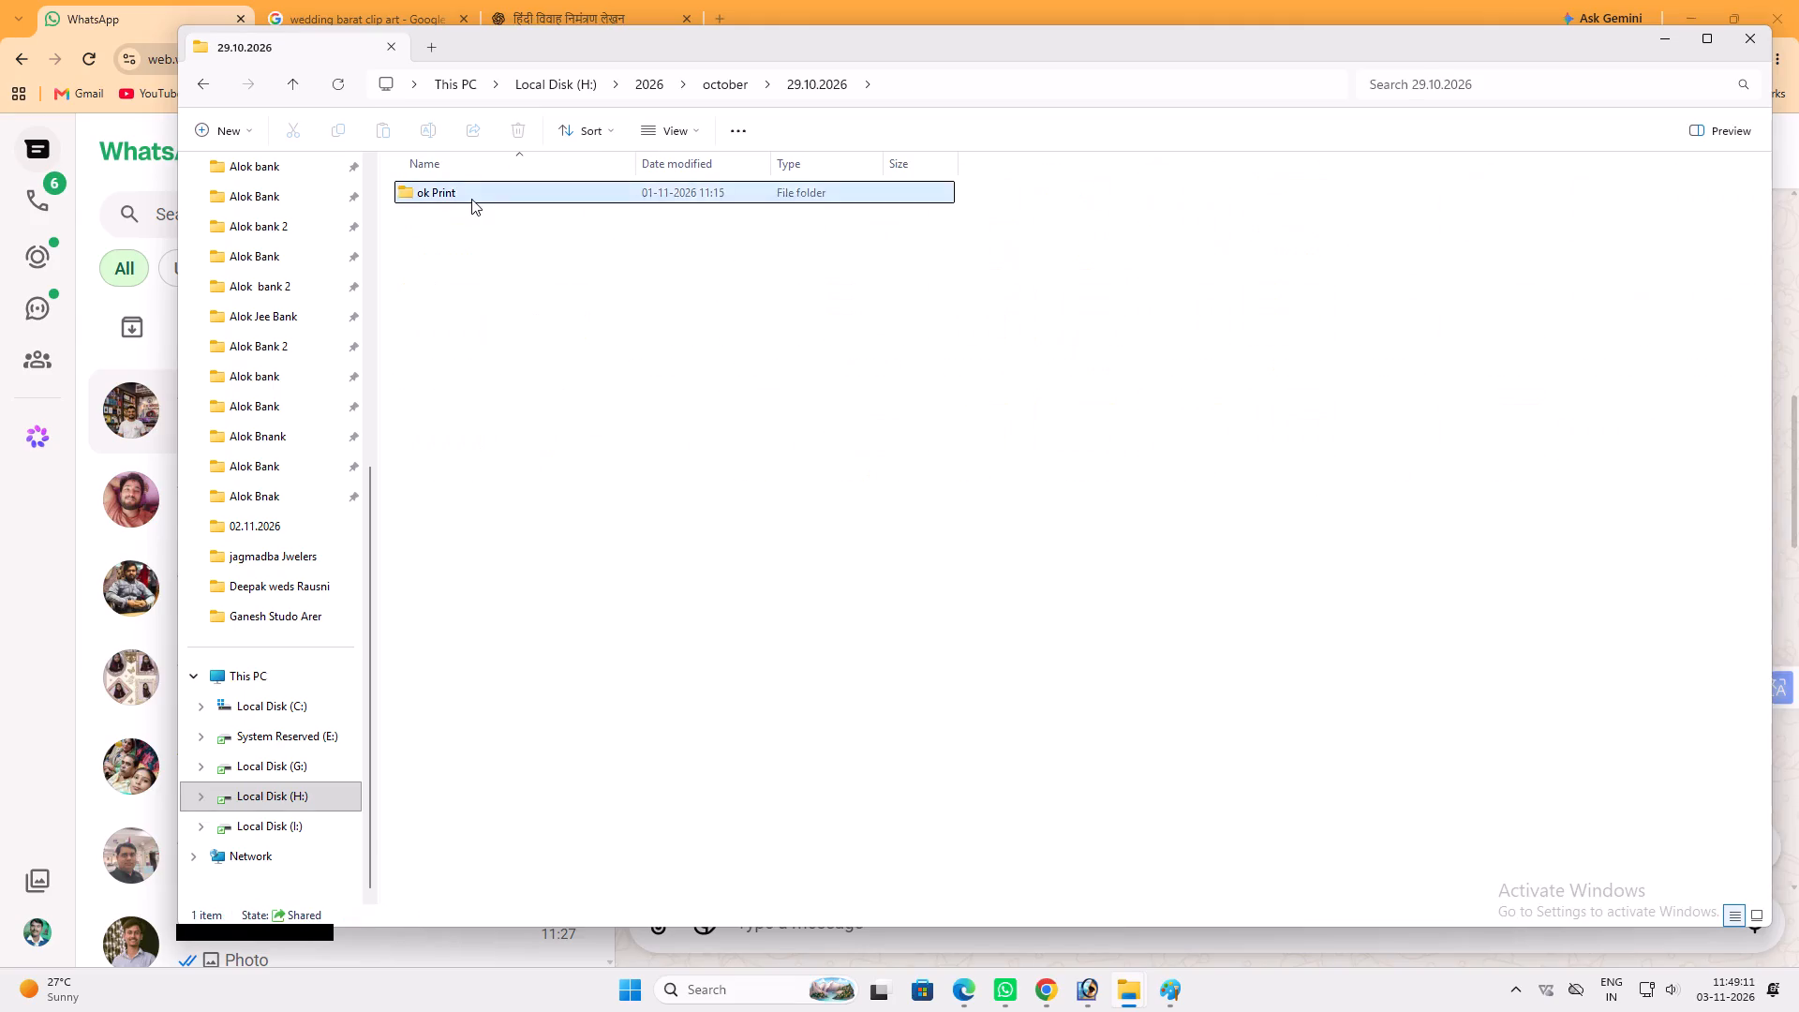
pyautogui.click(662, 136)
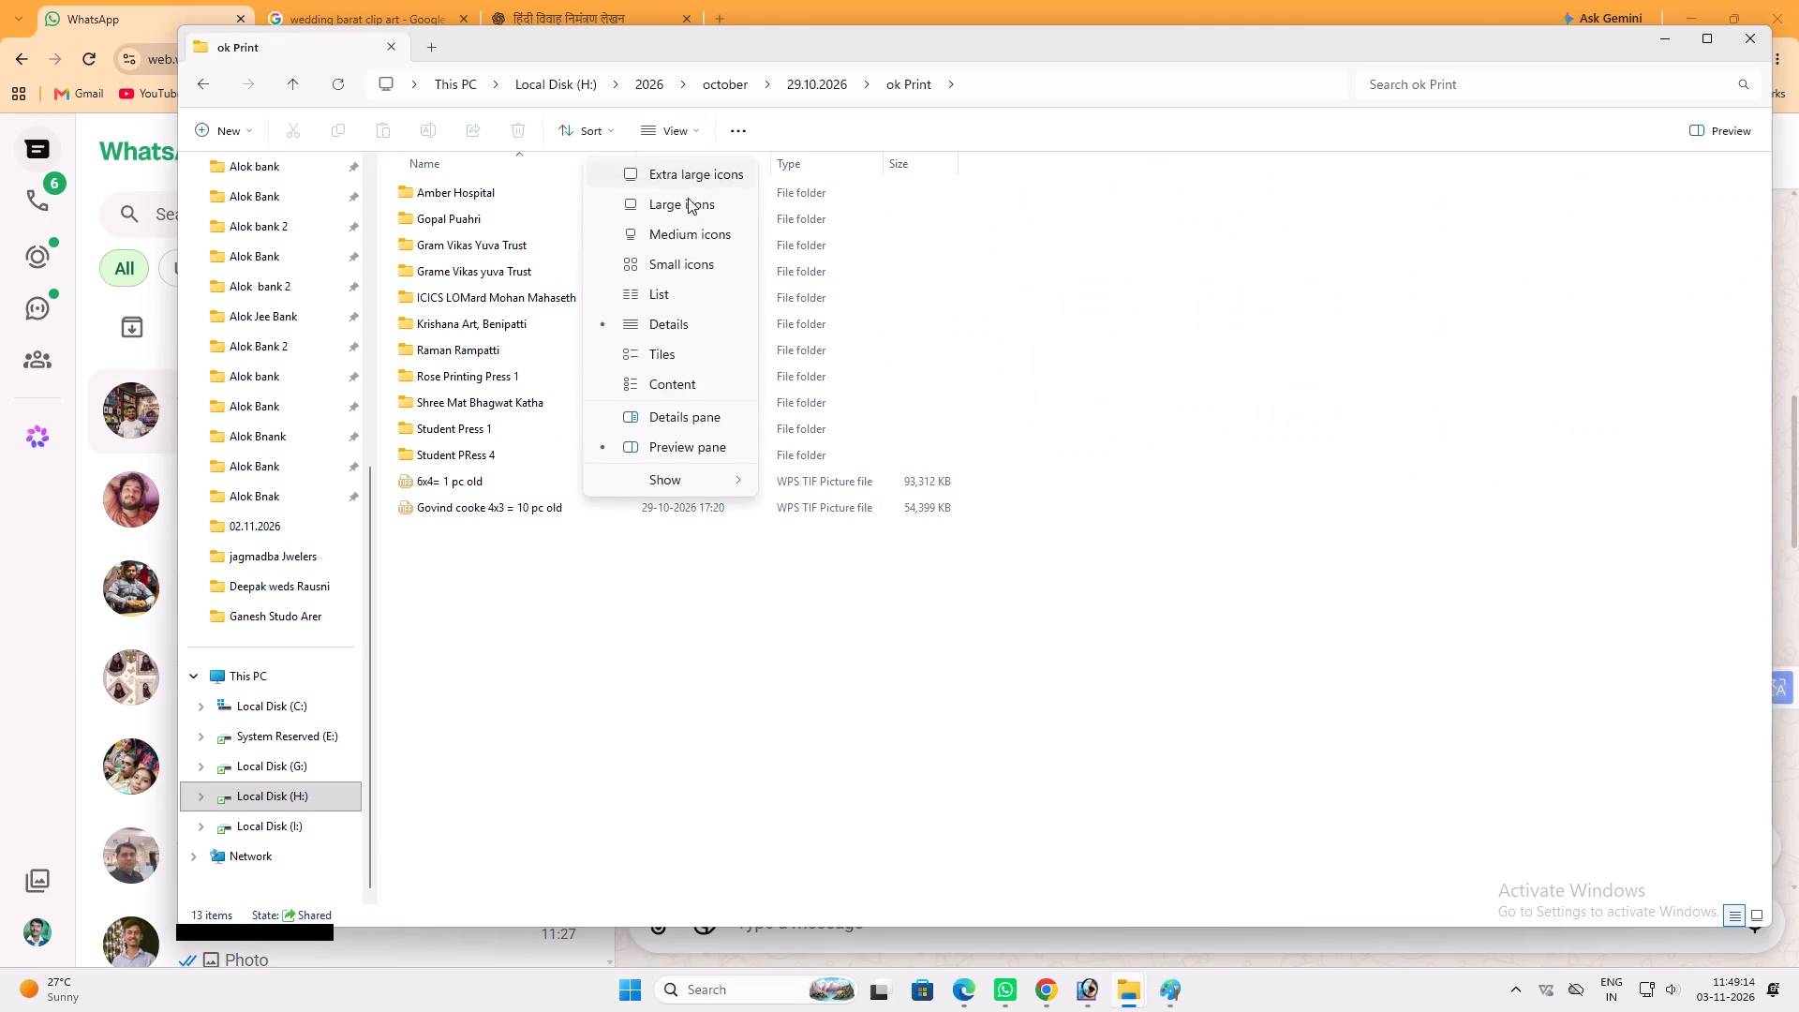
pyautogui.click(688, 199)
pyautogui.press('BackSpace')
pyautogui.press('BackSpace')
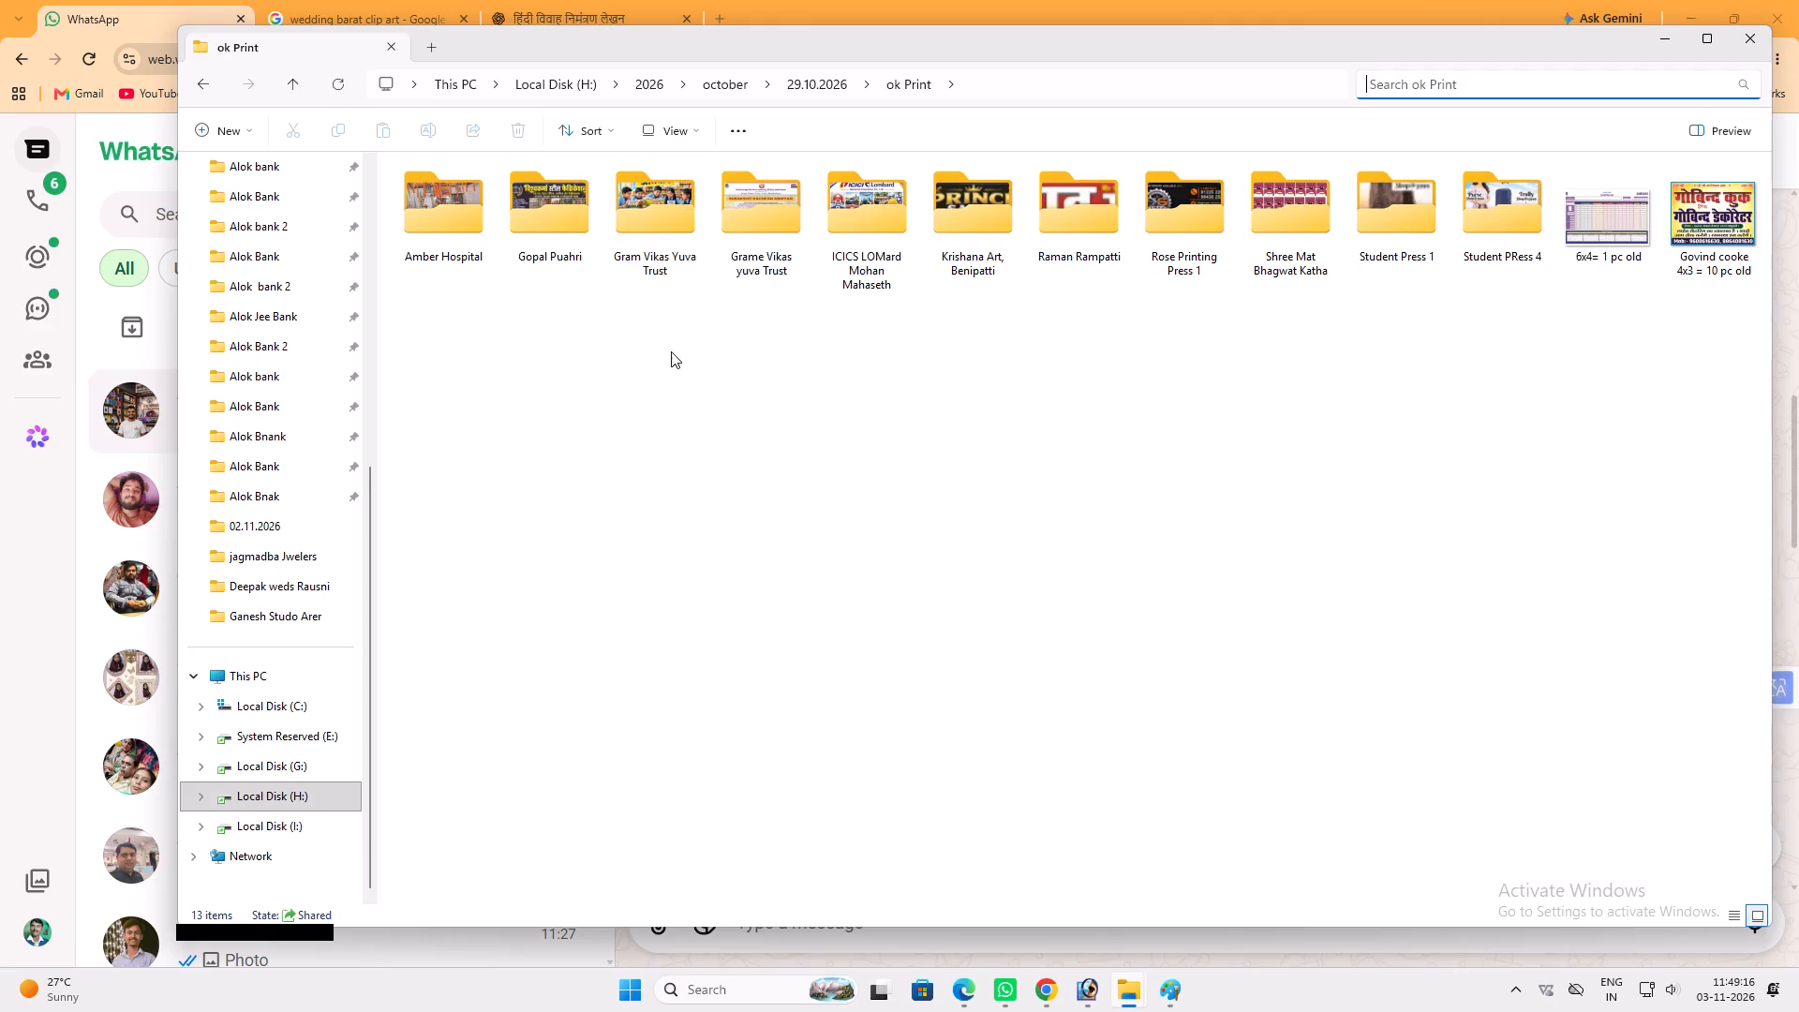
pyautogui.press('BackSpace')
pyautogui.click(201, 89)
pyautogui.click(200, 90)
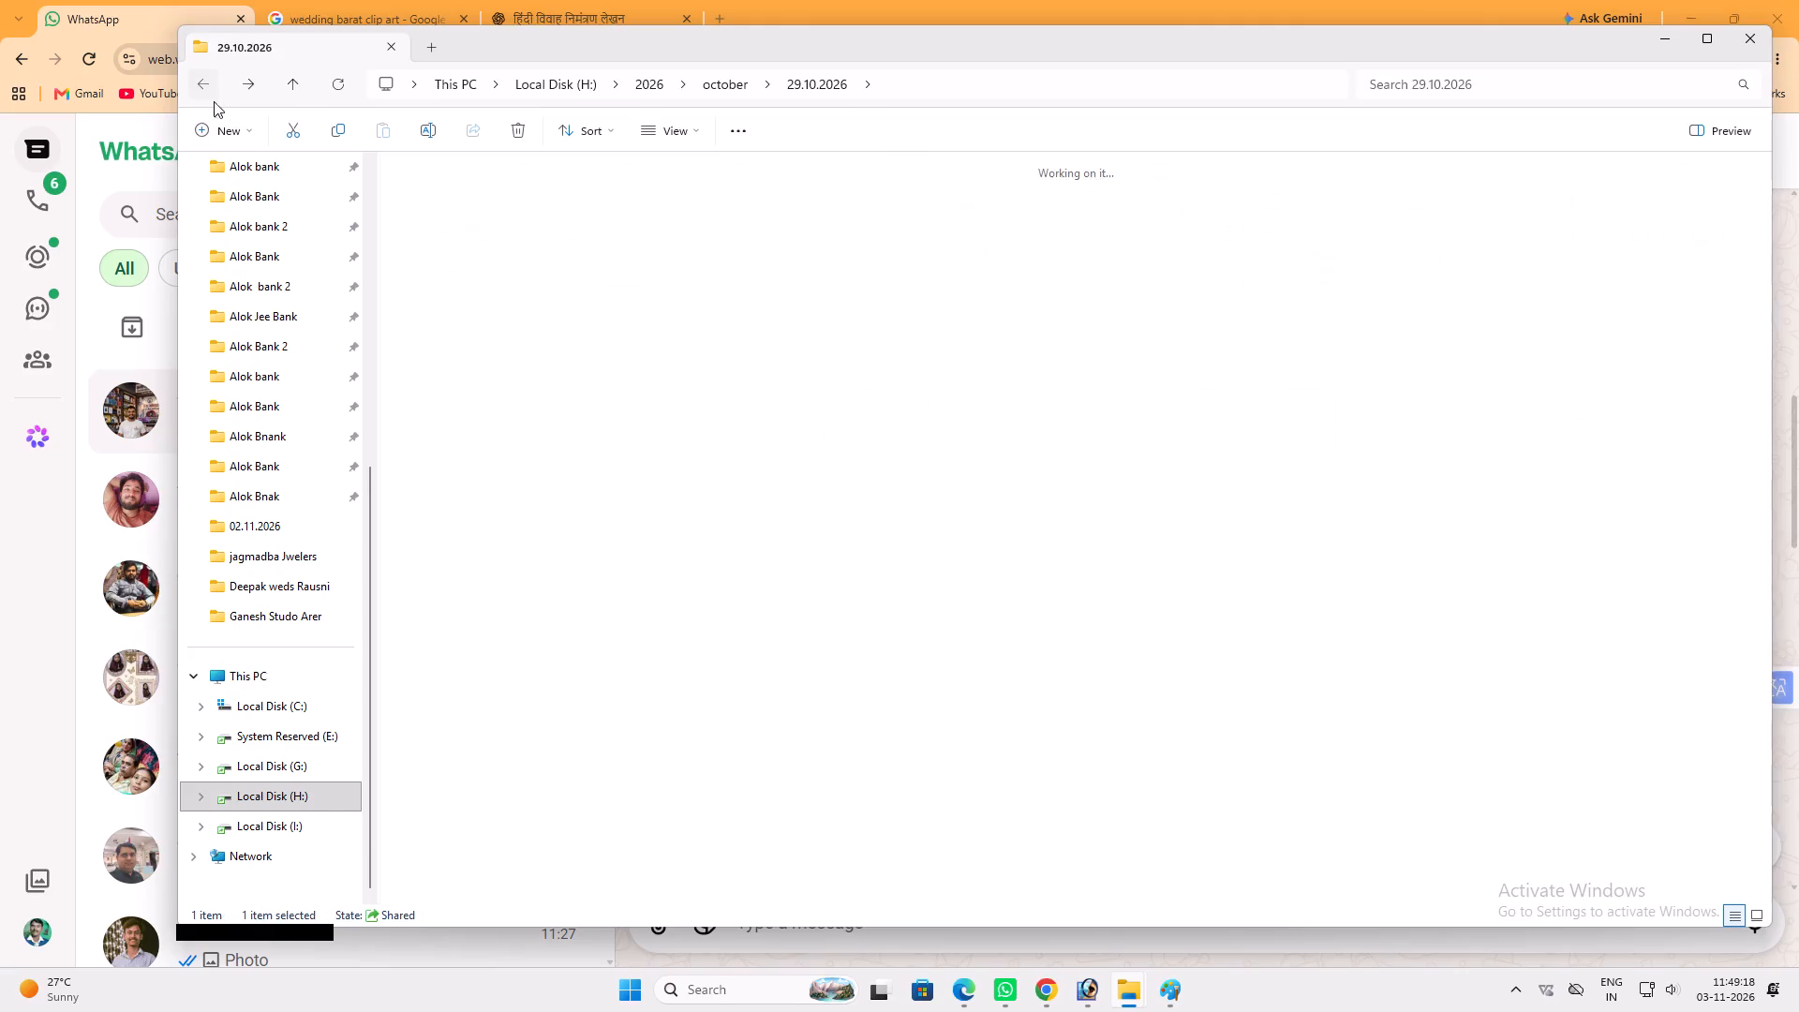
# Check the 30.10.2026 and 31.10.2026 folders in october, looking through the designs in the Ok Print subfolder of 31.10.2026.
pyautogui.doubleClick(621, 417)
pyautogui.press('BackSpace')
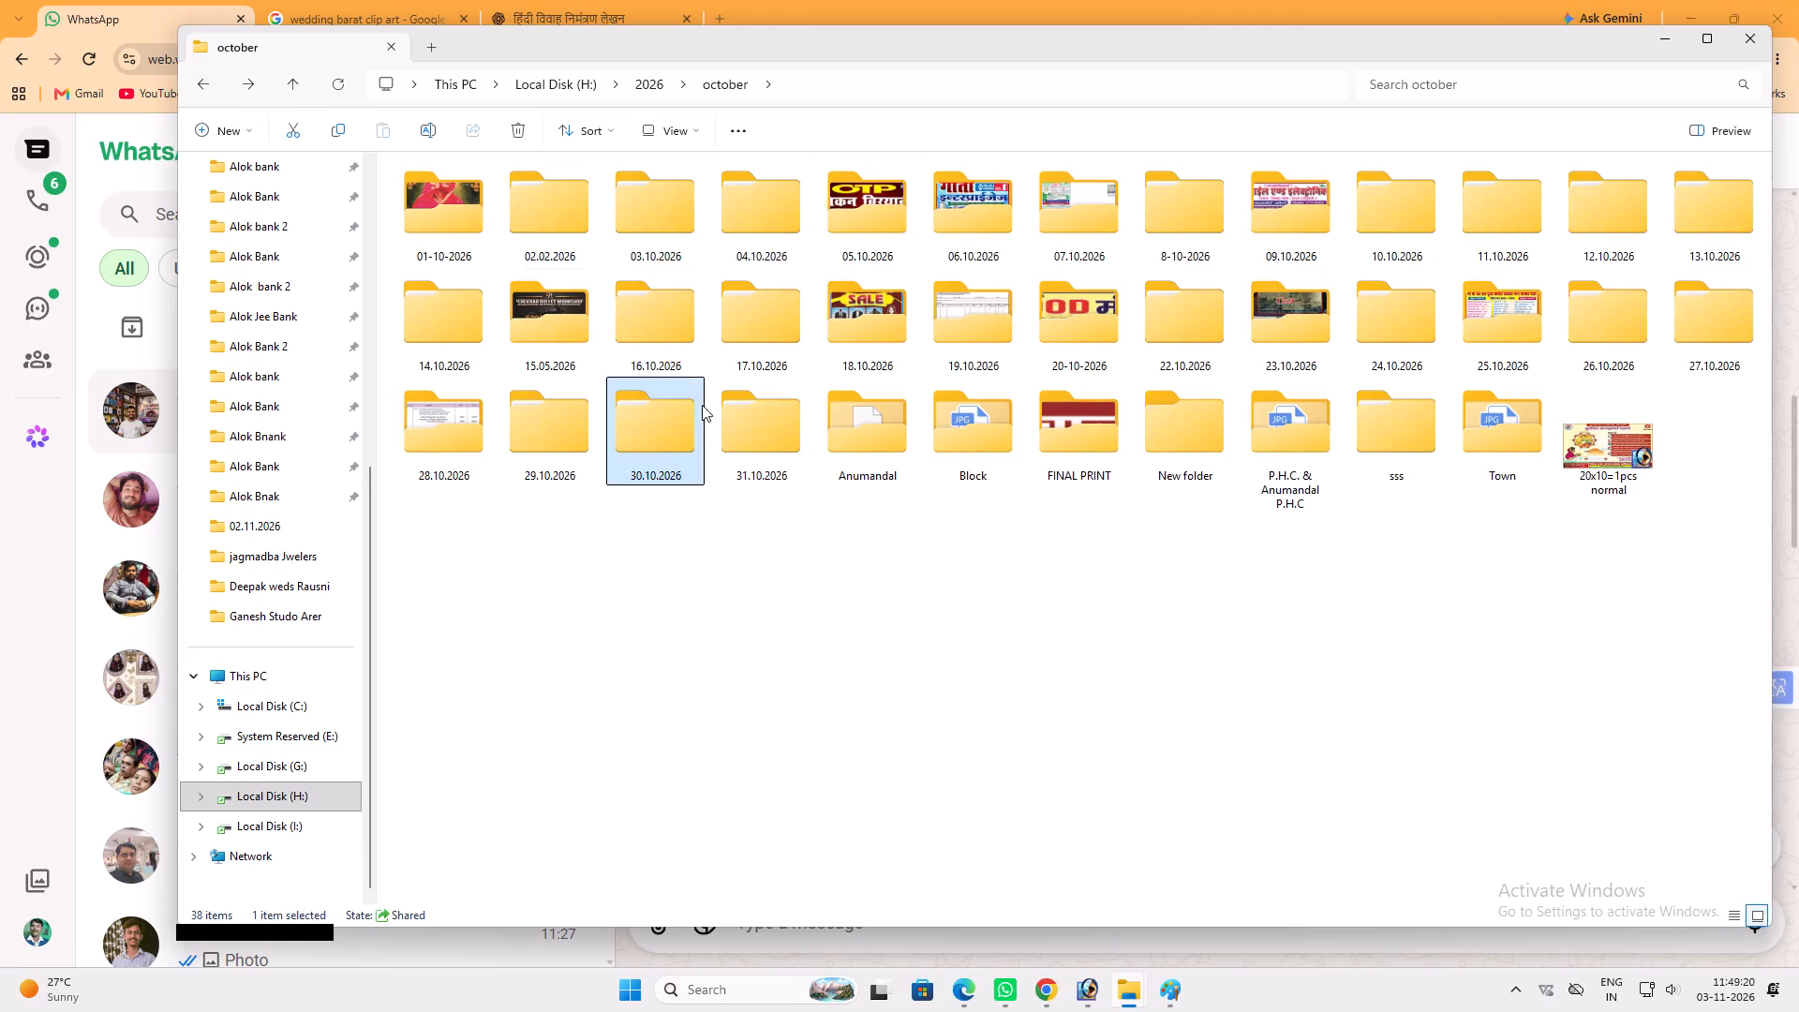
pyautogui.doubleClick(722, 425)
pyautogui.doubleClick(583, 282)
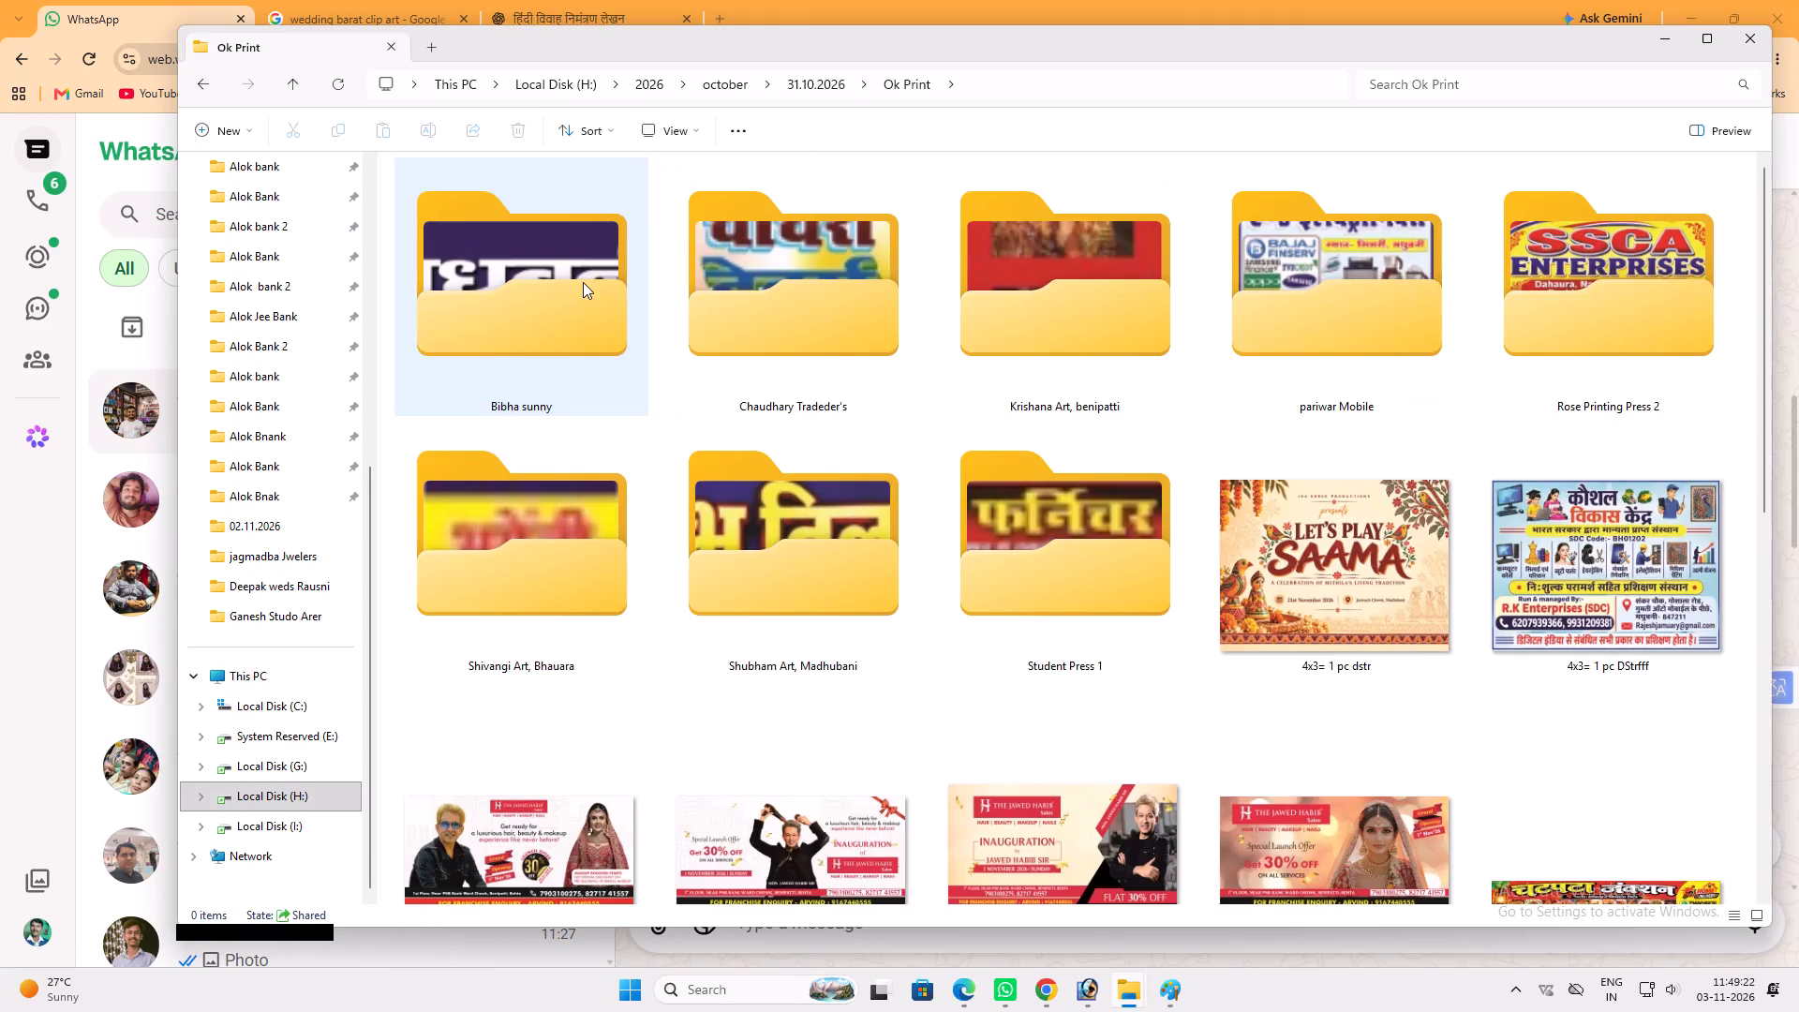
pyautogui.scroll(-8, 678, 305)
pyautogui.press('BackSpace')
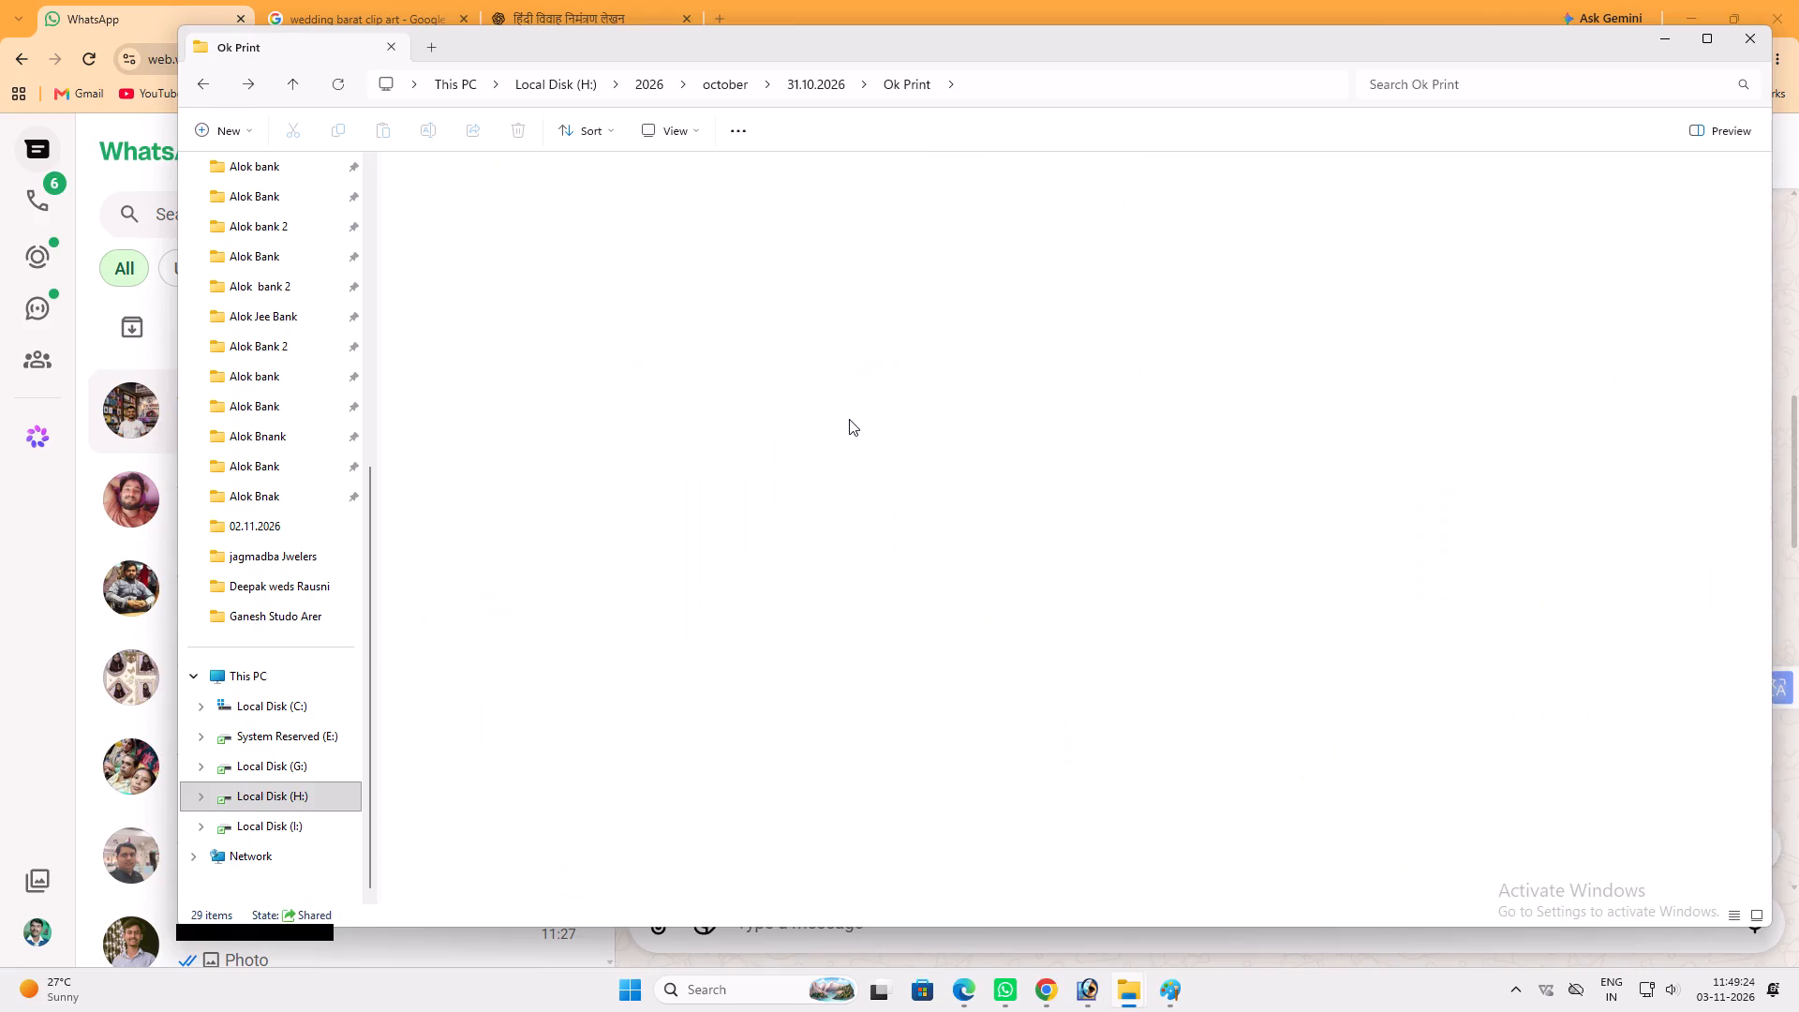
pyautogui.press('BackSpace')
pyautogui.doubleClick(680, 424)
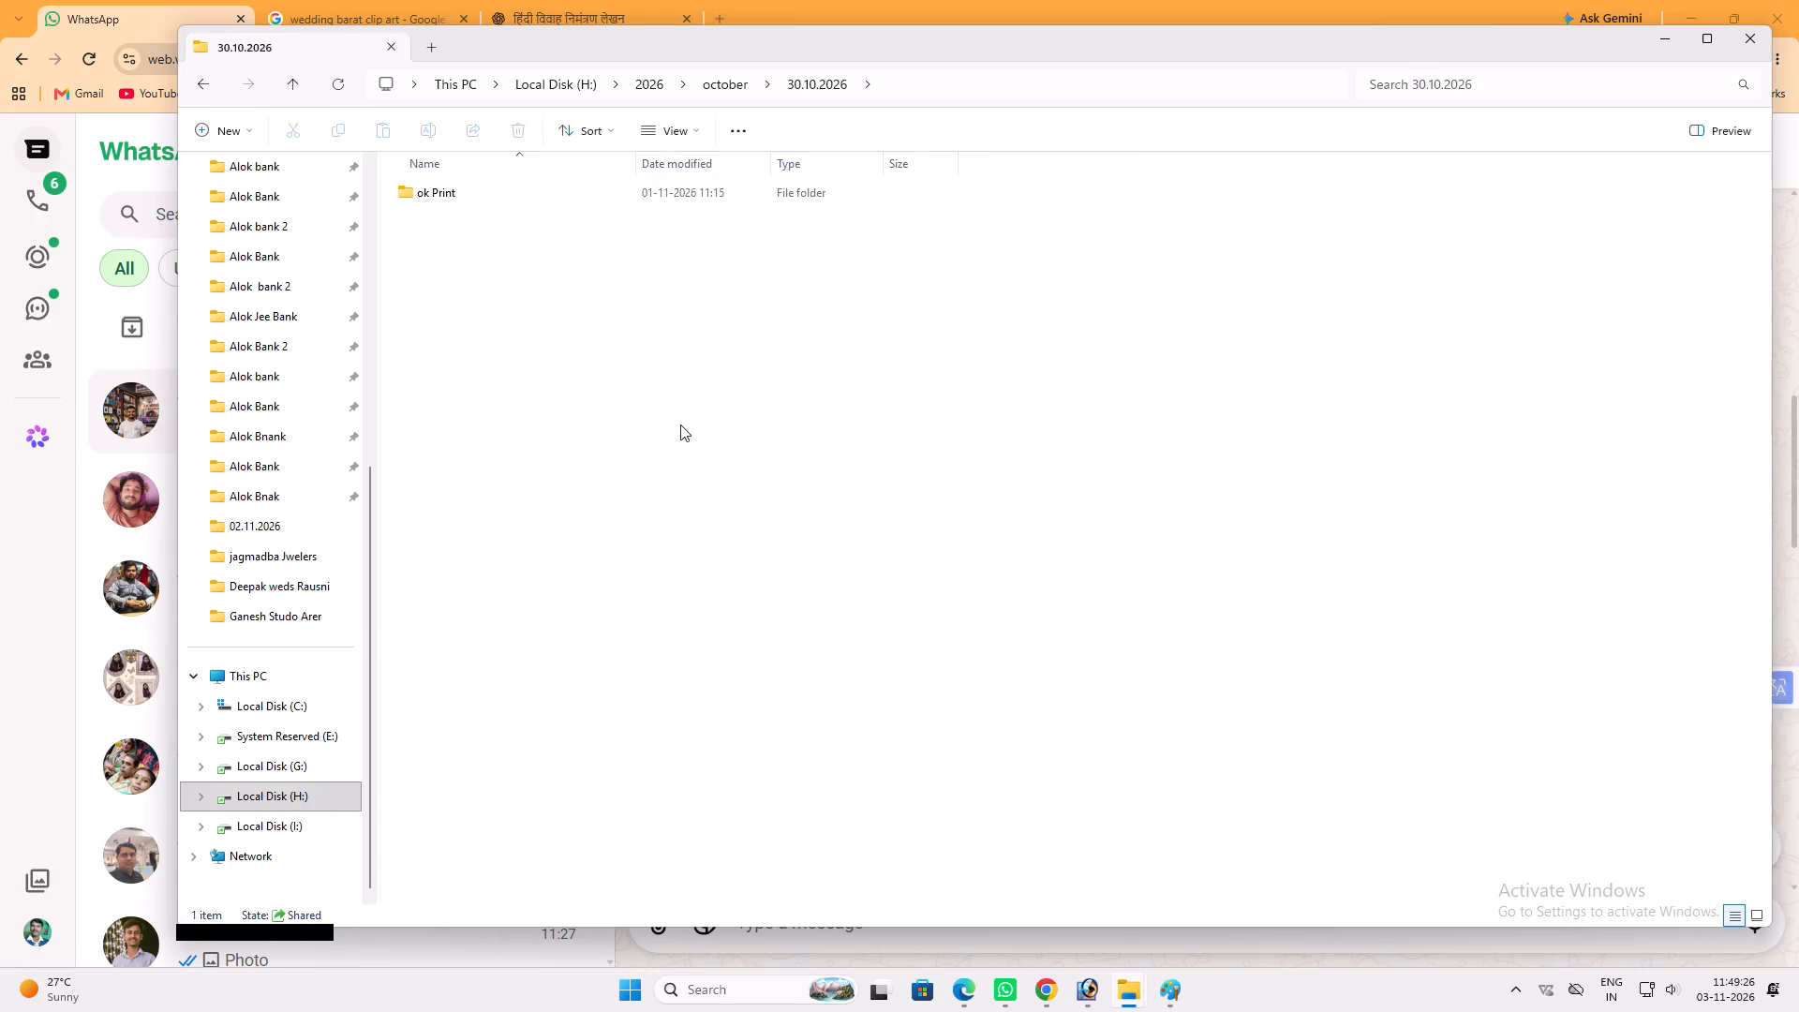
pyautogui.press('BackSpace')
pyautogui.doubleClick(751, 418)
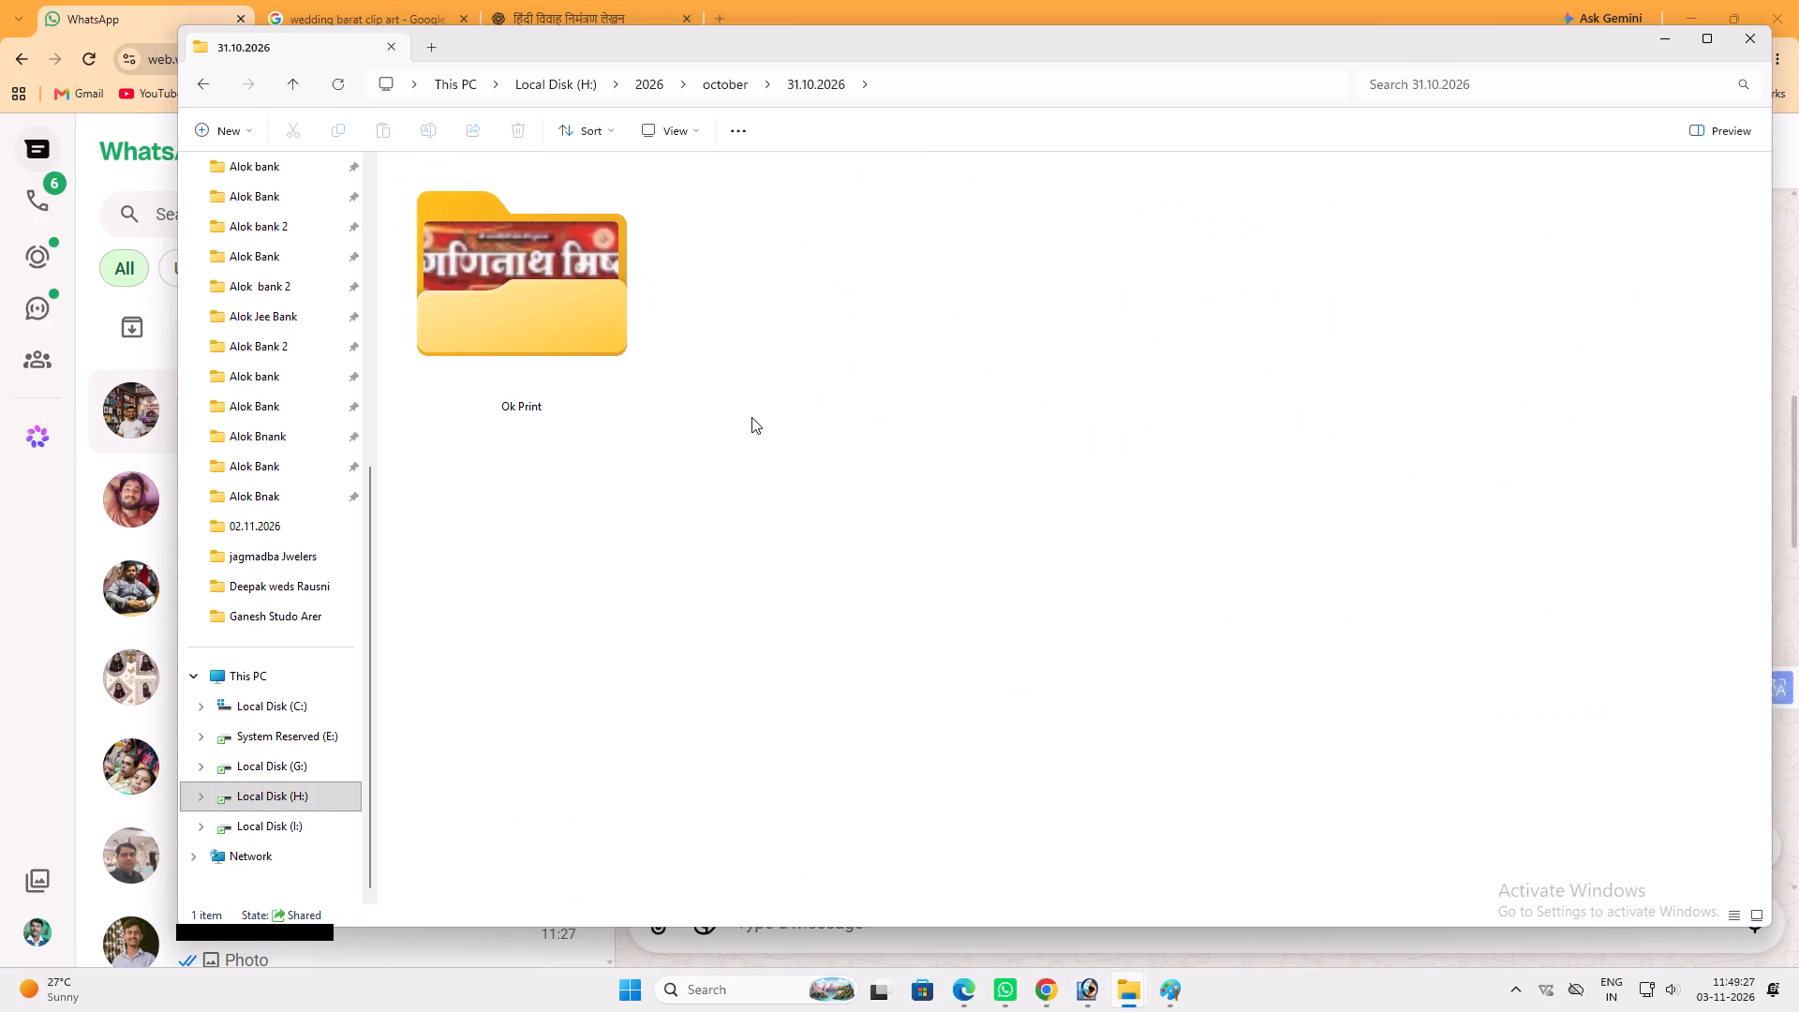
pyautogui.press('BackSpace')
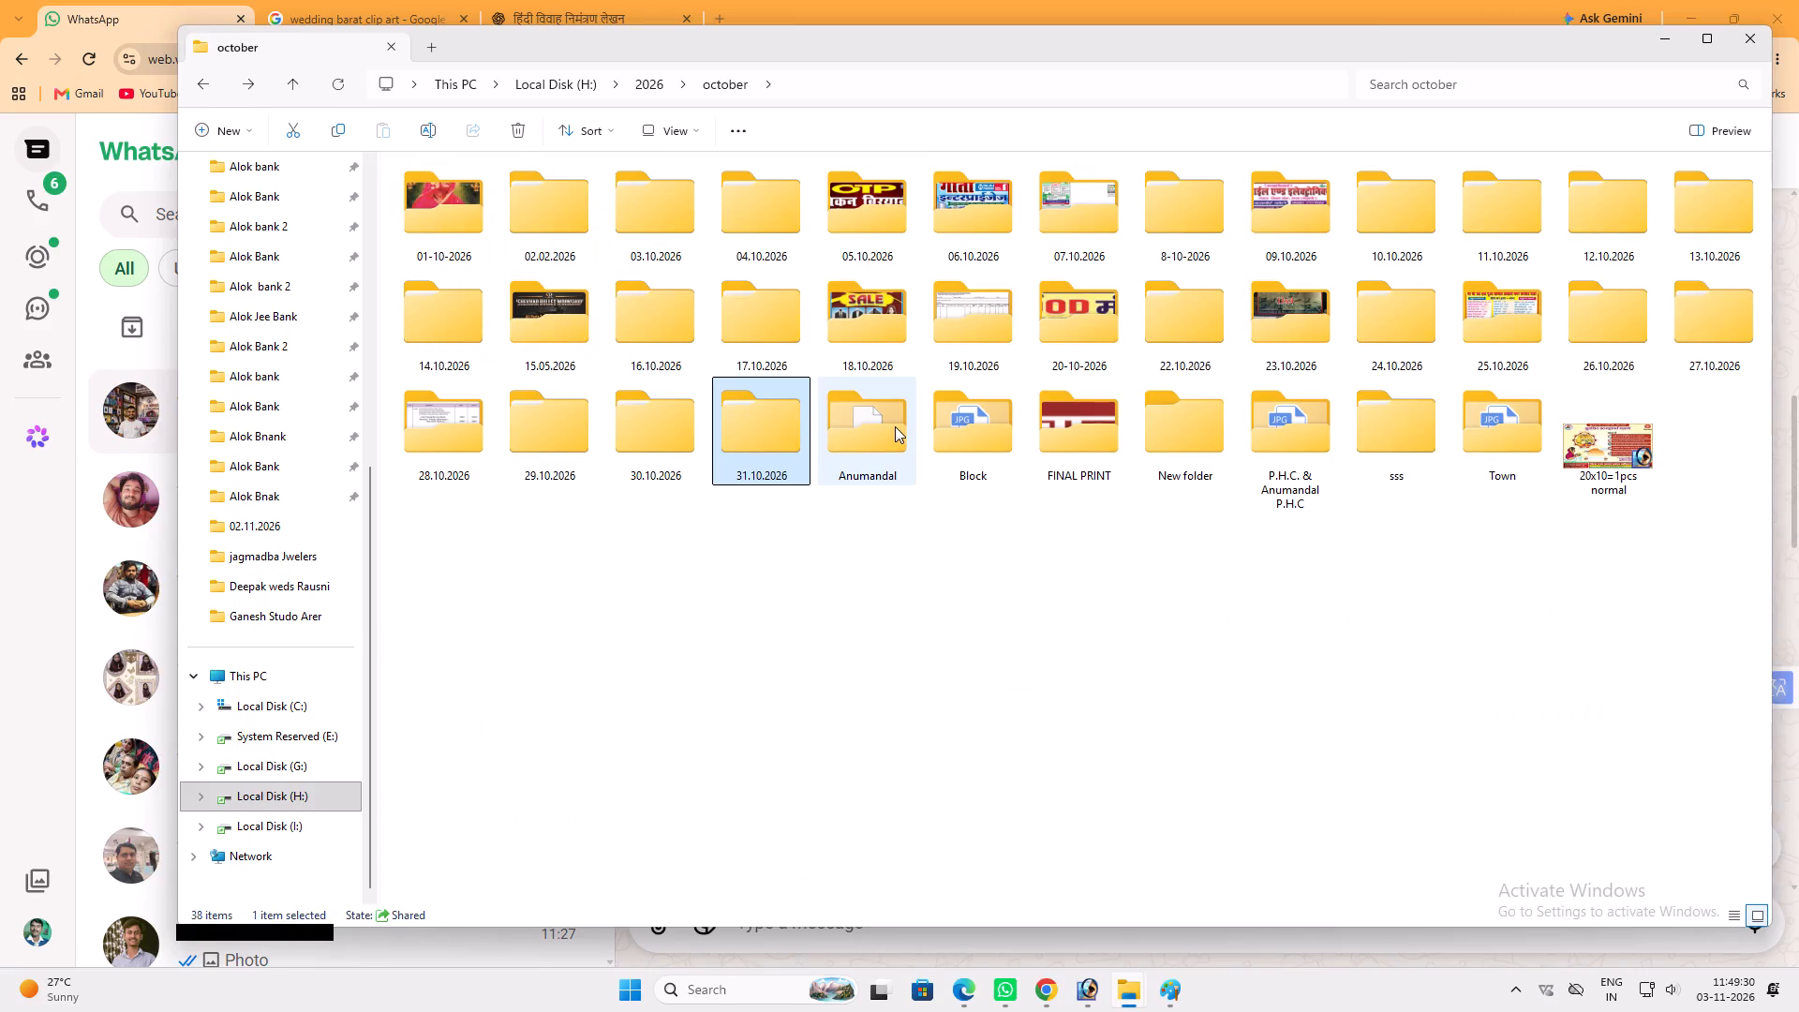
# Check the design files in the ss subfolder of the sss folder inside october.
pyautogui.doubleClick(1368, 409)
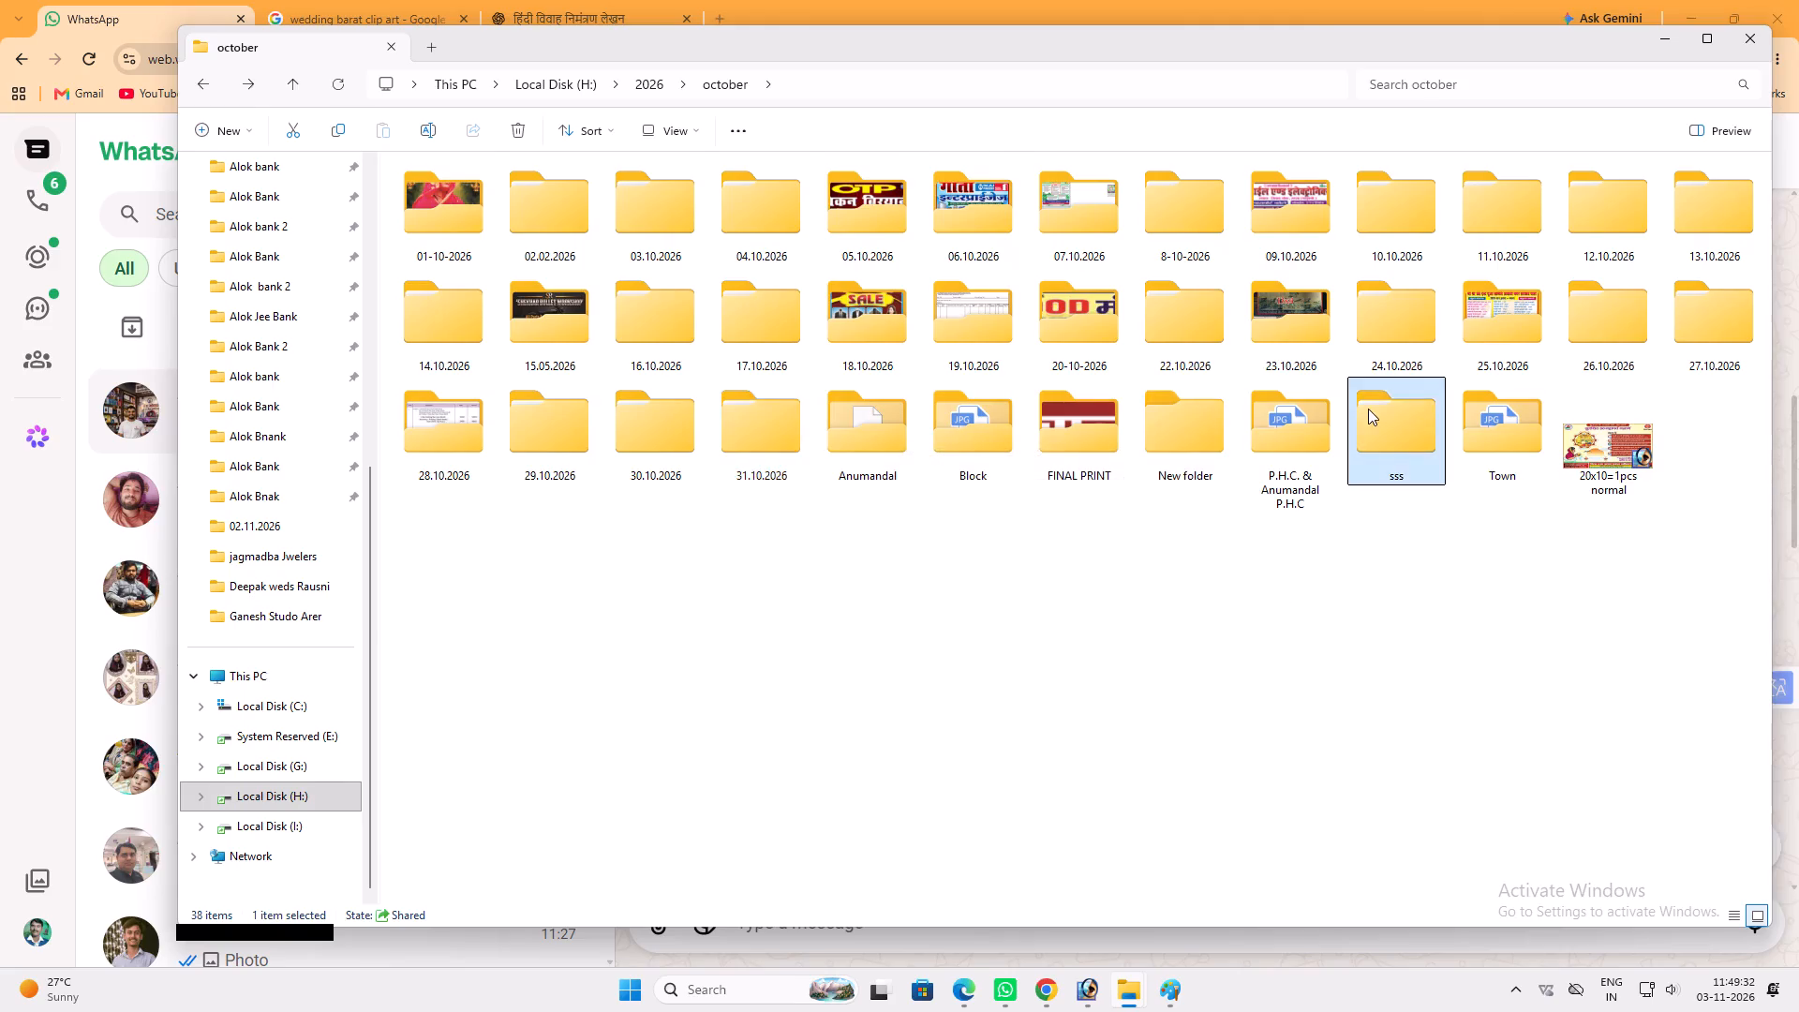
pyautogui.doubleClick(674, 200)
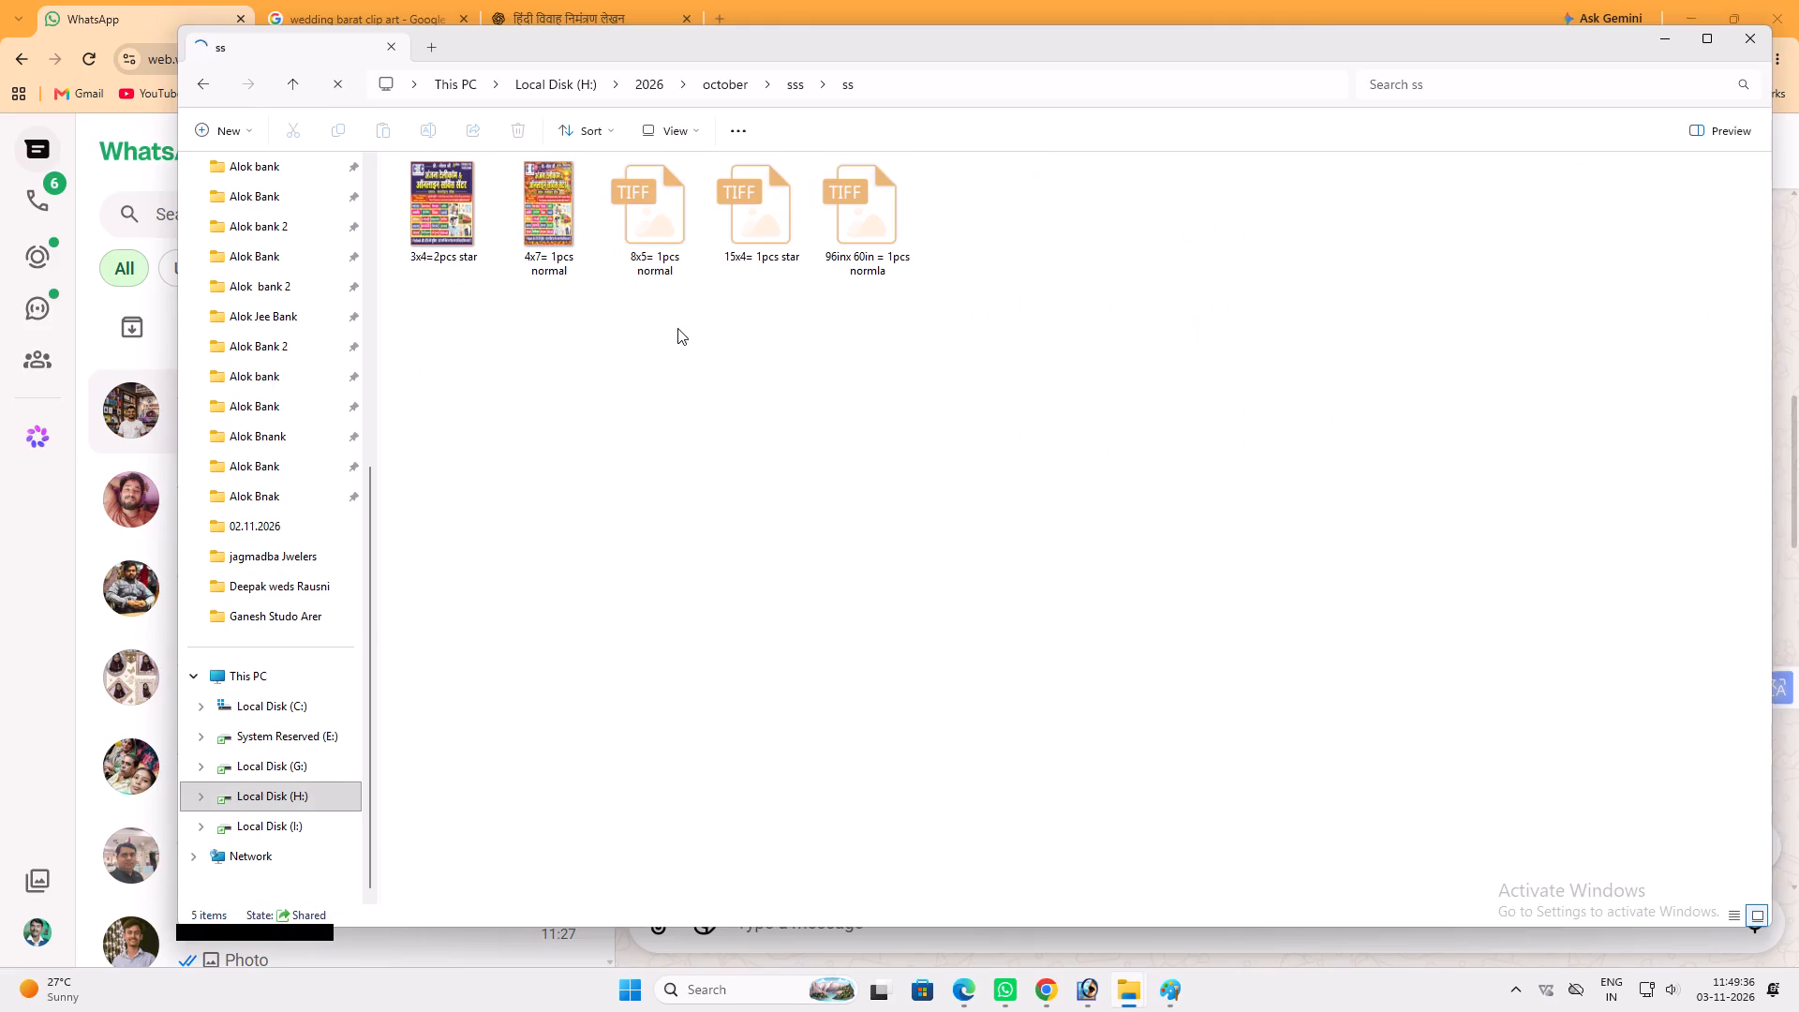
pyautogui.press('BackSpace')
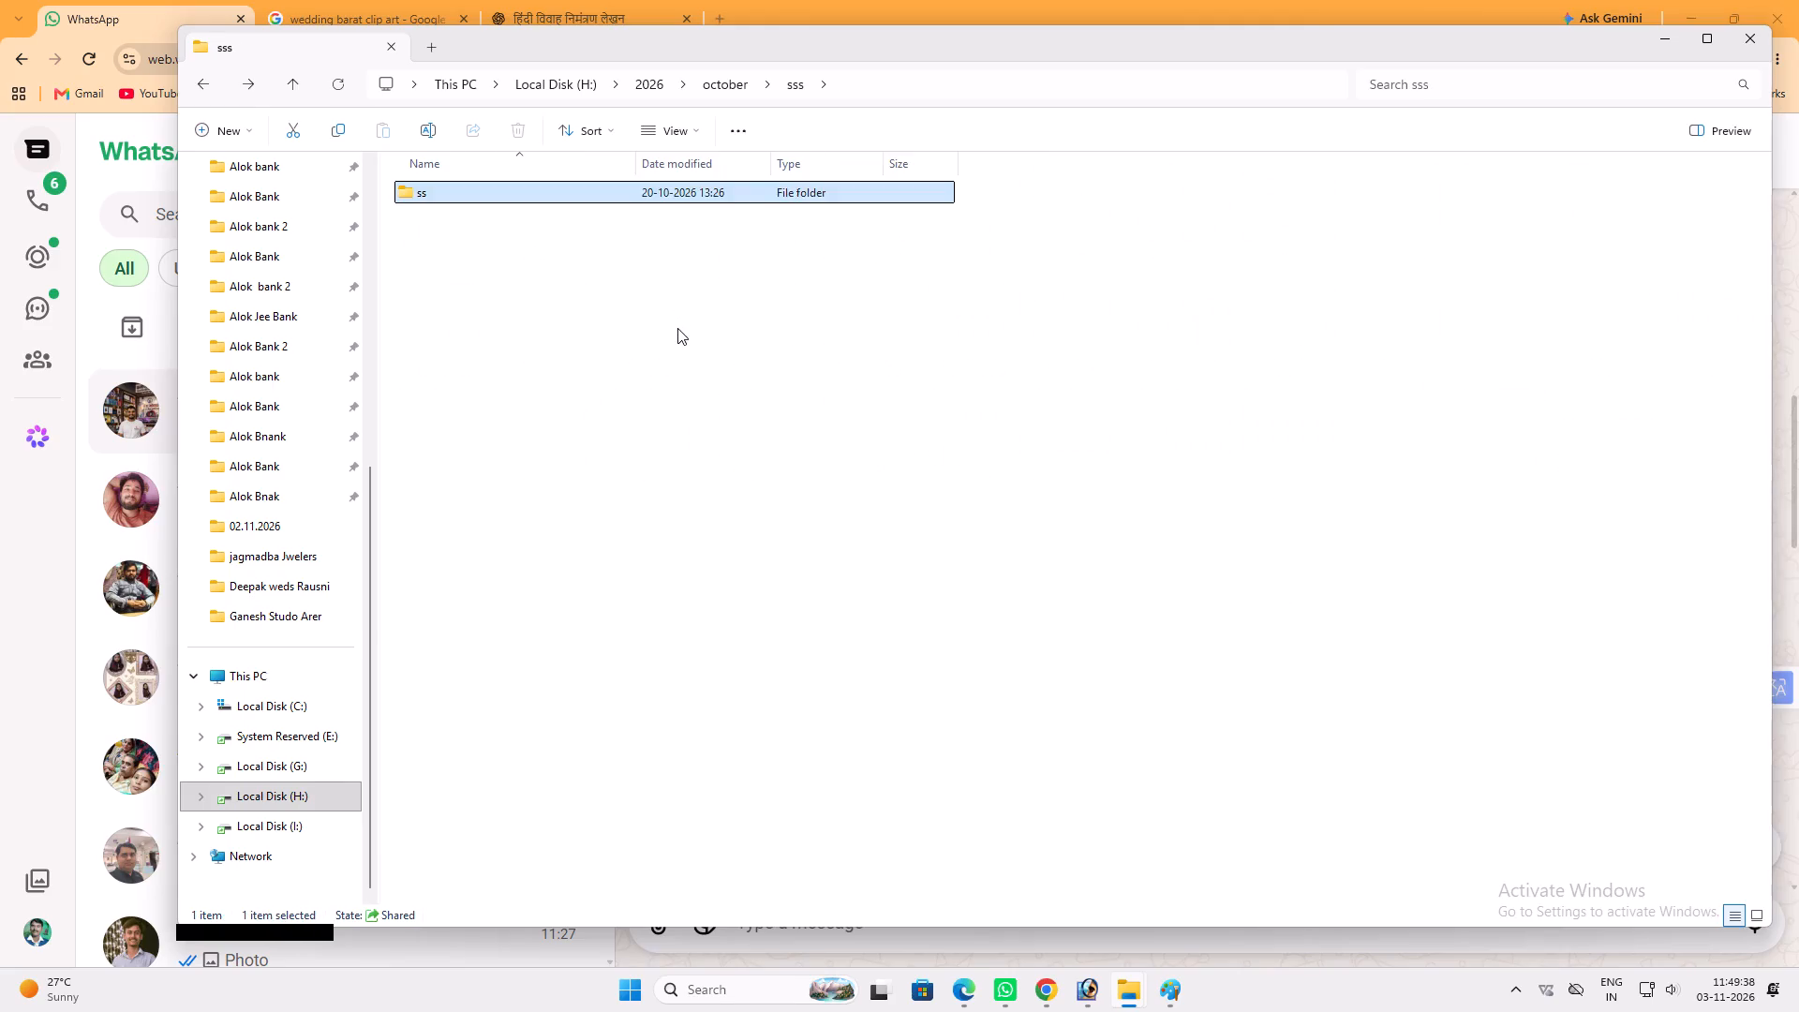
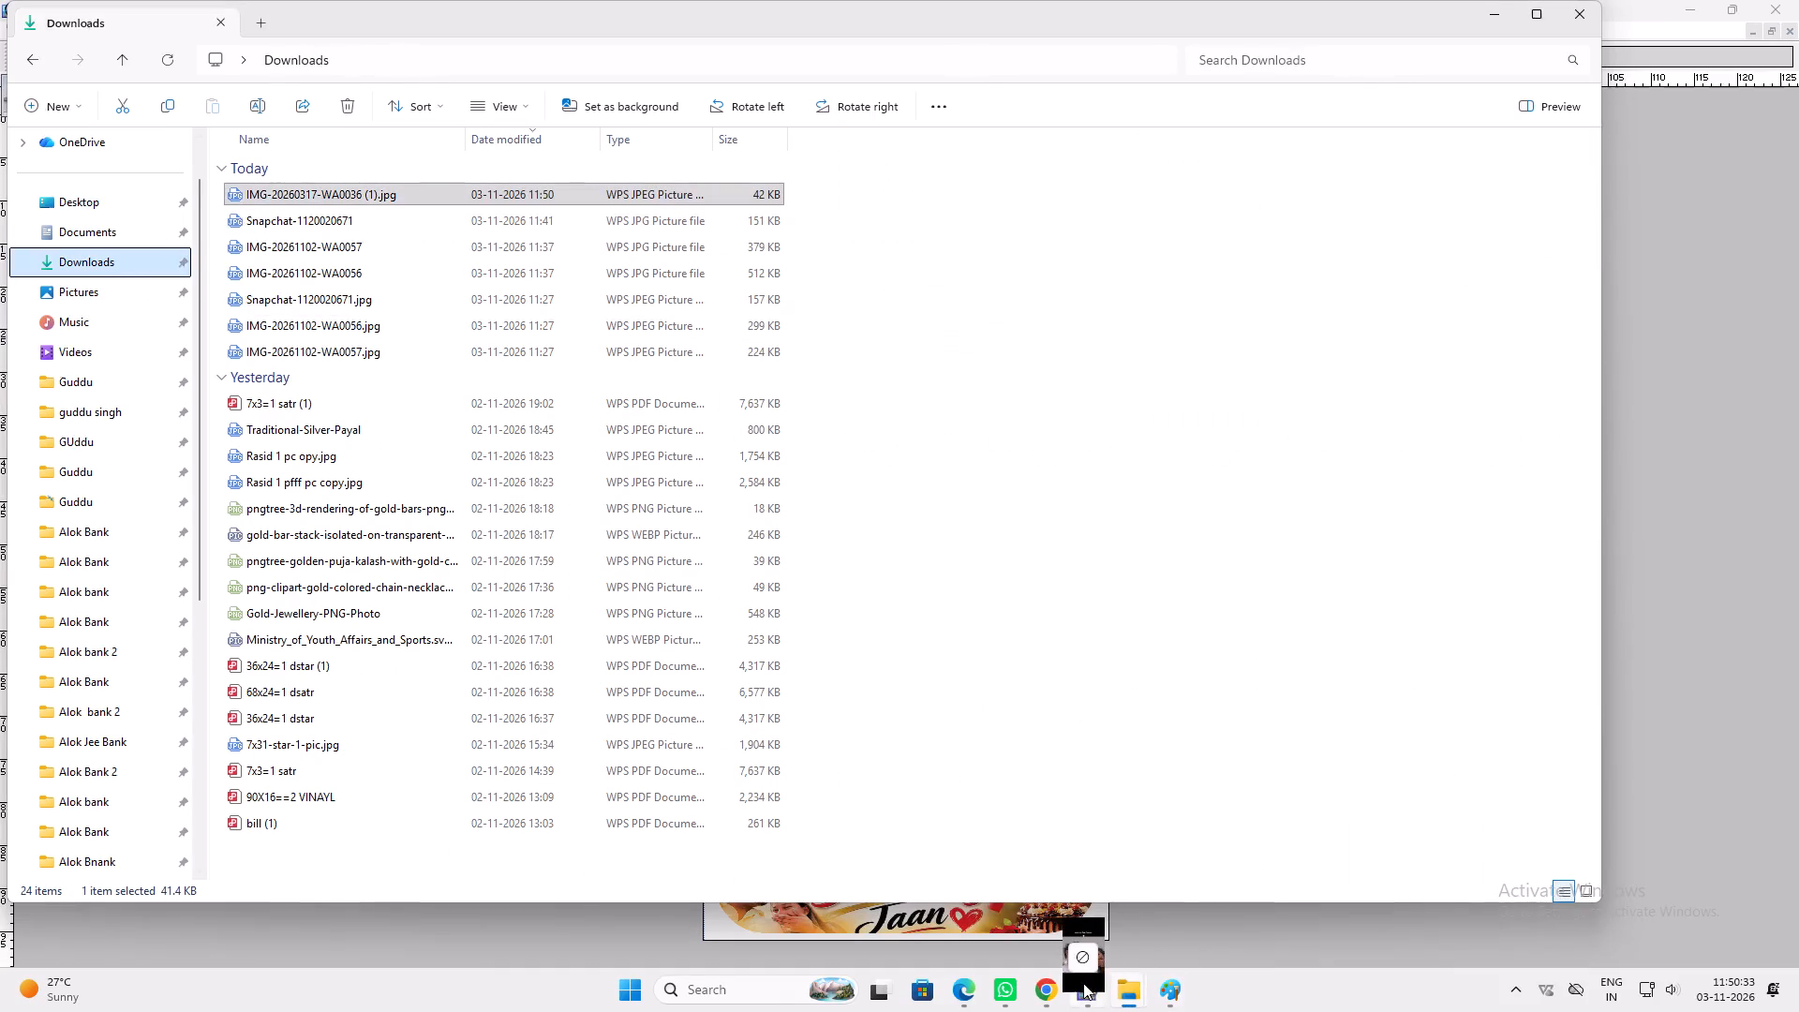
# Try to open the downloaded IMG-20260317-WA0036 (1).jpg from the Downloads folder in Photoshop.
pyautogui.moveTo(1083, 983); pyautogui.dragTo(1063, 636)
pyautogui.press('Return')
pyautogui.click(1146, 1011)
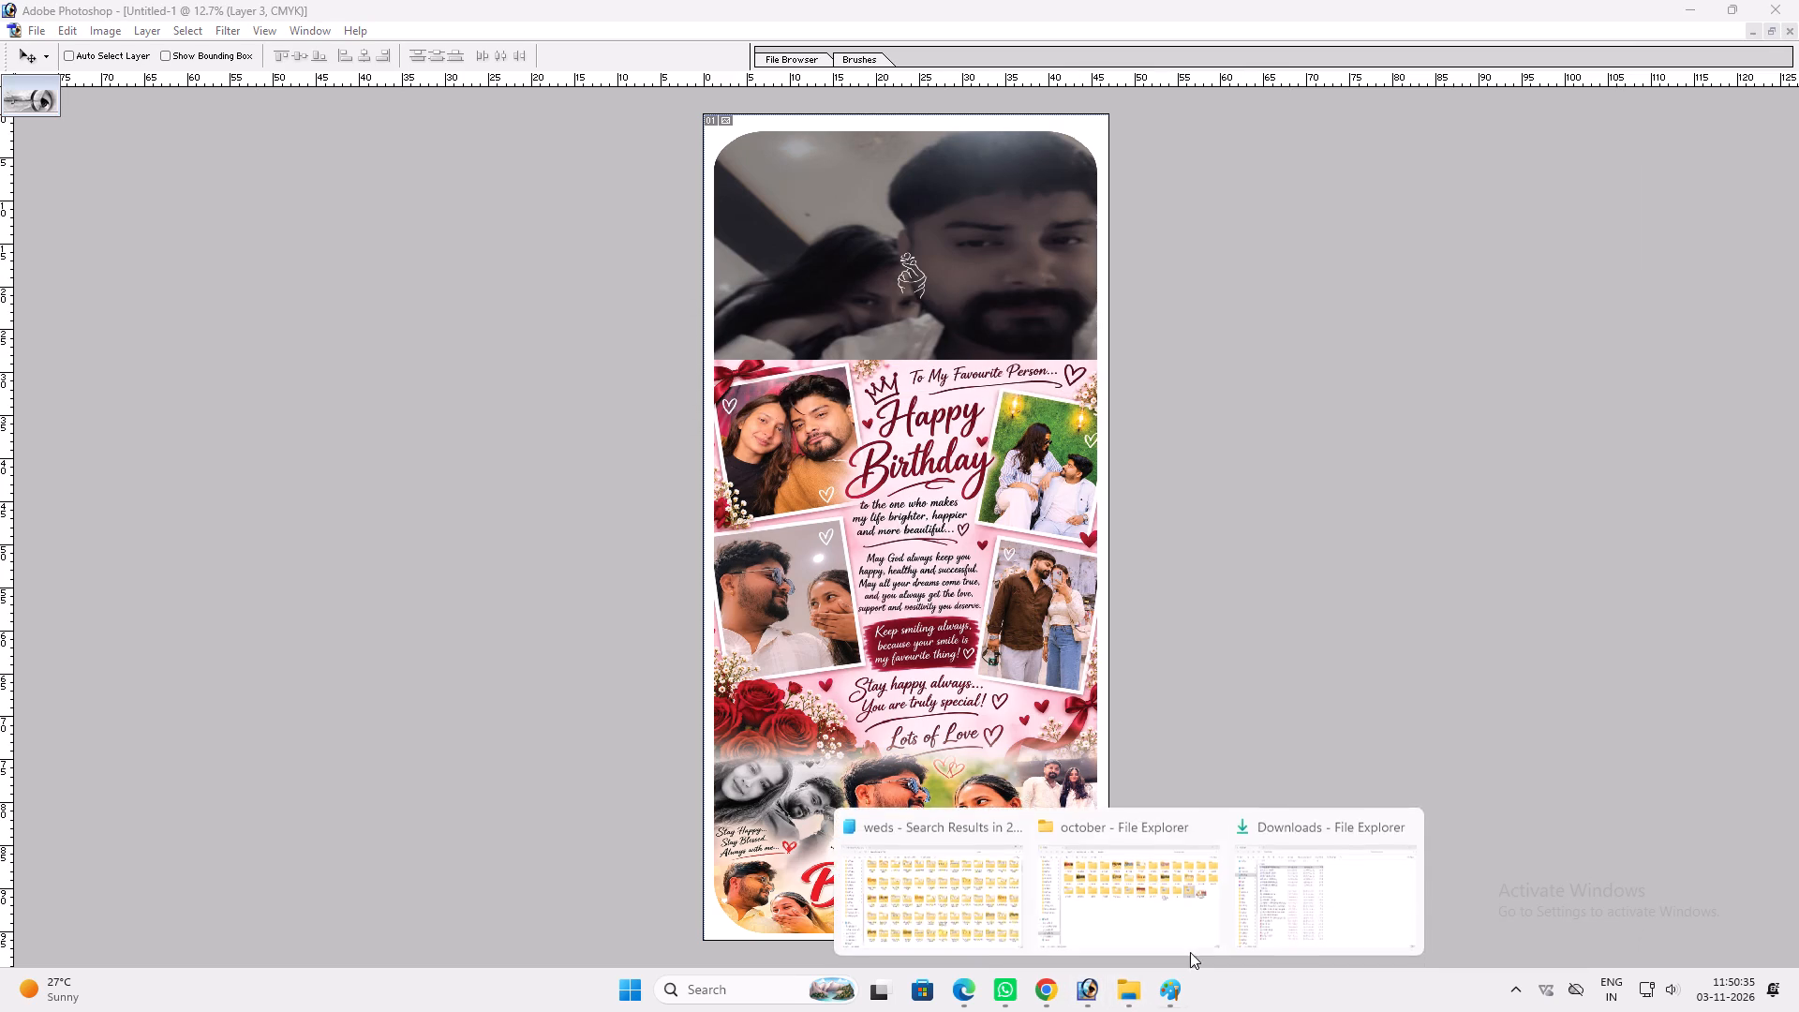
# Open the downloaded IMG-20260317-WA0036 (1).jpg in Paint and save it as a JPEG copy in Downloads under the same name.
pyautogui.click(1213, 898)
pyautogui.scroll(4, 276, 277)
pyautogui.click(239, 189)
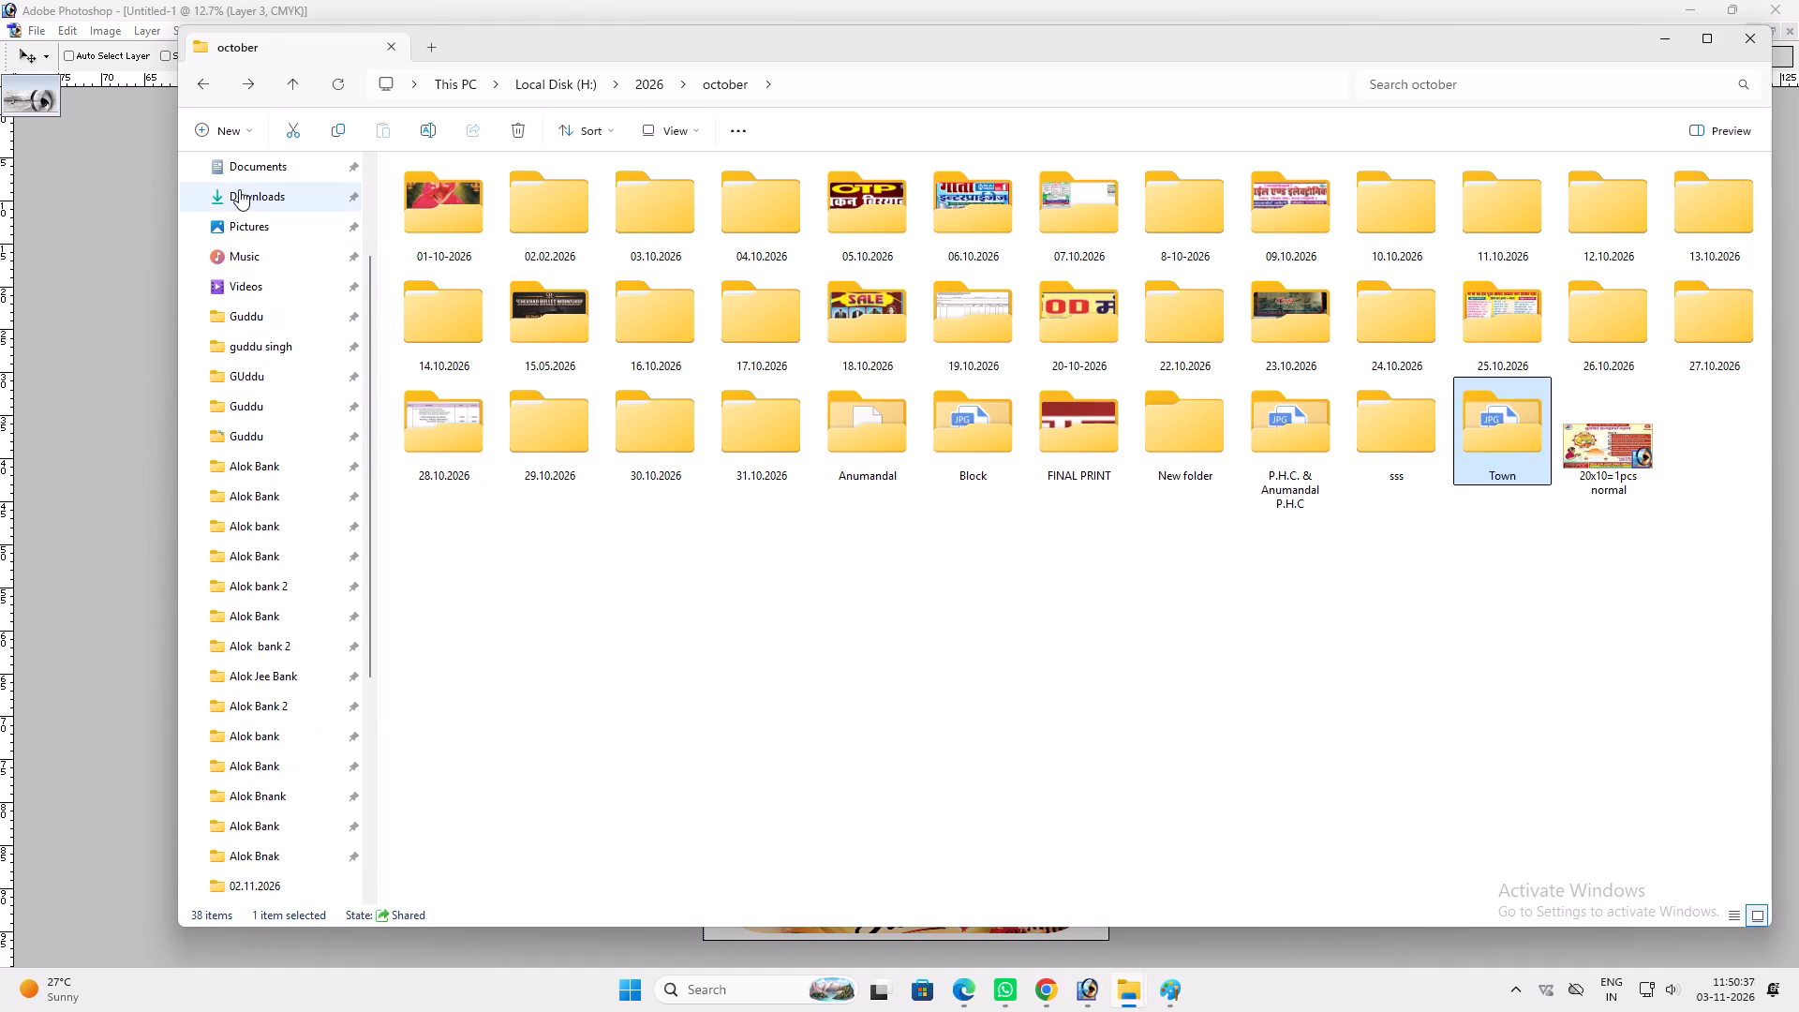
pyautogui.click(424, 228)
pyautogui.rightClick(424, 228)
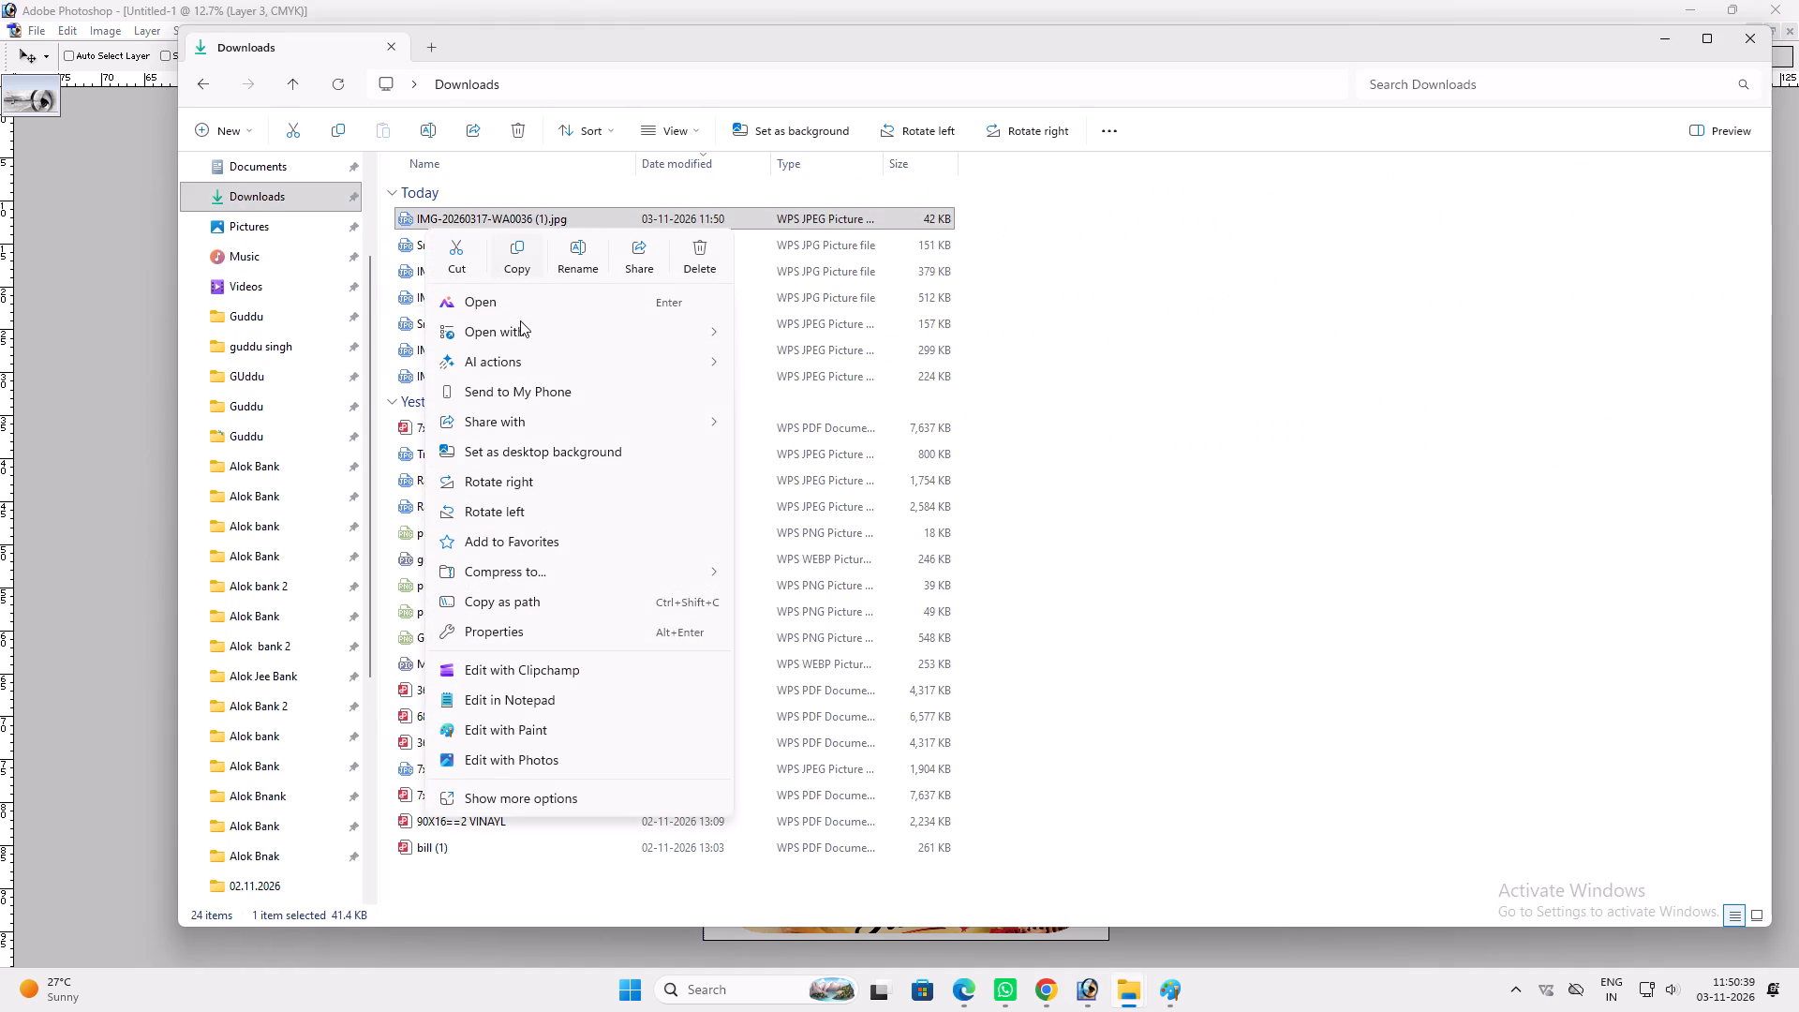
pyautogui.click(515, 323)
pyautogui.click(799, 433)
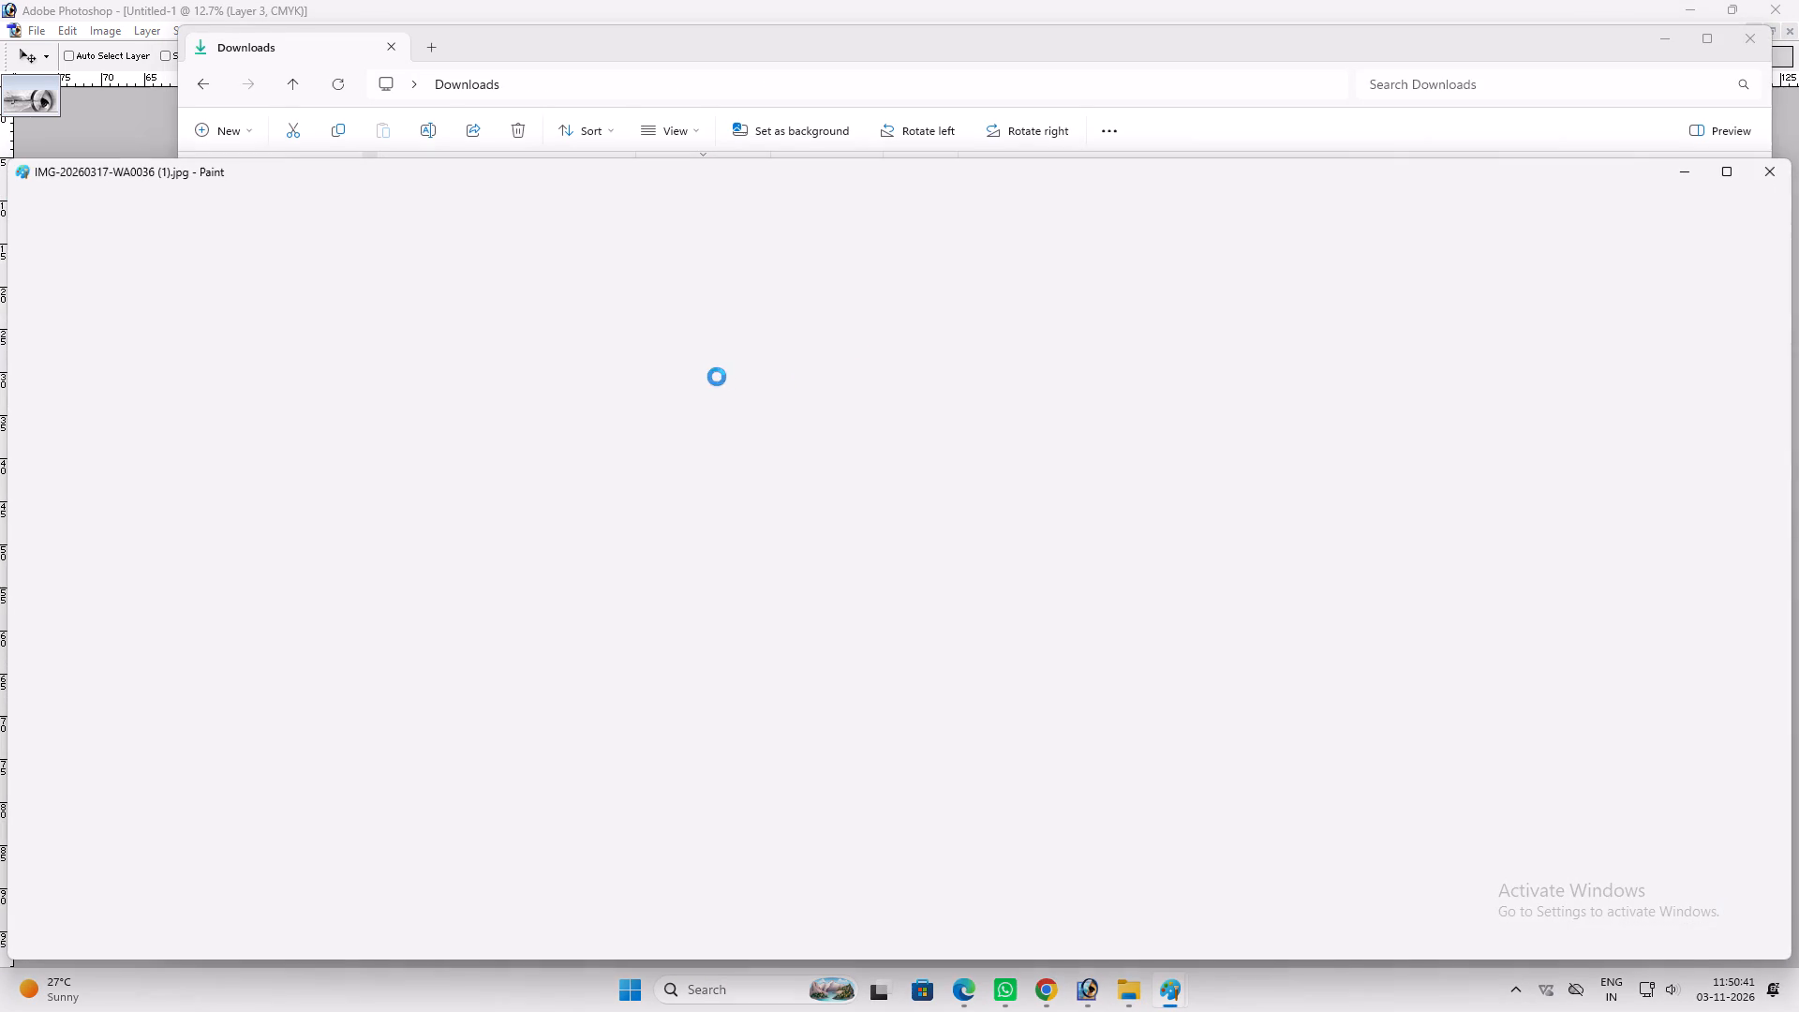
pyautogui.click(40, 202)
pyautogui.click(96, 394)
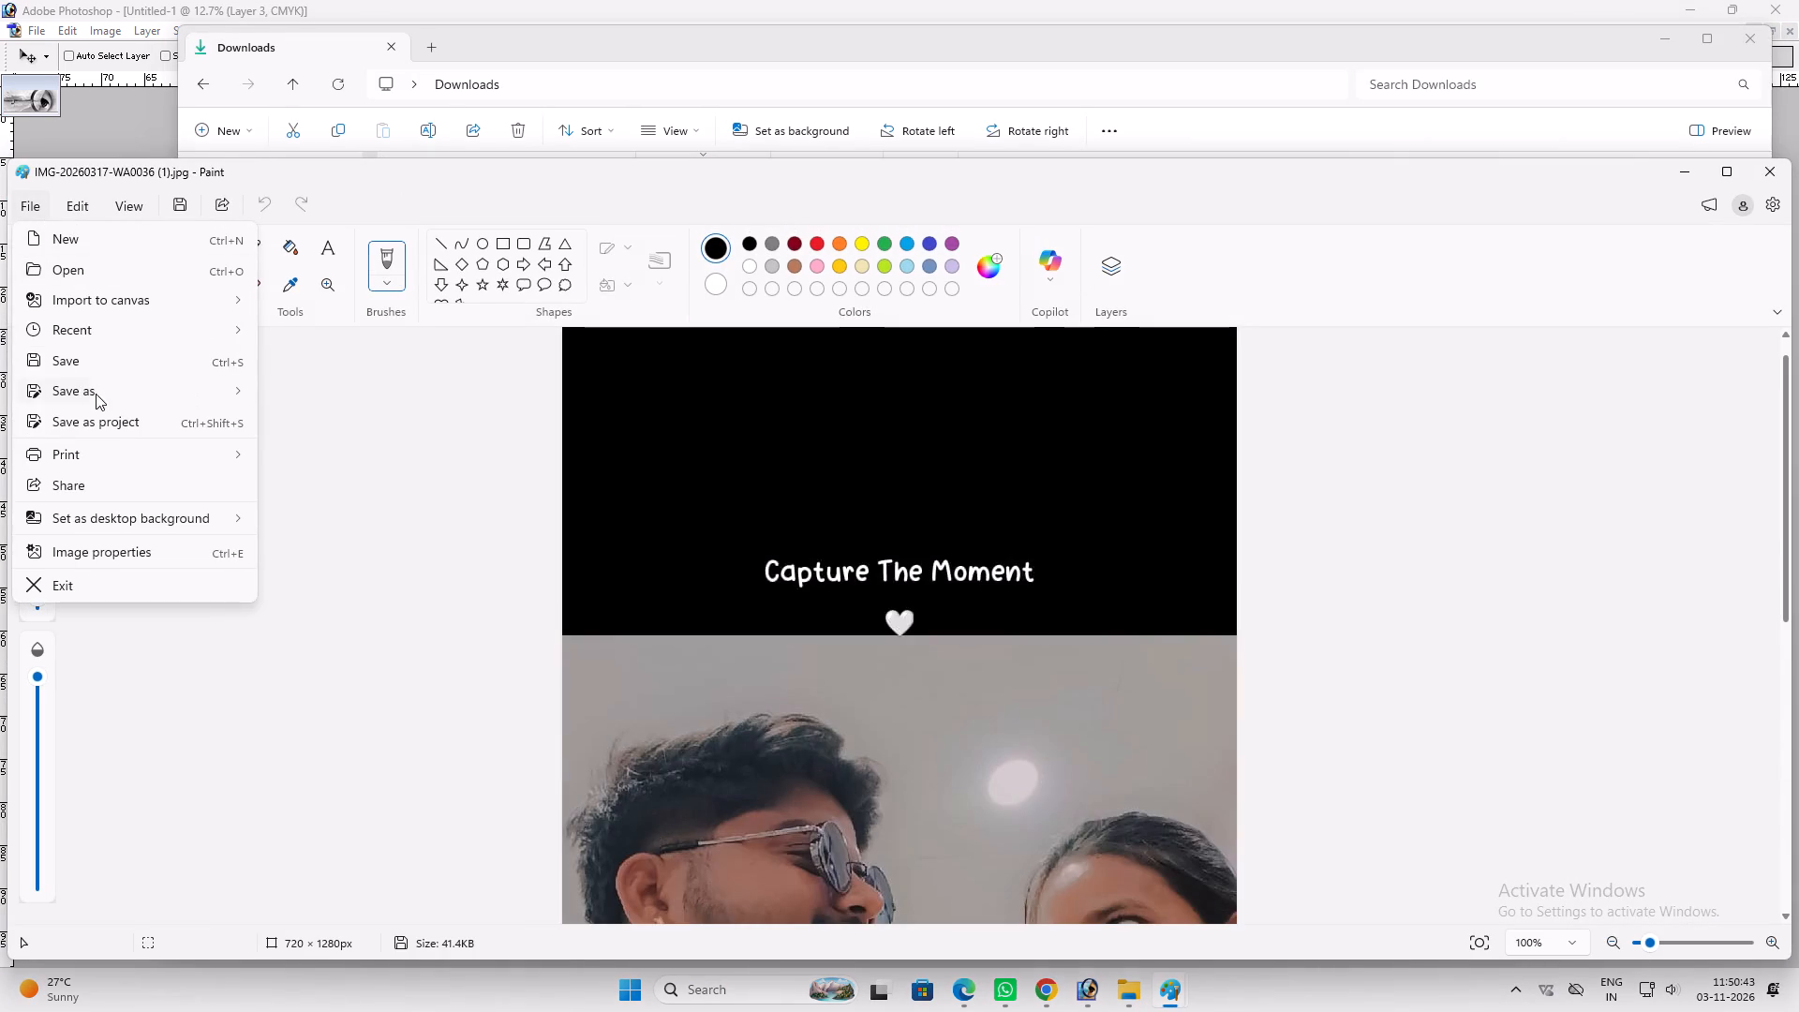
pyautogui.click(287, 423)
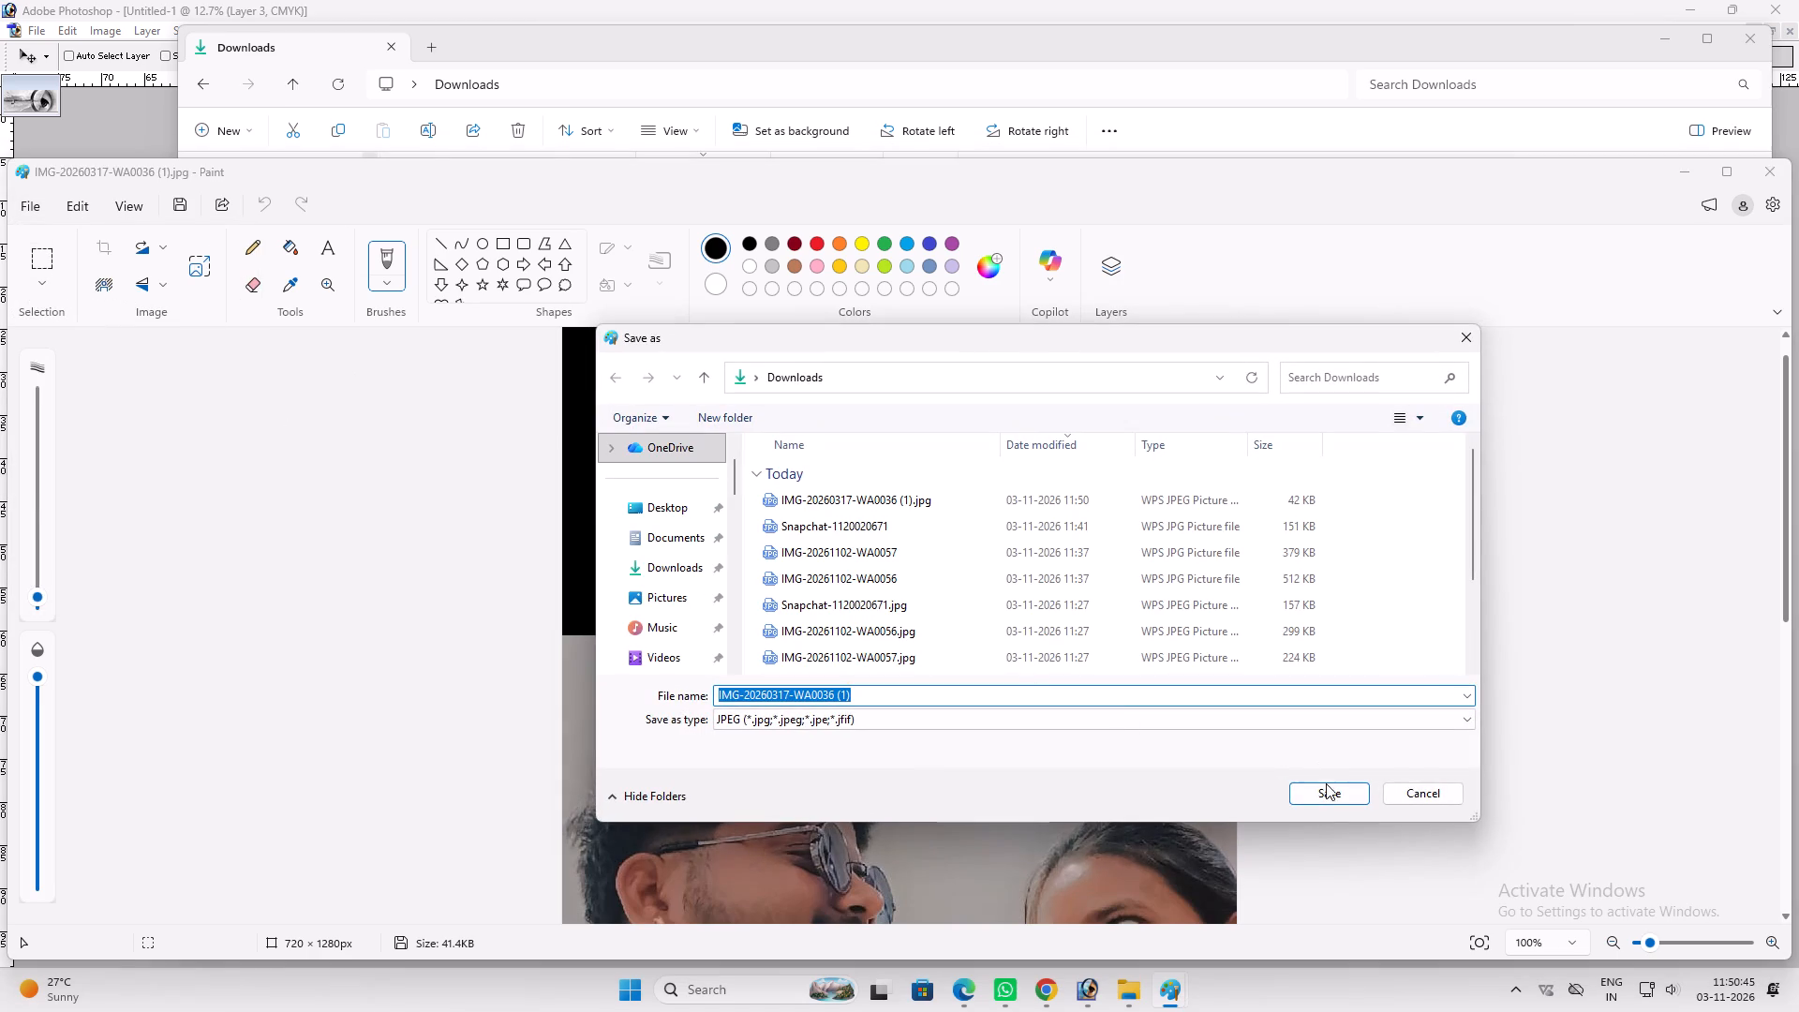
pyautogui.click(1330, 797)
# Open the newly saved IMG-20260317-WA0036 (1) in Photoshop and place its image as a new layer in the Untitled-1 birthday layout.
pyautogui.click(1126, 993)
pyautogui.click(1254, 903)
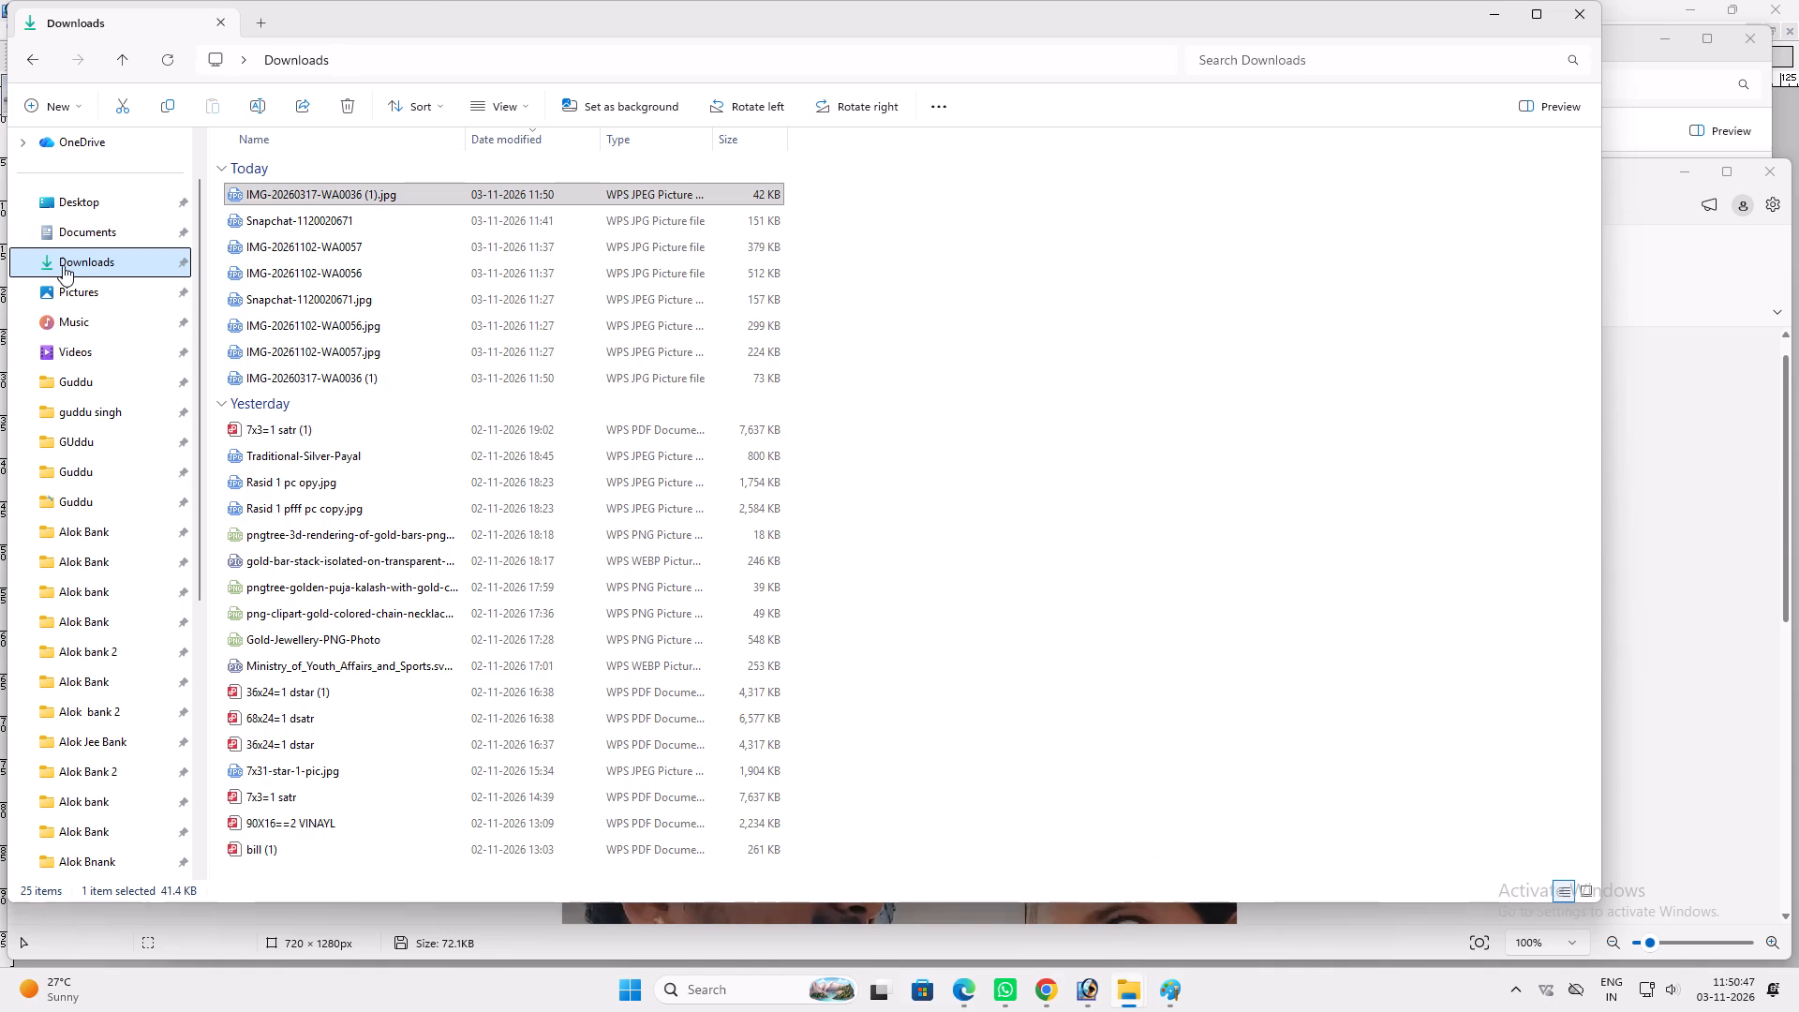
pyautogui.click(63, 268)
pyautogui.moveTo(331, 193); pyautogui.dragTo(1083, 972)
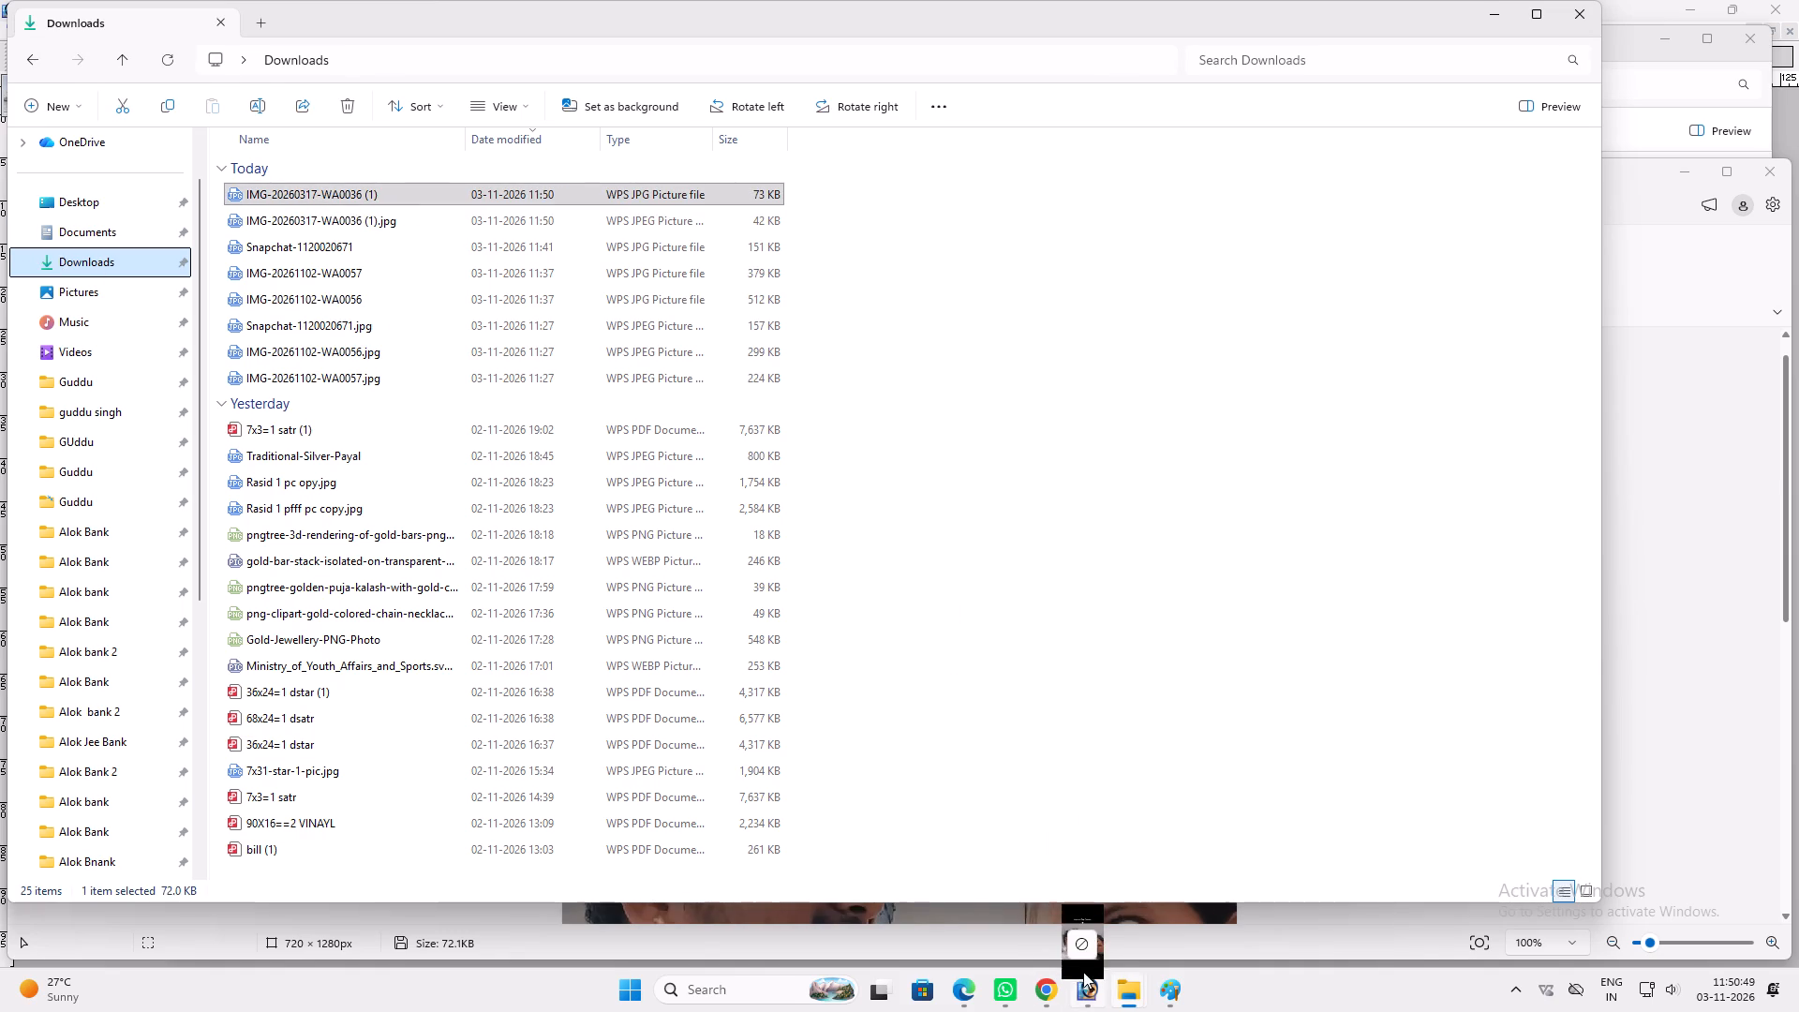
pyautogui.moveTo(1083, 972); pyautogui.dragTo(997, 757)
pyautogui.press('v')
pyautogui.moveTo(403, 378); pyautogui.dragTo(1046, 412)
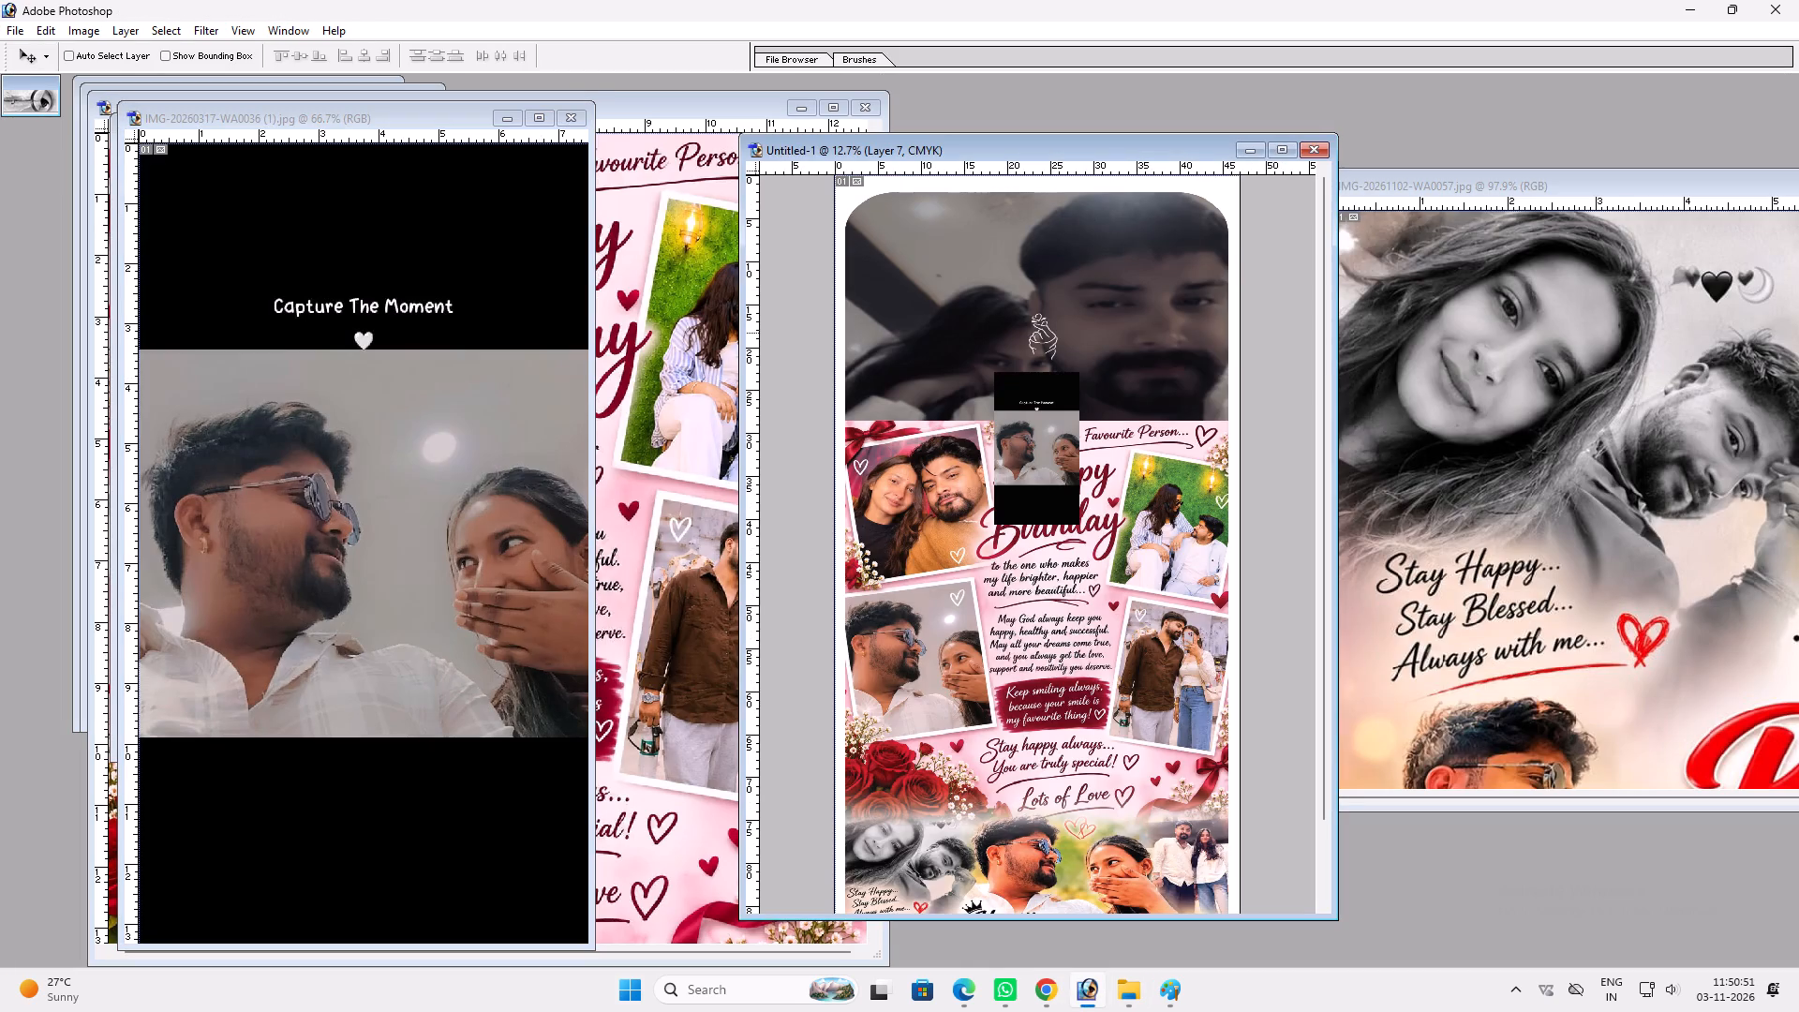
pyautogui.click(1282, 156)
# Enlarge the placed "Capture The Moment" photo proportionally from its centre to more than twice its size.
pyautogui.hotkey('ctrl', 't')
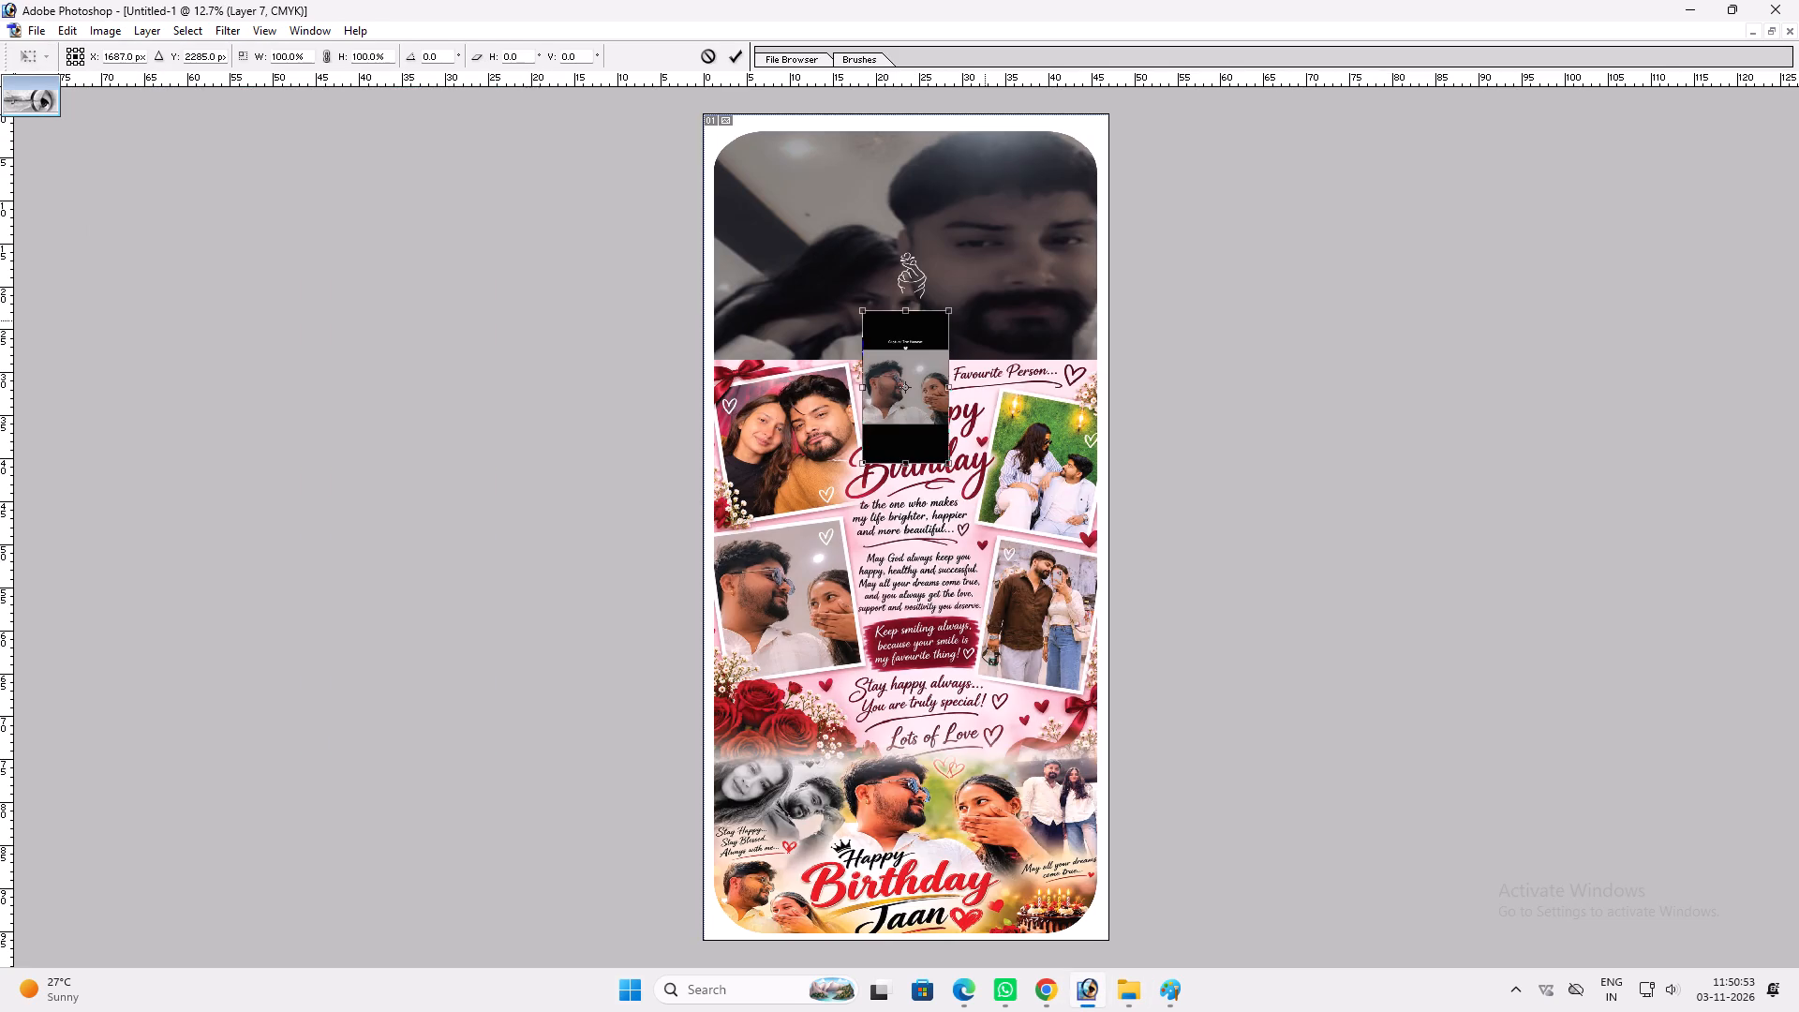
pyautogui.keyDown('alt'); pyautogui.keyDown('shift'); pyautogui.moveTo(951, 315); pyautogui.dragTo(1029, 212); pyautogui.keyUp('shift'); pyautogui.keyUp('alt')
pyautogui.hotkey('shift', 'Return')
pyautogui.press('Return')
pyautogui.press('v')
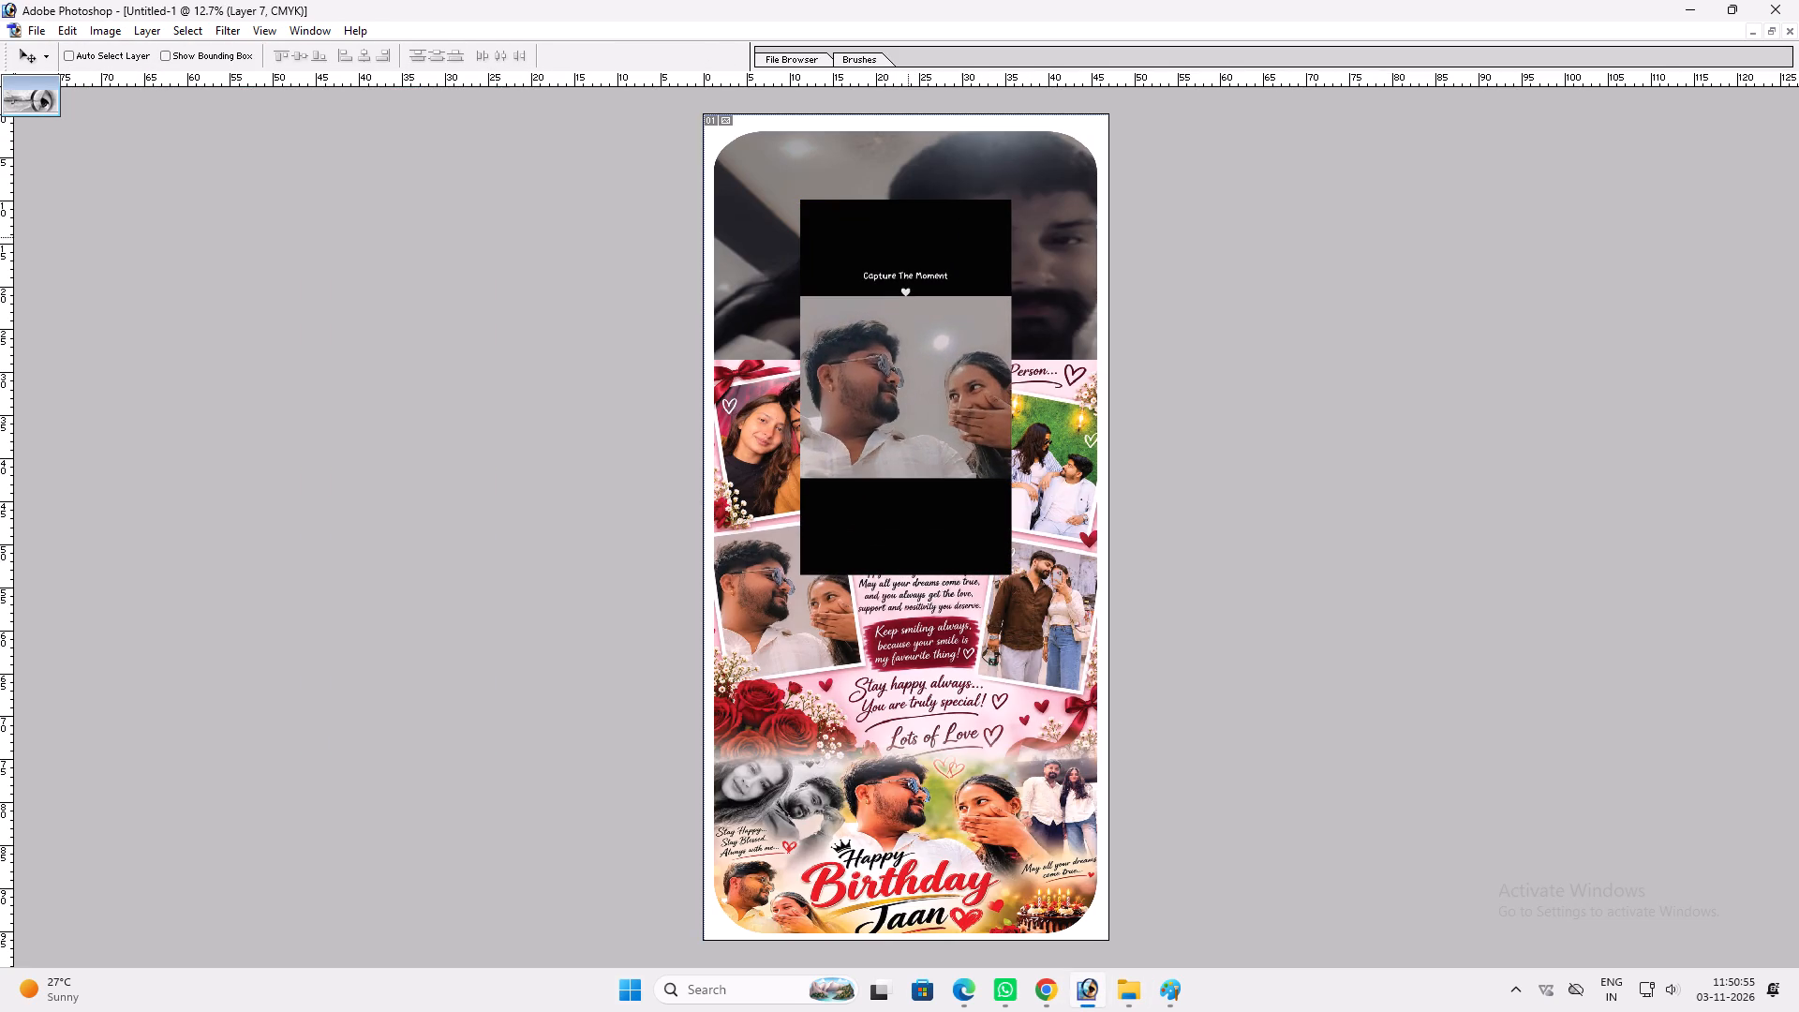
# Delete the black bands below and above the couple in the placed photo, including the "Capture The Moment" caption.
pyautogui.press('m')
pyautogui.moveTo(1074, 632); pyautogui.dragTo(698, 475)
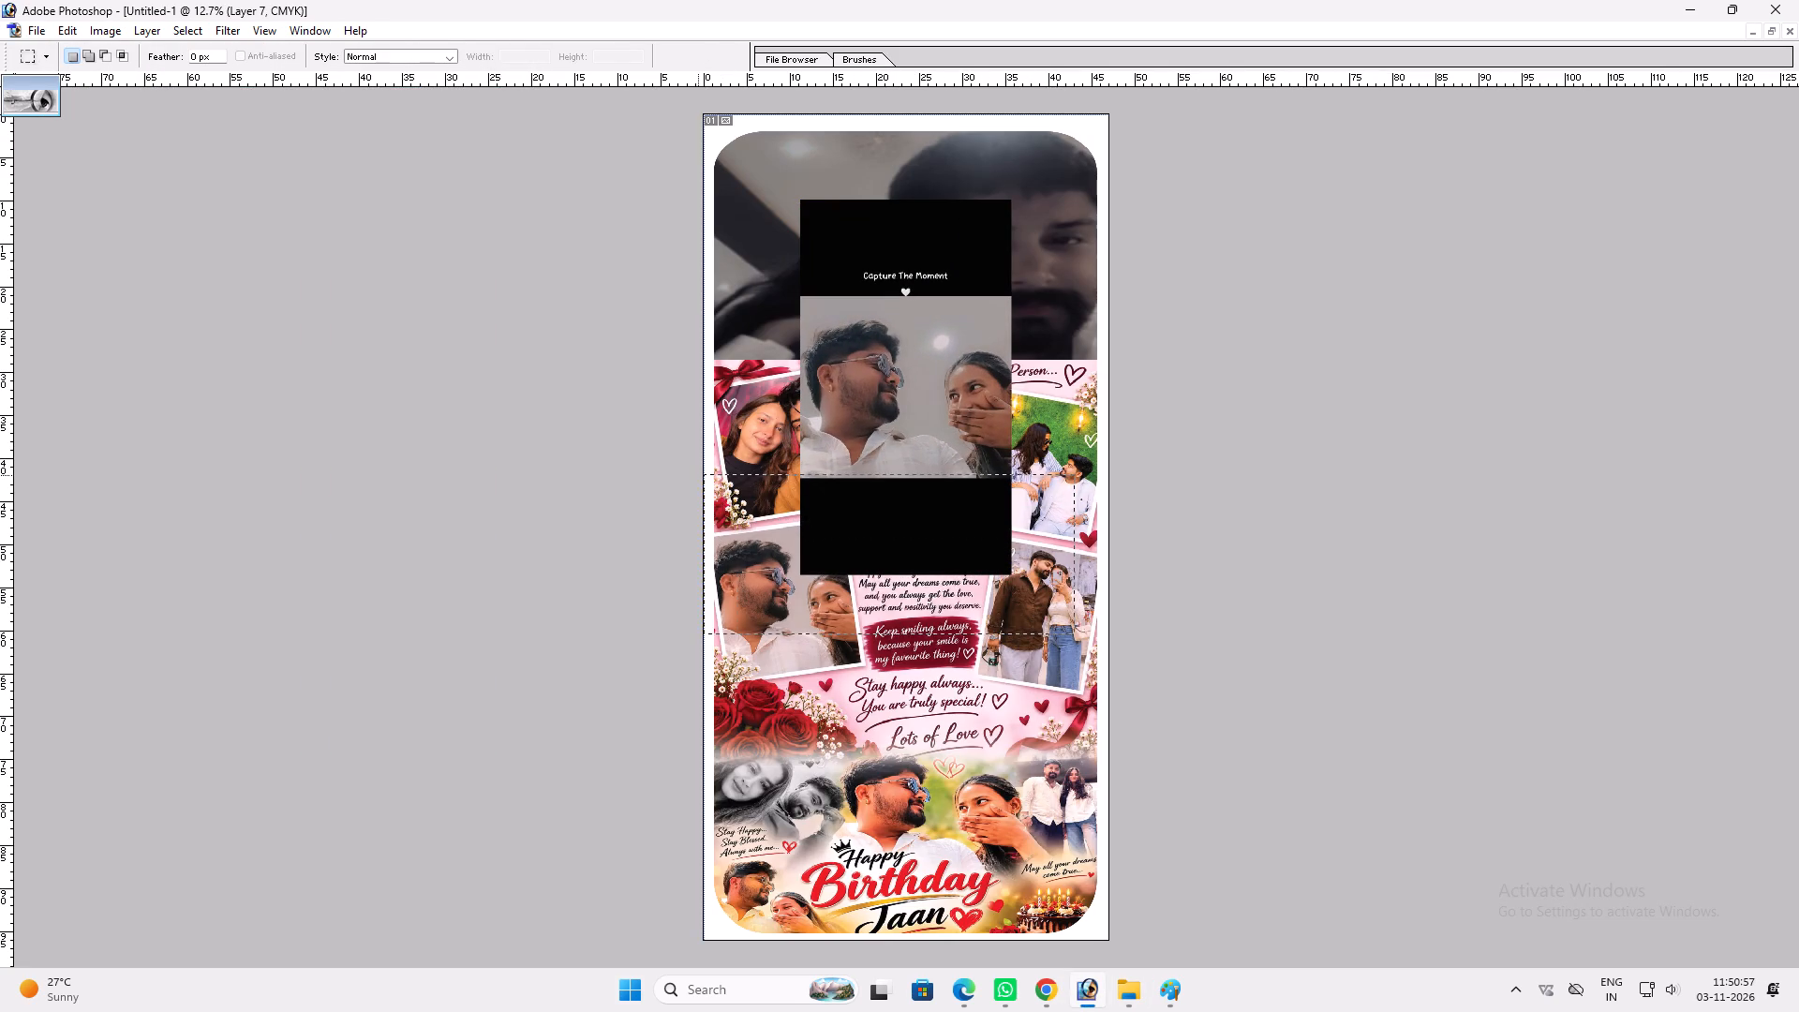
pyautogui.moveTo(698, 475); pyautogui.dragTo(691, 476)
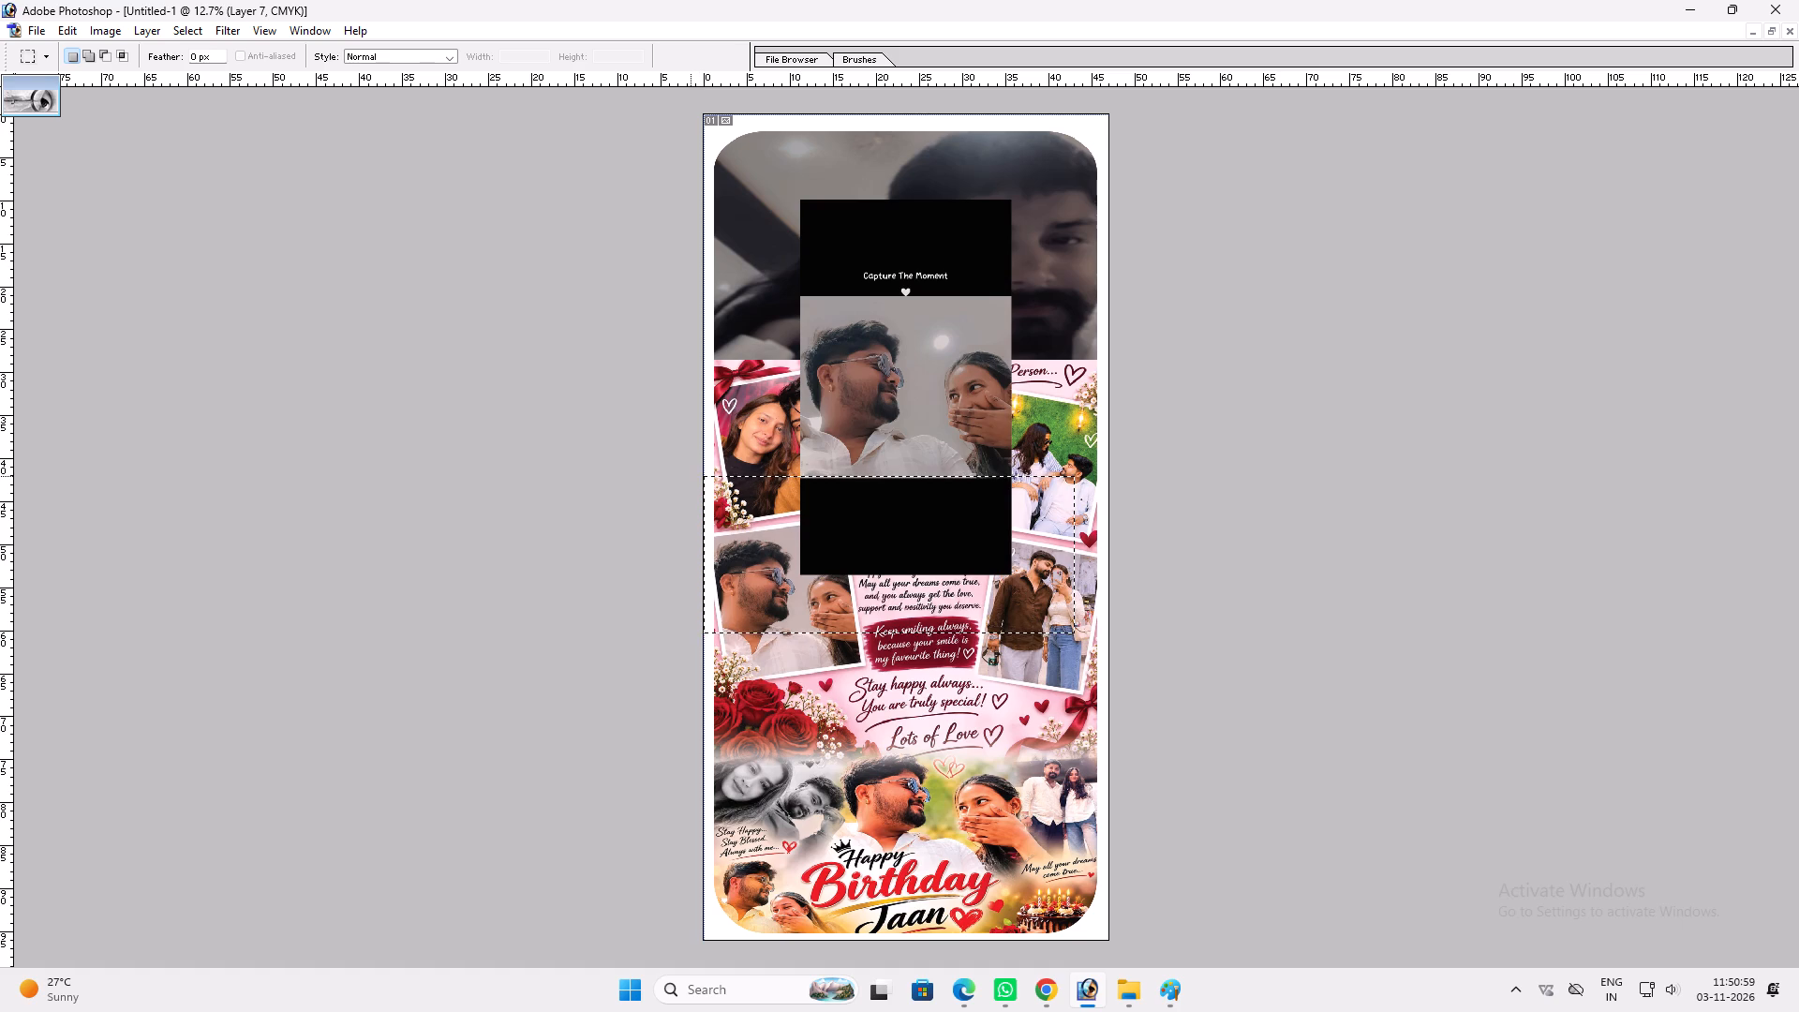
pyautogui.press('Delete')
pyautogui.hotkey('ctrl', 'd')
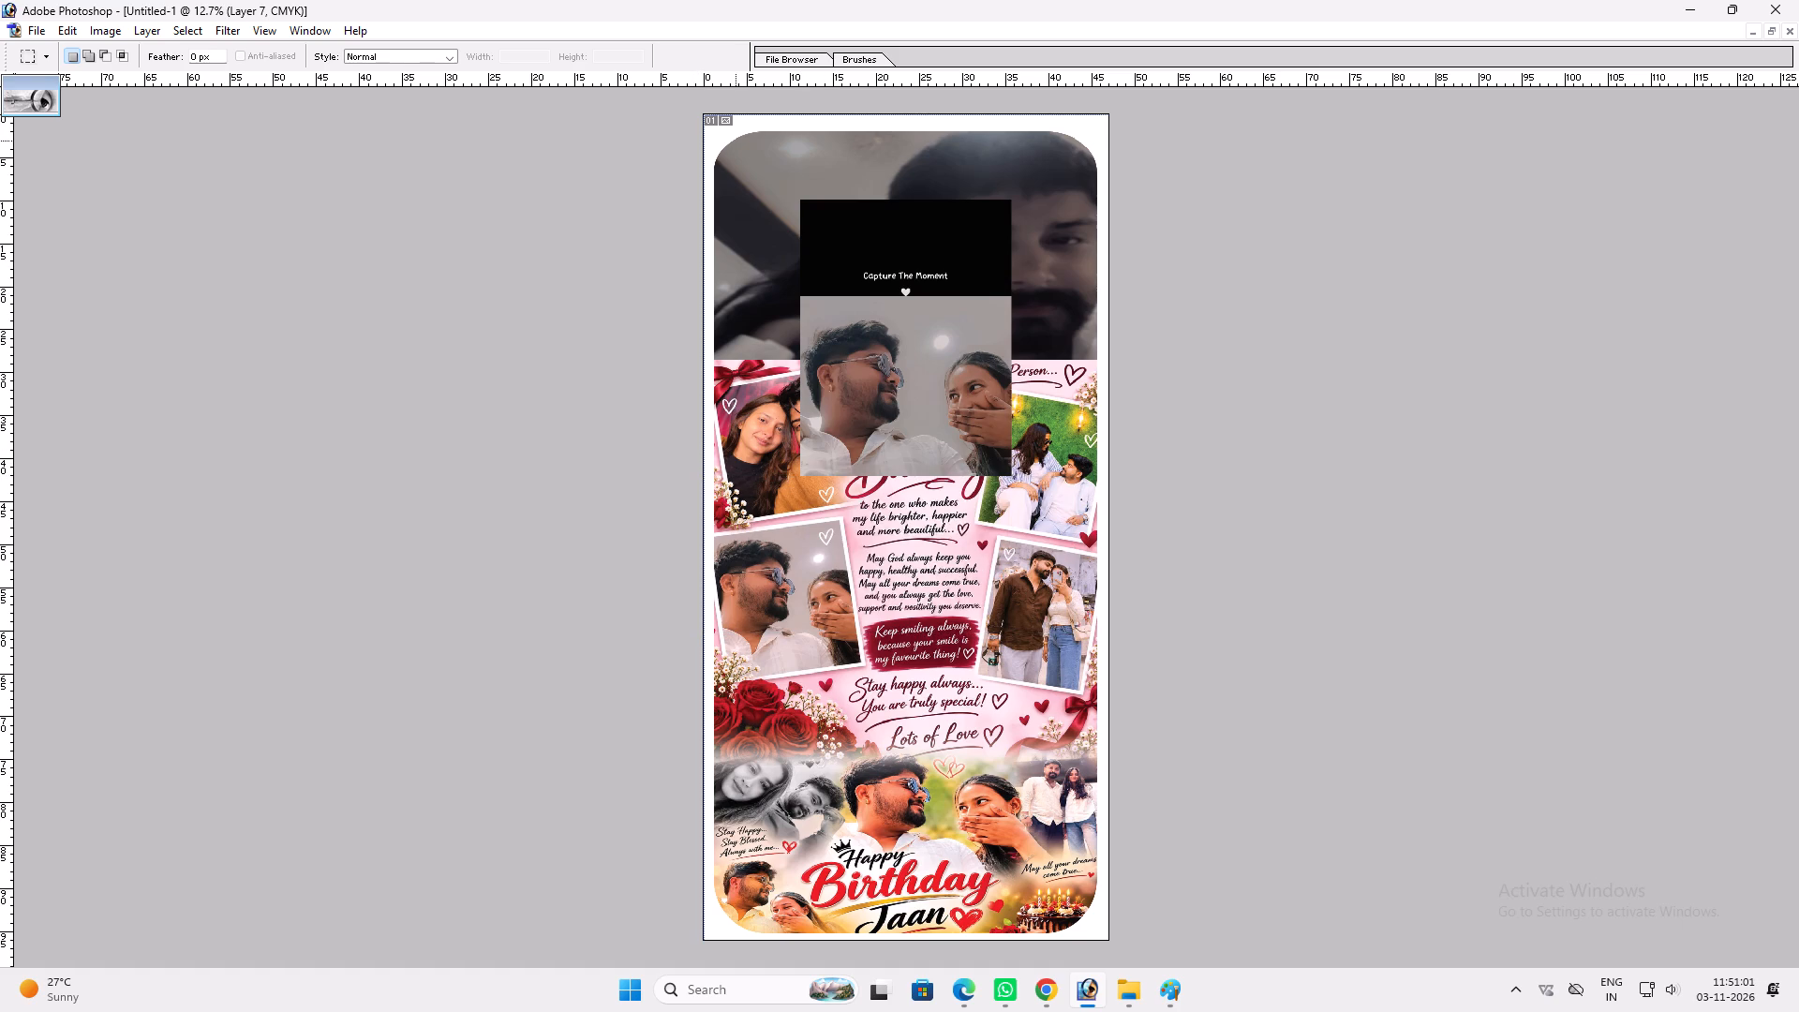
pyautogui.moveTo(736, 141); pyautogui.dragTo(1034, 294)
pyautogui.press('Delete')
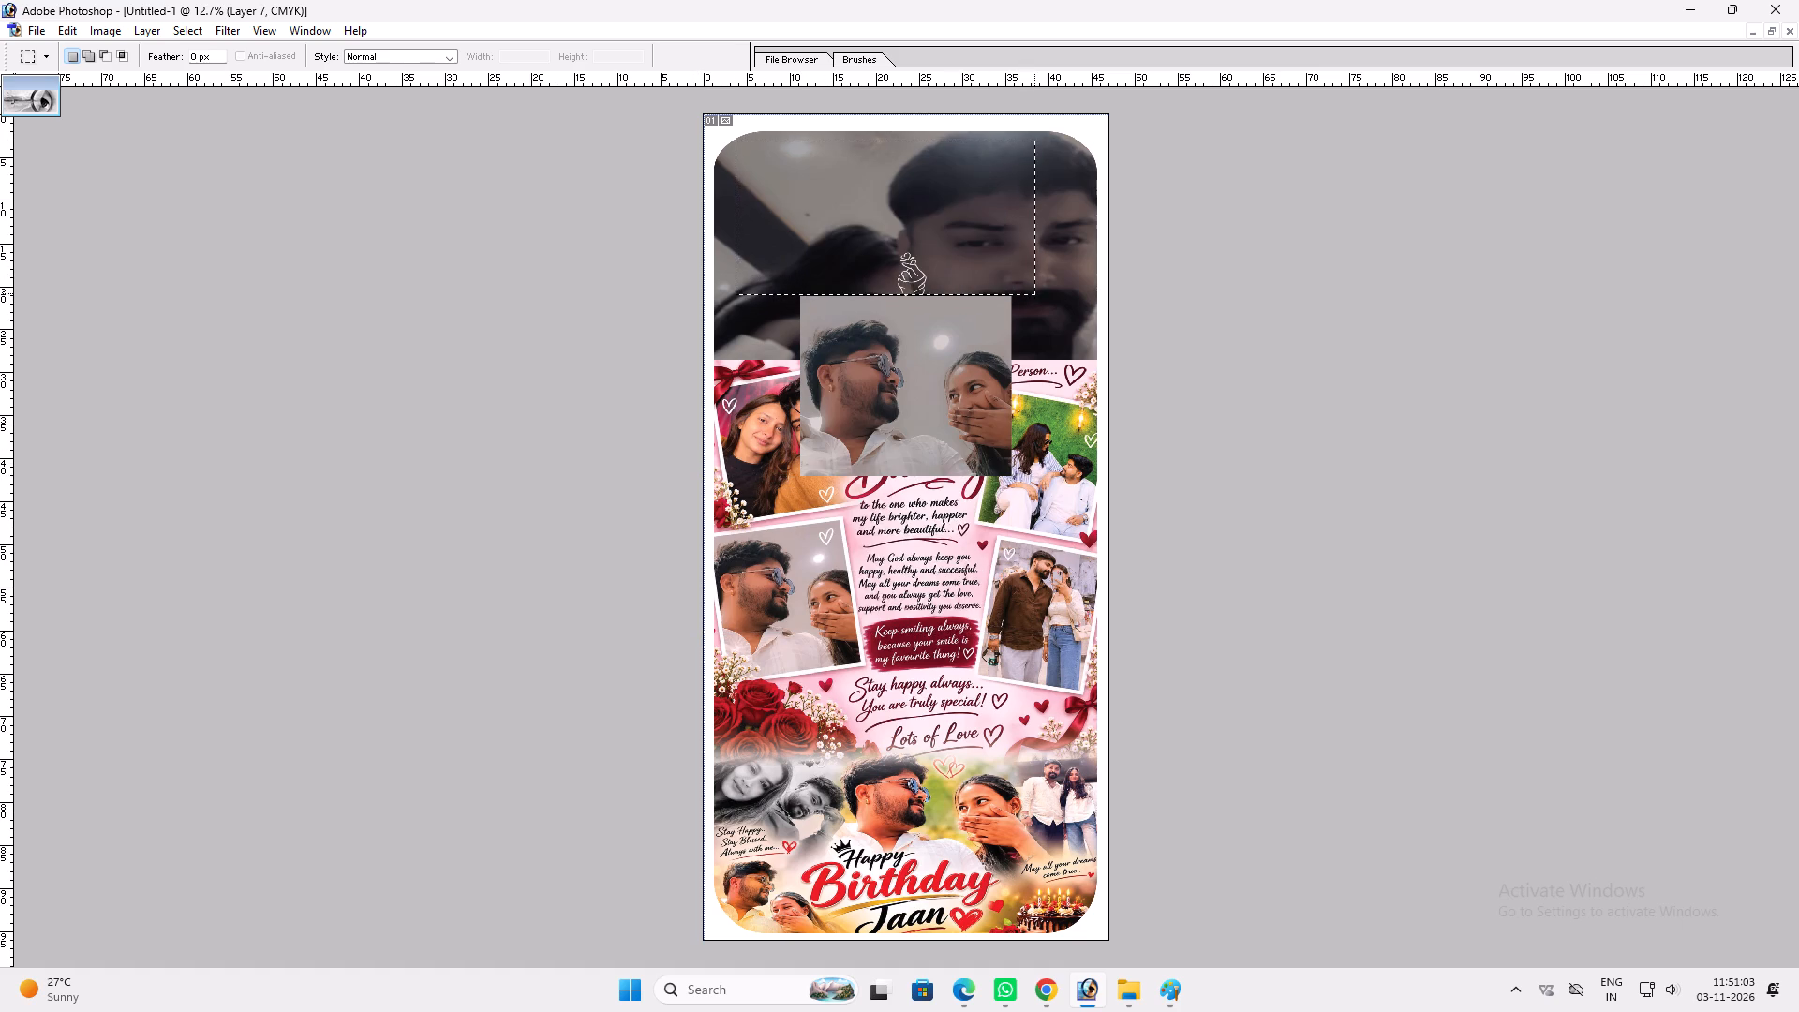
pyautogui.hotkey('ctrl', 'd')
# Move the trimmed couple photo to the top of the layout and stretch it to about 186% width and 129% height.
pyautogui.press('v')
pyautogui.keyDown('ctrl'); pyautogui.click(925, 364); pyautogui.keyUp('ctrl')
pyautogui.moveTo(912, 365); pyautogui.dragTo(831, 190)
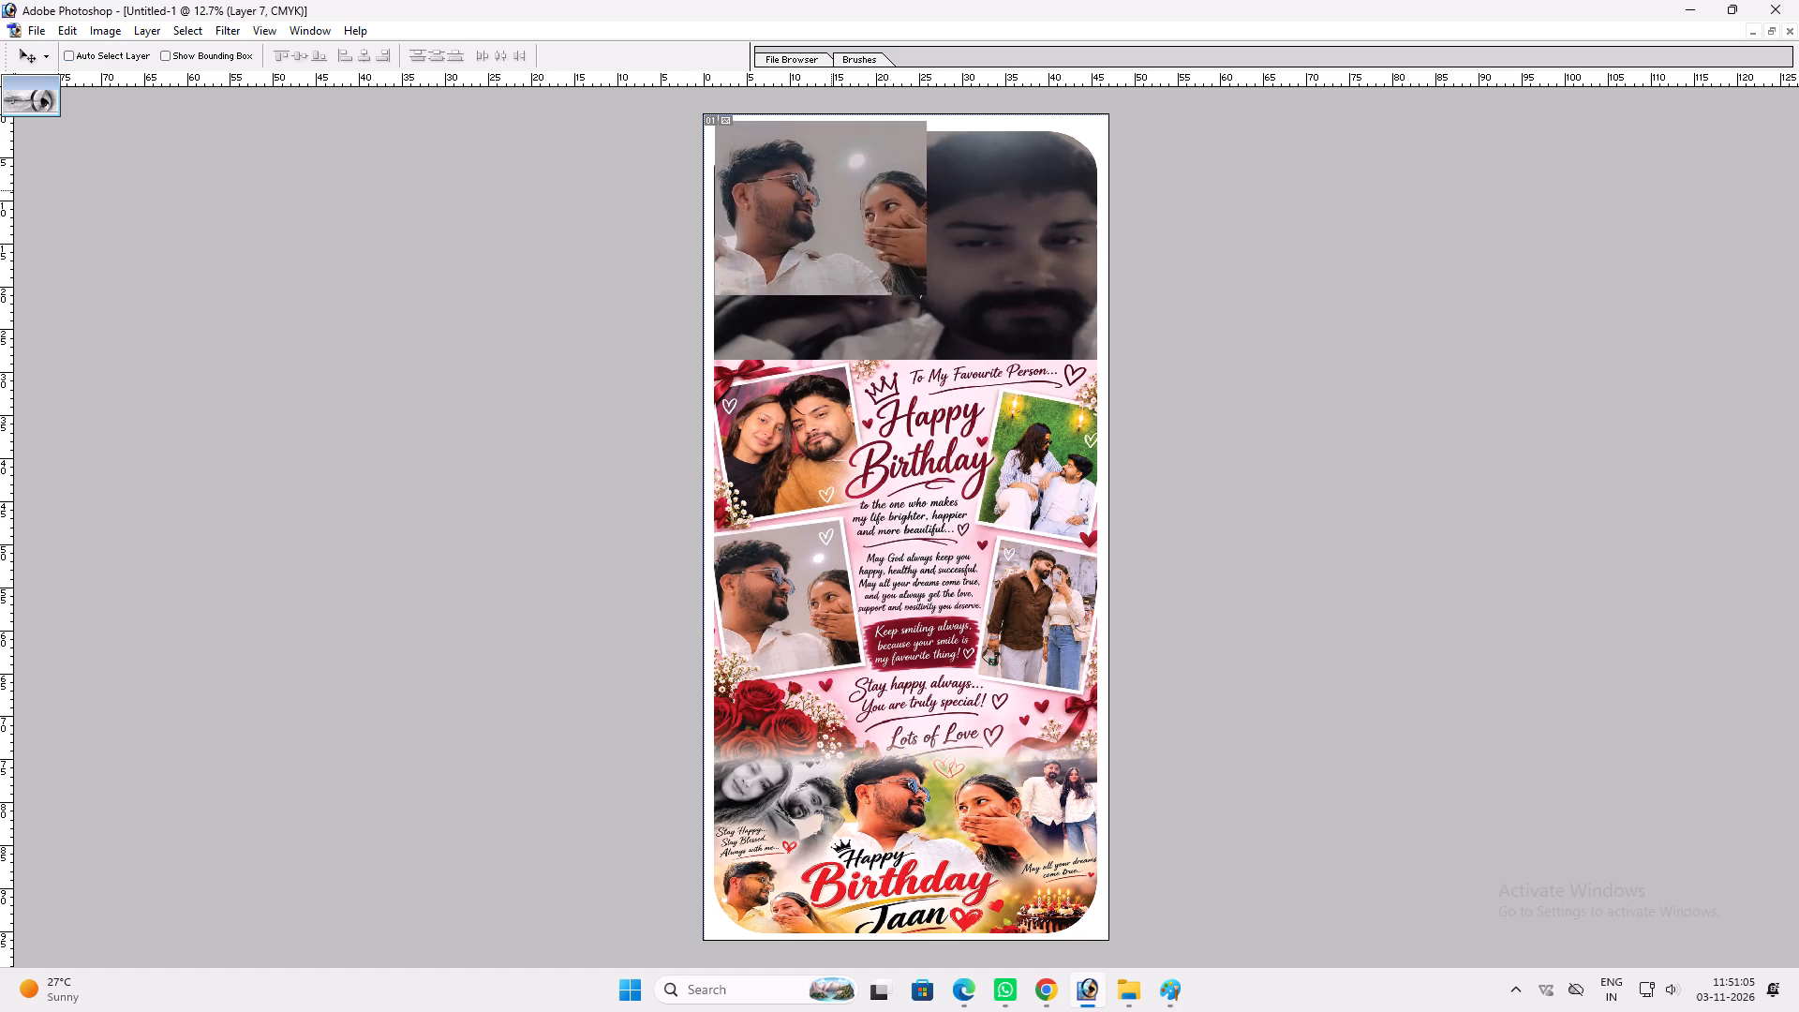
pyautogui.moveTo(831, 190); pyautogui.dragTo(826, 198)
pyautogui.hotkey('ctrl', 't')
pyautogui.keyDown('shift'); pyautogui.moveTo(915, 304); pyautogui.dragTo(981, 342); pyautogui.keyUp('shift')
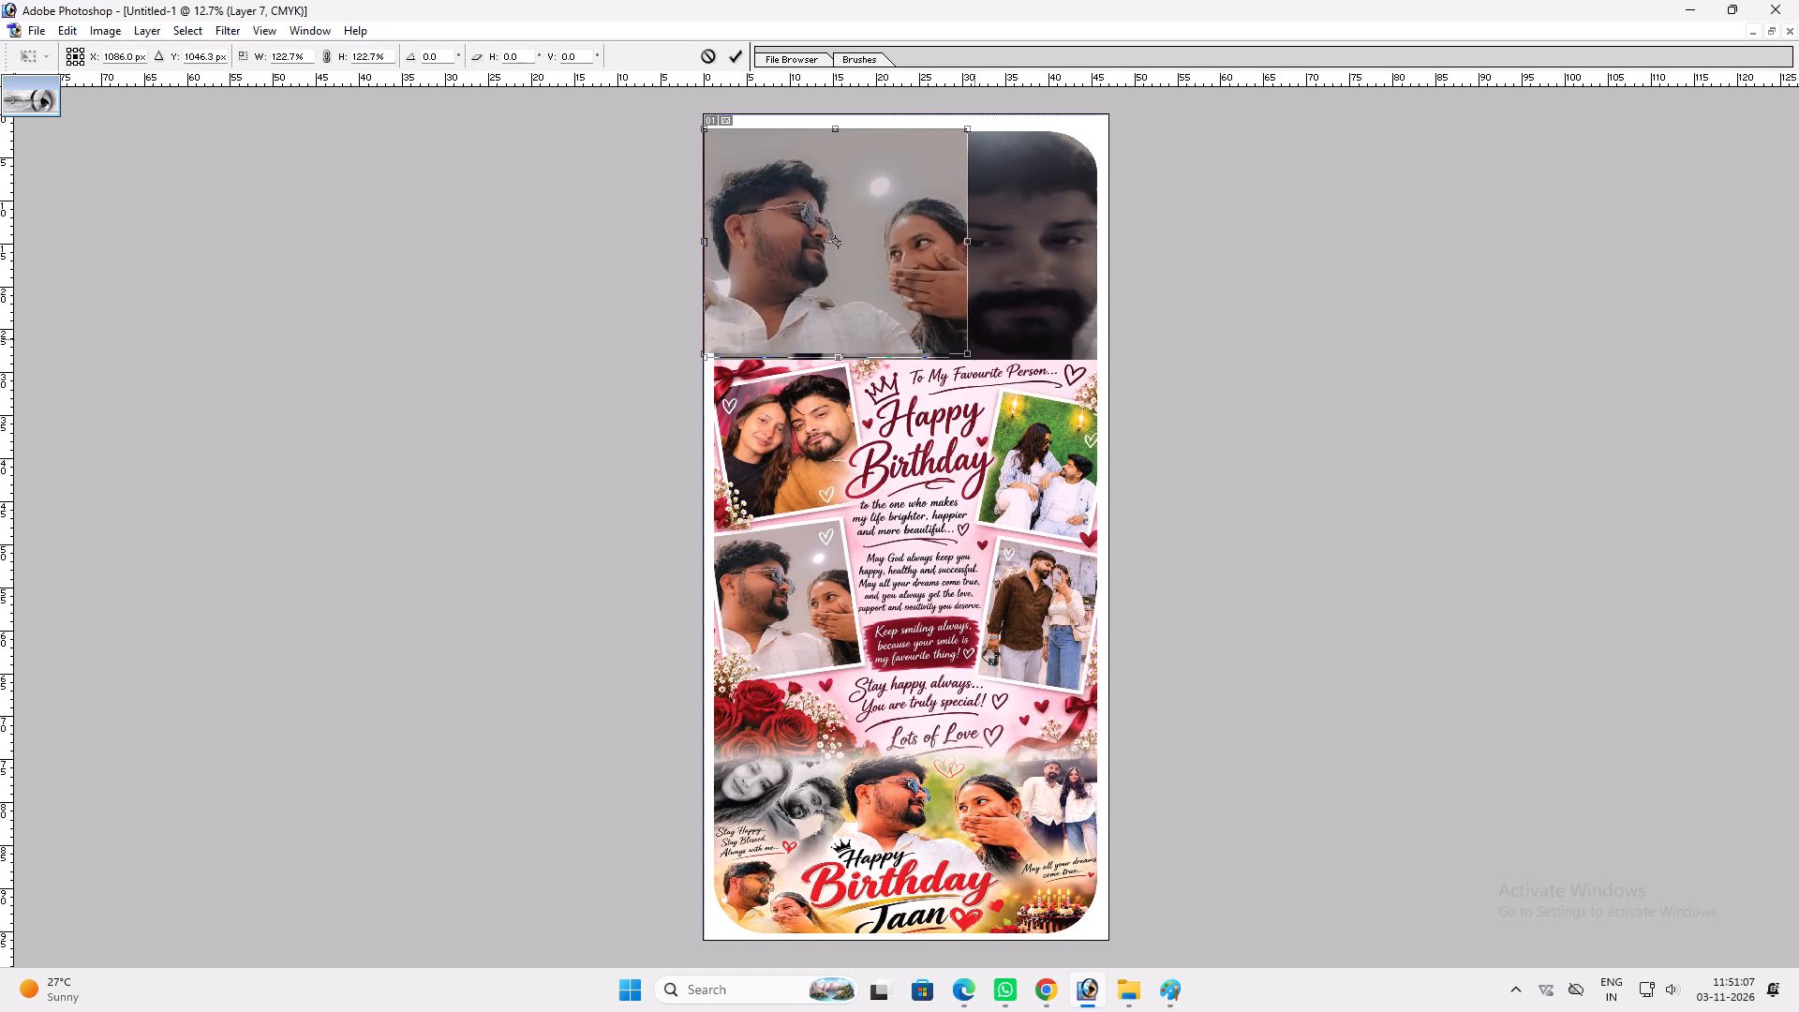
pyautogui.keyDown('shift'); pyautogui.moveTo(981, 342); pyautogui.dragTo(989, 343); pyautogui.keyUp('shift')
pyautogui.keyDown('shift'); pyautogui.moveTo(982, 342); pyautogui.dragTo(1102, 340); pyautogui.keyUp('shift')
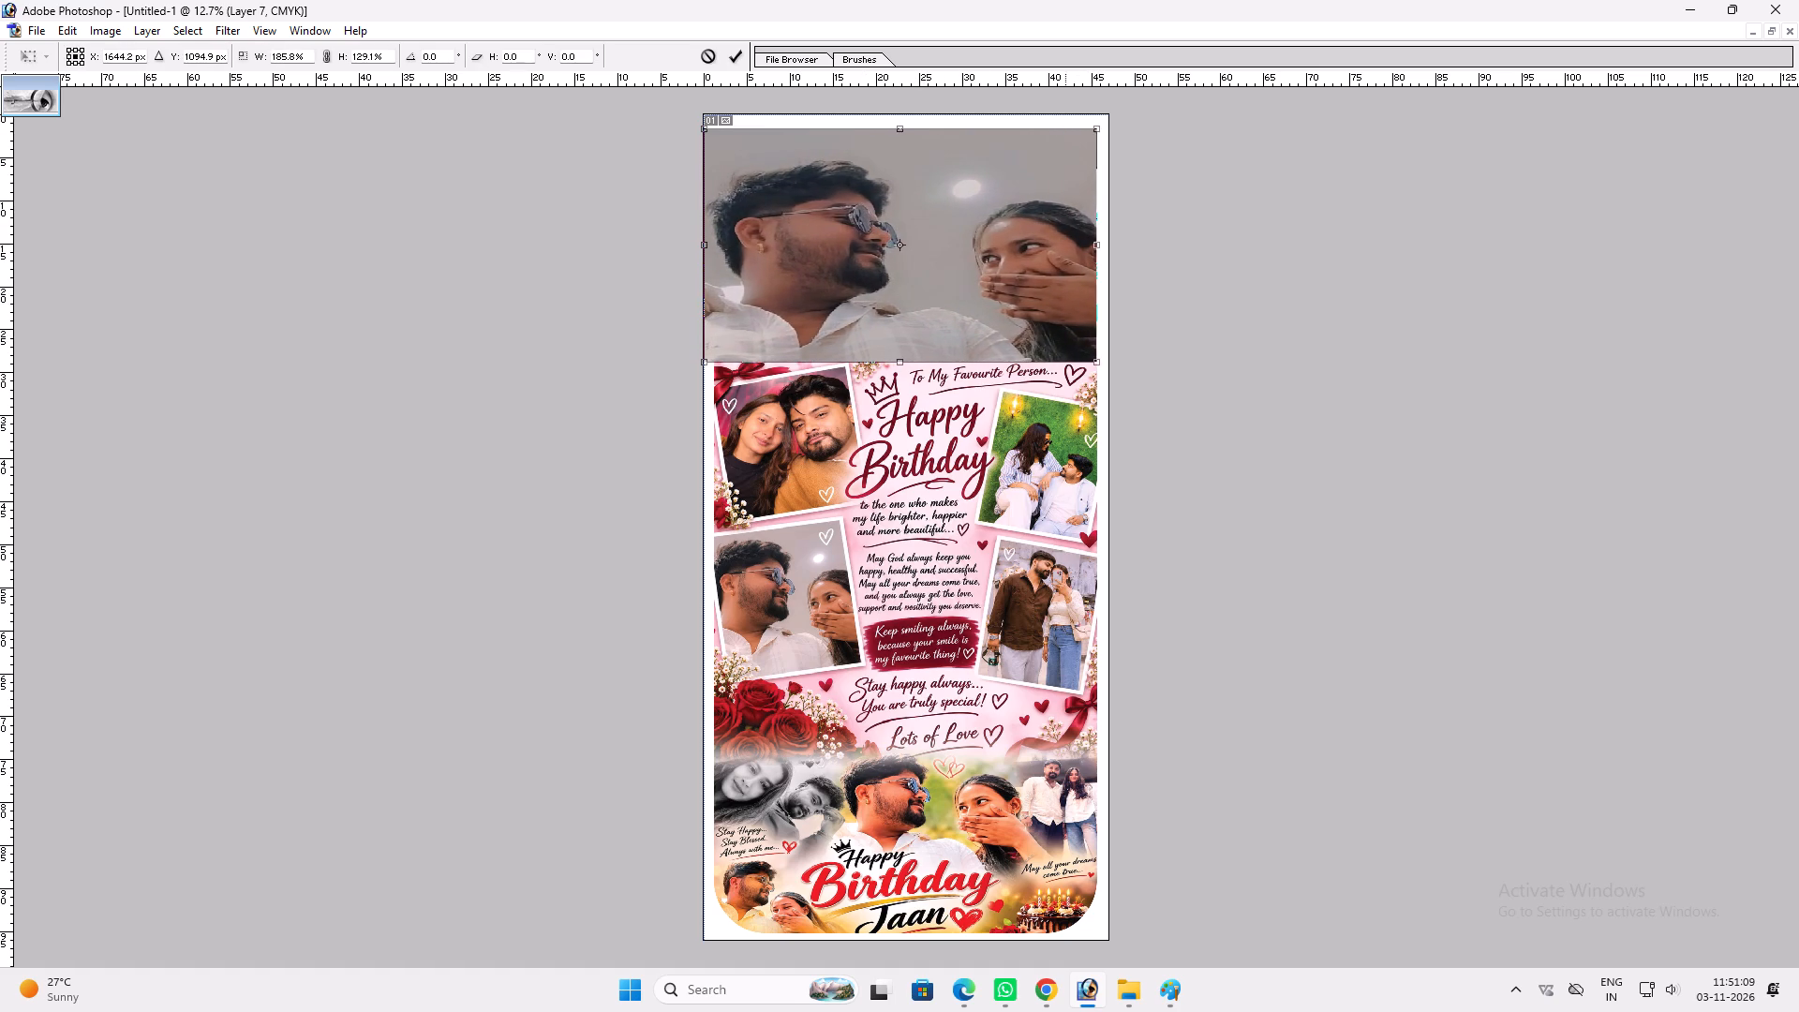
pyautogui.hotkey('shift', 'Return')
# Set the couple photo to 50% opacity and adjust its top and left edges to cover the dark photo's rounded frame.
pyautogui.press('v')
pyautogui.press('5')
pyautogui.scroll(2, 958, 284)
pyautogui.hotkey('ctrl', 't')
pyautogui.keyDown('shift'); pyautogui.moveTo(919, 196); pyautogui.dragTo(922, 179); pyautogui.keyUp('shift')
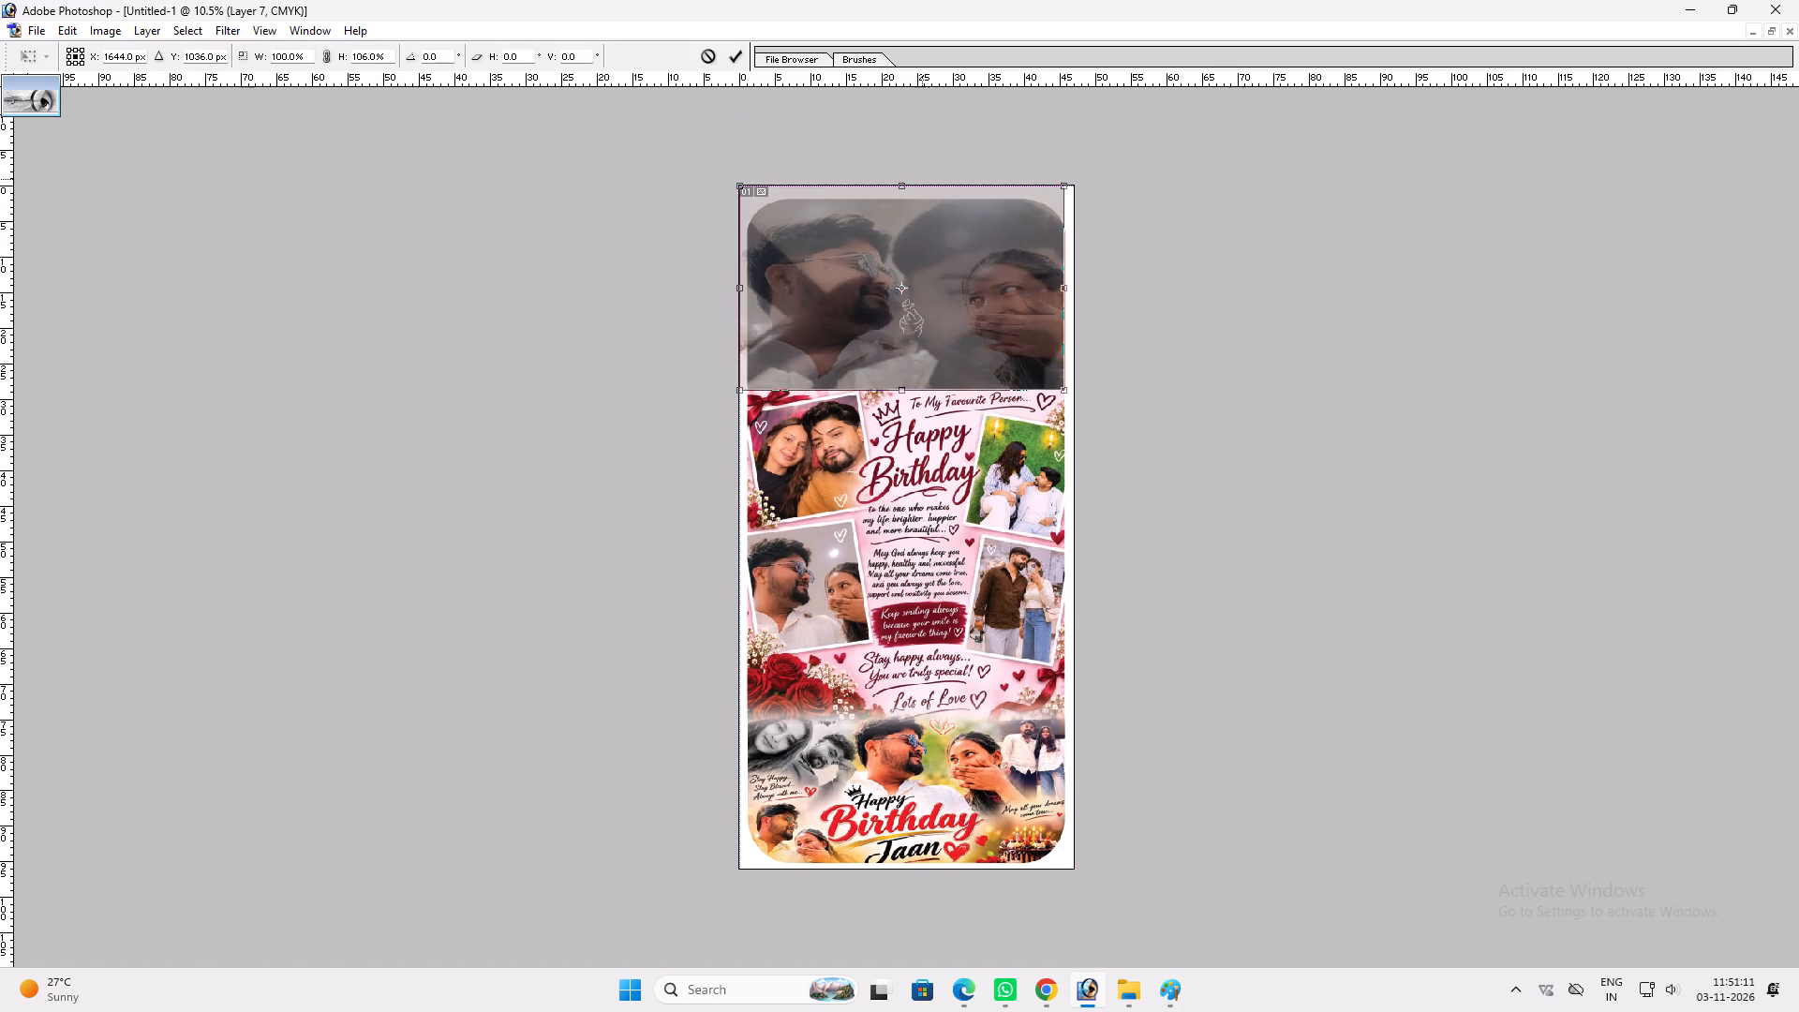
pyautogui.keyDown('shift'); pyautogui.moveTo(922, 179); pyautogui.dragTo(927, 170); pyautogui.keyUp('shift')
pyautogui.keyDown('shift'); pyautogui.moveTo(736, 270); pyautogui.dragTo(745, 267); pyautogui.keyUp('shift')
pyautogui.press('Return')
pyautogui.press('v')
# Select the area outside Layer 6's rounded shape, delete it from the Layer 7 couple photo, and restore that layer to 100% opacity.
pyautogui.rightClick(890, 279)
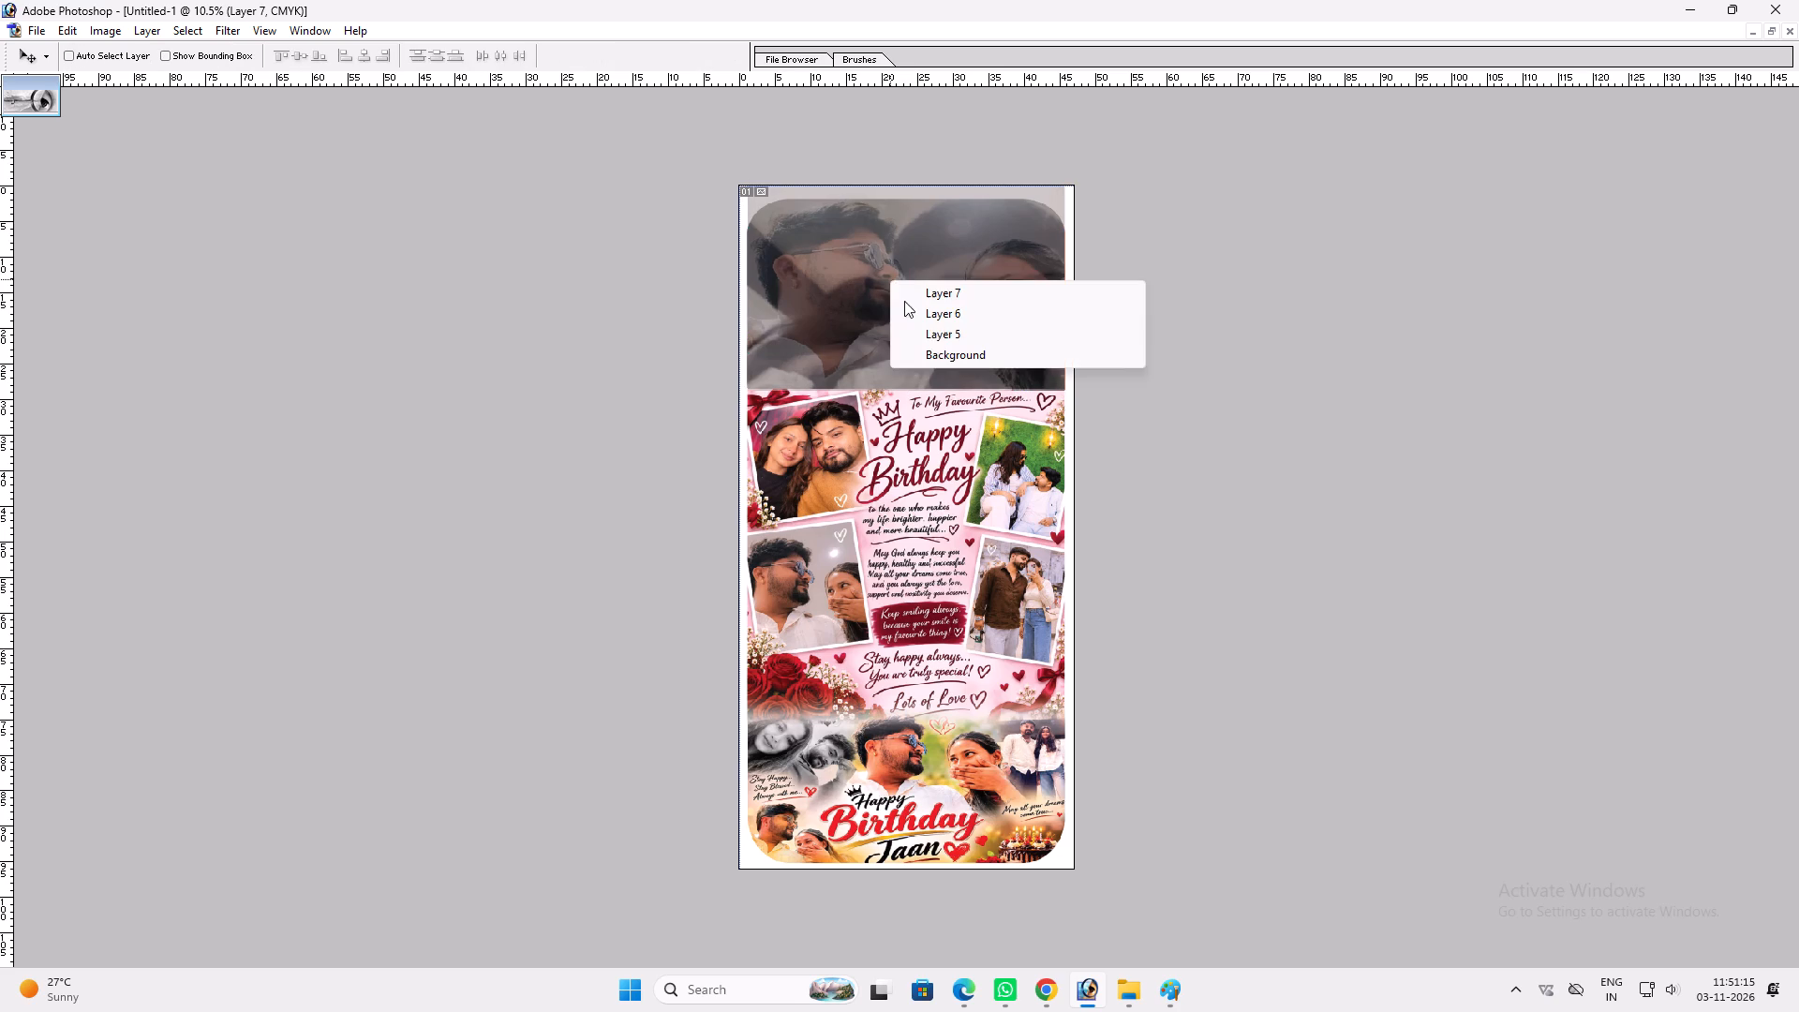
pyautogui.click(948, 311)
pyautogui.press('w')
pyautogui.click(942, 450)
pyautogui.press('v')
pyautogui.press('v')
pyautogui.rightClick(919, 333)
pyautogui.click(943, 350)
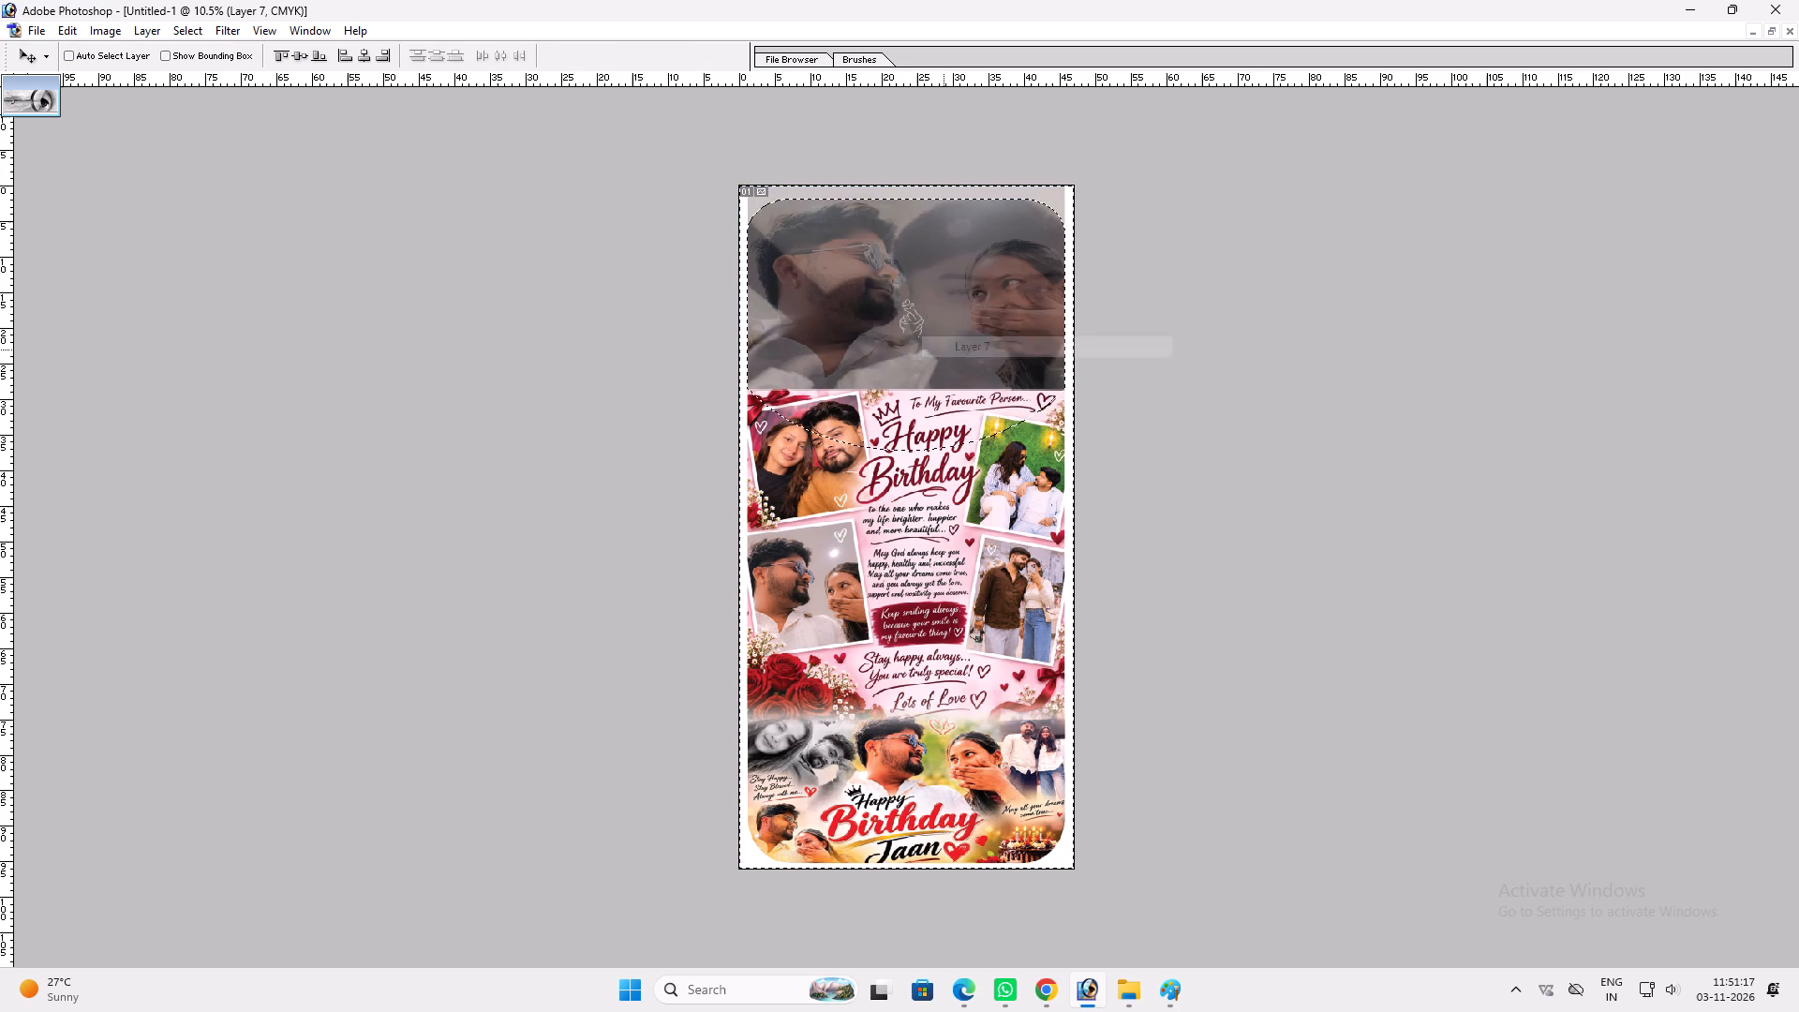
pyautogui.press('Delete')
pyautogui.hotkey('ctrl', 'd')
pyautogui.write('0vv')
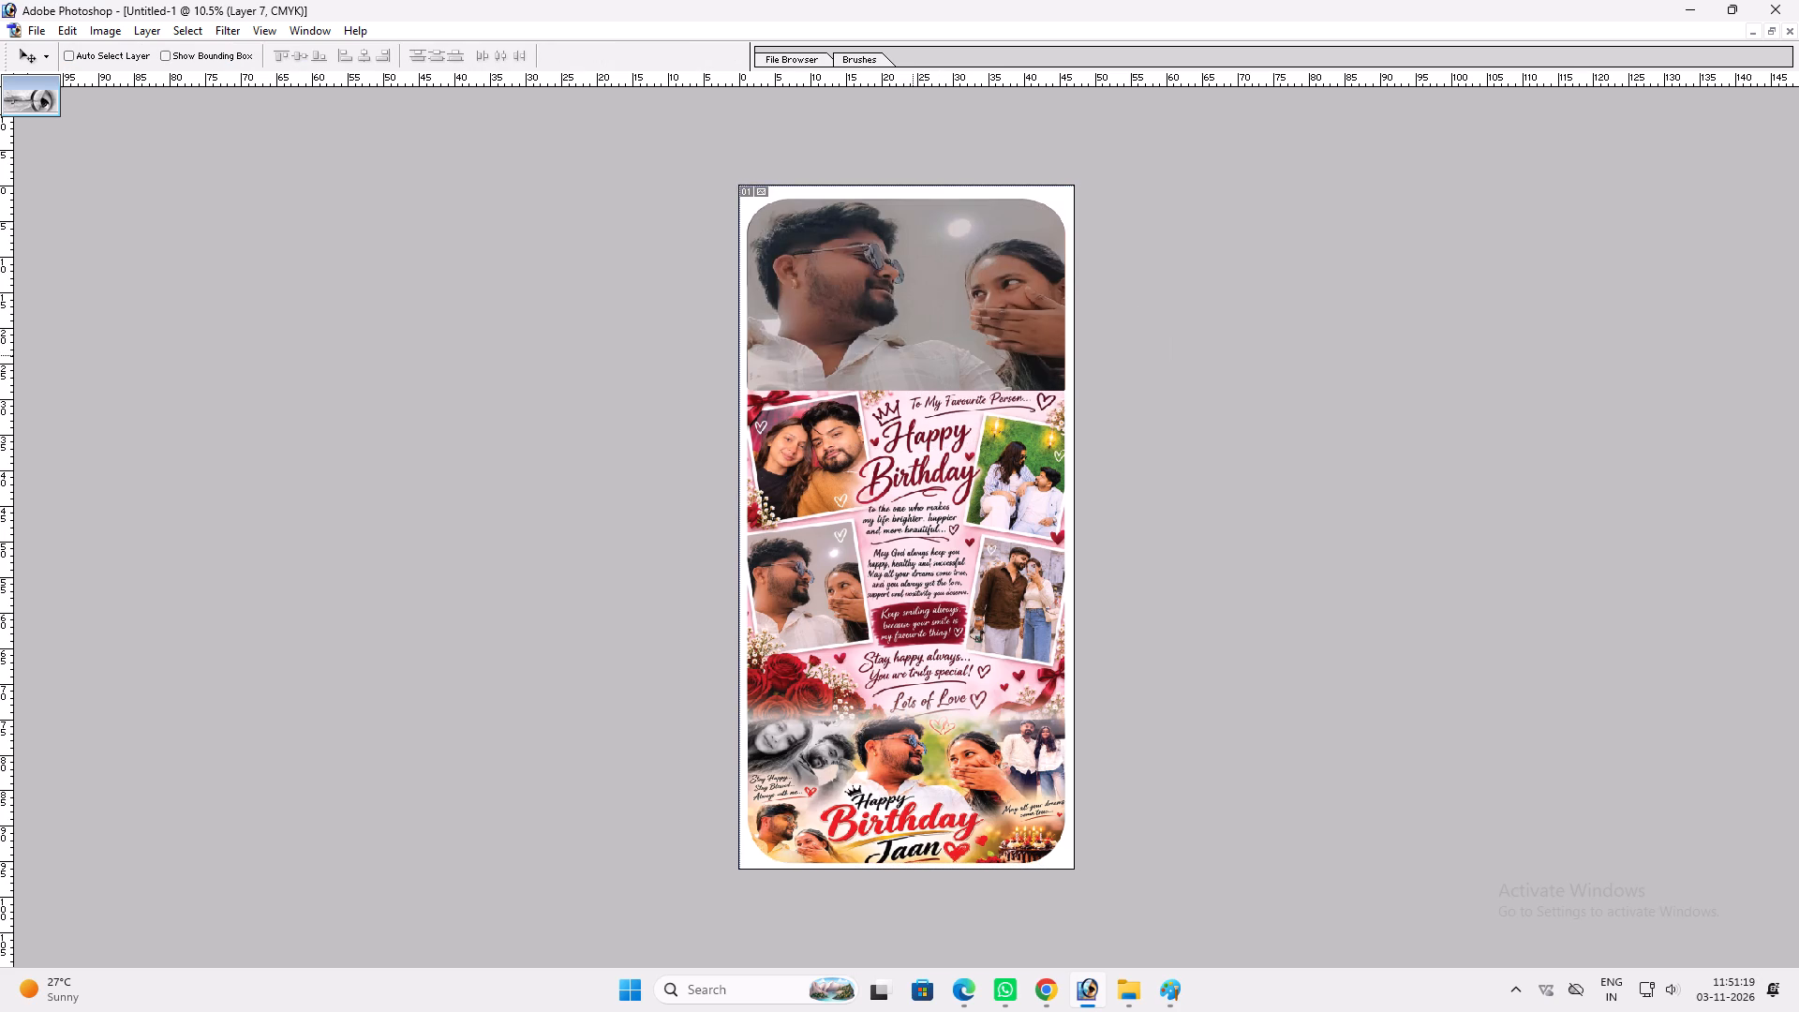
pyautogui.hotkey('ctrl', '0')
pyautogui.write('vv')
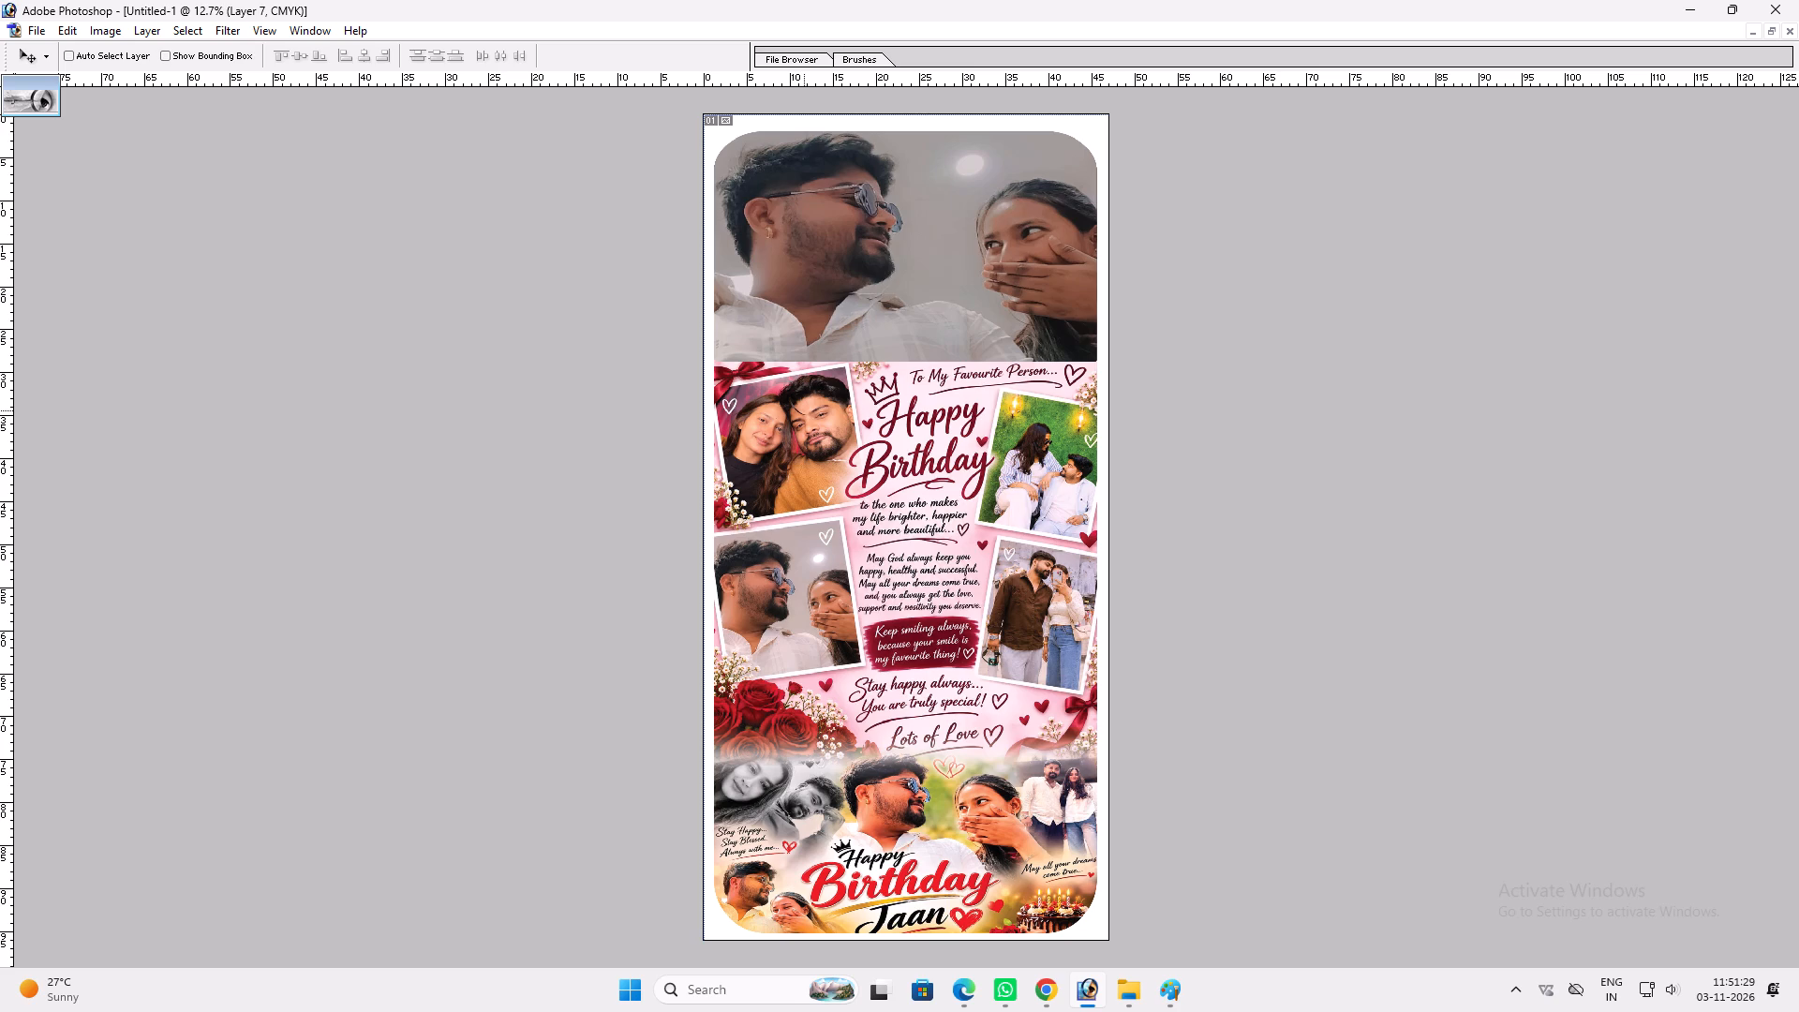
# Select the entire Background layer and cut its contents.
pyautogui.rightClick(906, 119)
pyautogui.click(922, 124)
pyautogui.hotkey('ctrl', 'a')
pyautogui.hotkey('ctrl', 'x')
# Erase along the lower edge of the Layer 7 couple photo with a soft 800 px eraser to blend it into the collage.
pyautogui.keyDown('ctrl'); pyautogui.click(938, 401); pyautogui.keyUp('ctrl')
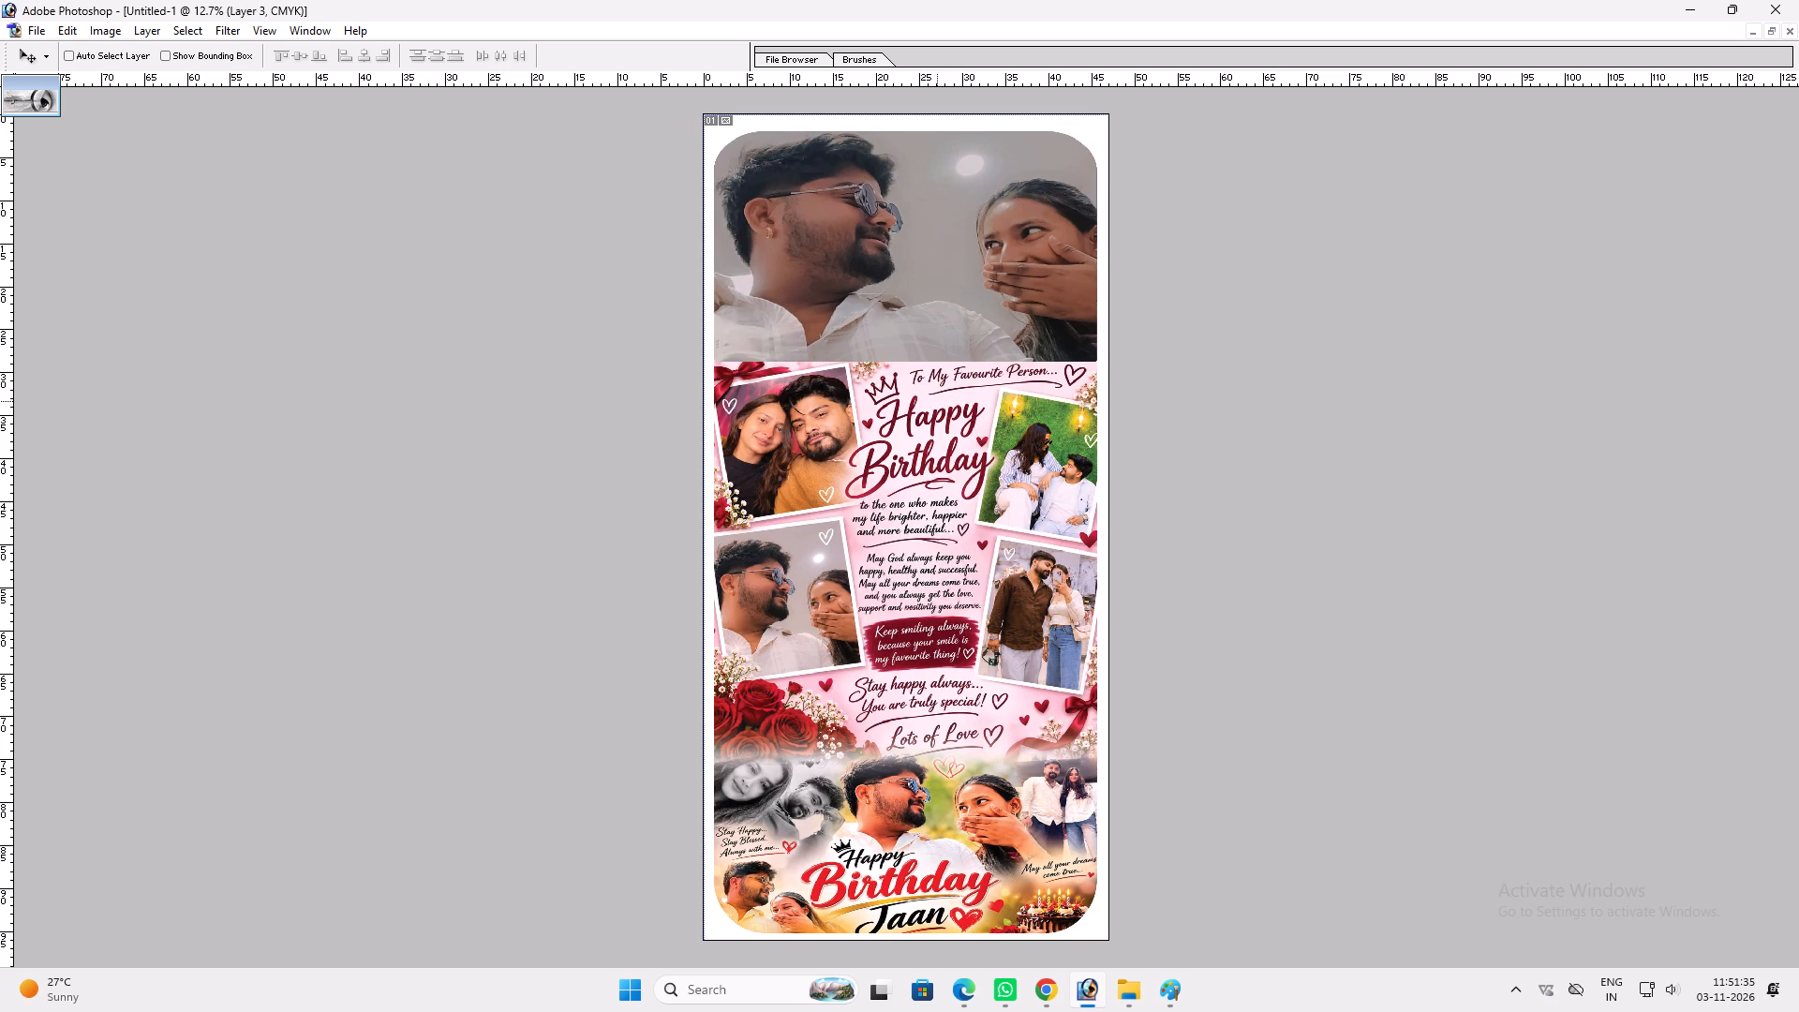
pyautogui.hotkey('ctrl', '+')
pyautogui.press('space')
pyautogui.hotkey('ctrl', '+')
pyautogui.press('space')
pyautogui.moveTo(932, 403); pyautogui.dragTo(899, 655)
pyautogui.press('v')
pyautogui.rightClick(836, 413)
pyautogui.moveTo(852, 419); pyautogui.dragTo(876, 423)
pyautogui.press('e')
pyautogui.moveTo(545, 519); pyautogui.dragTo(672, 519)
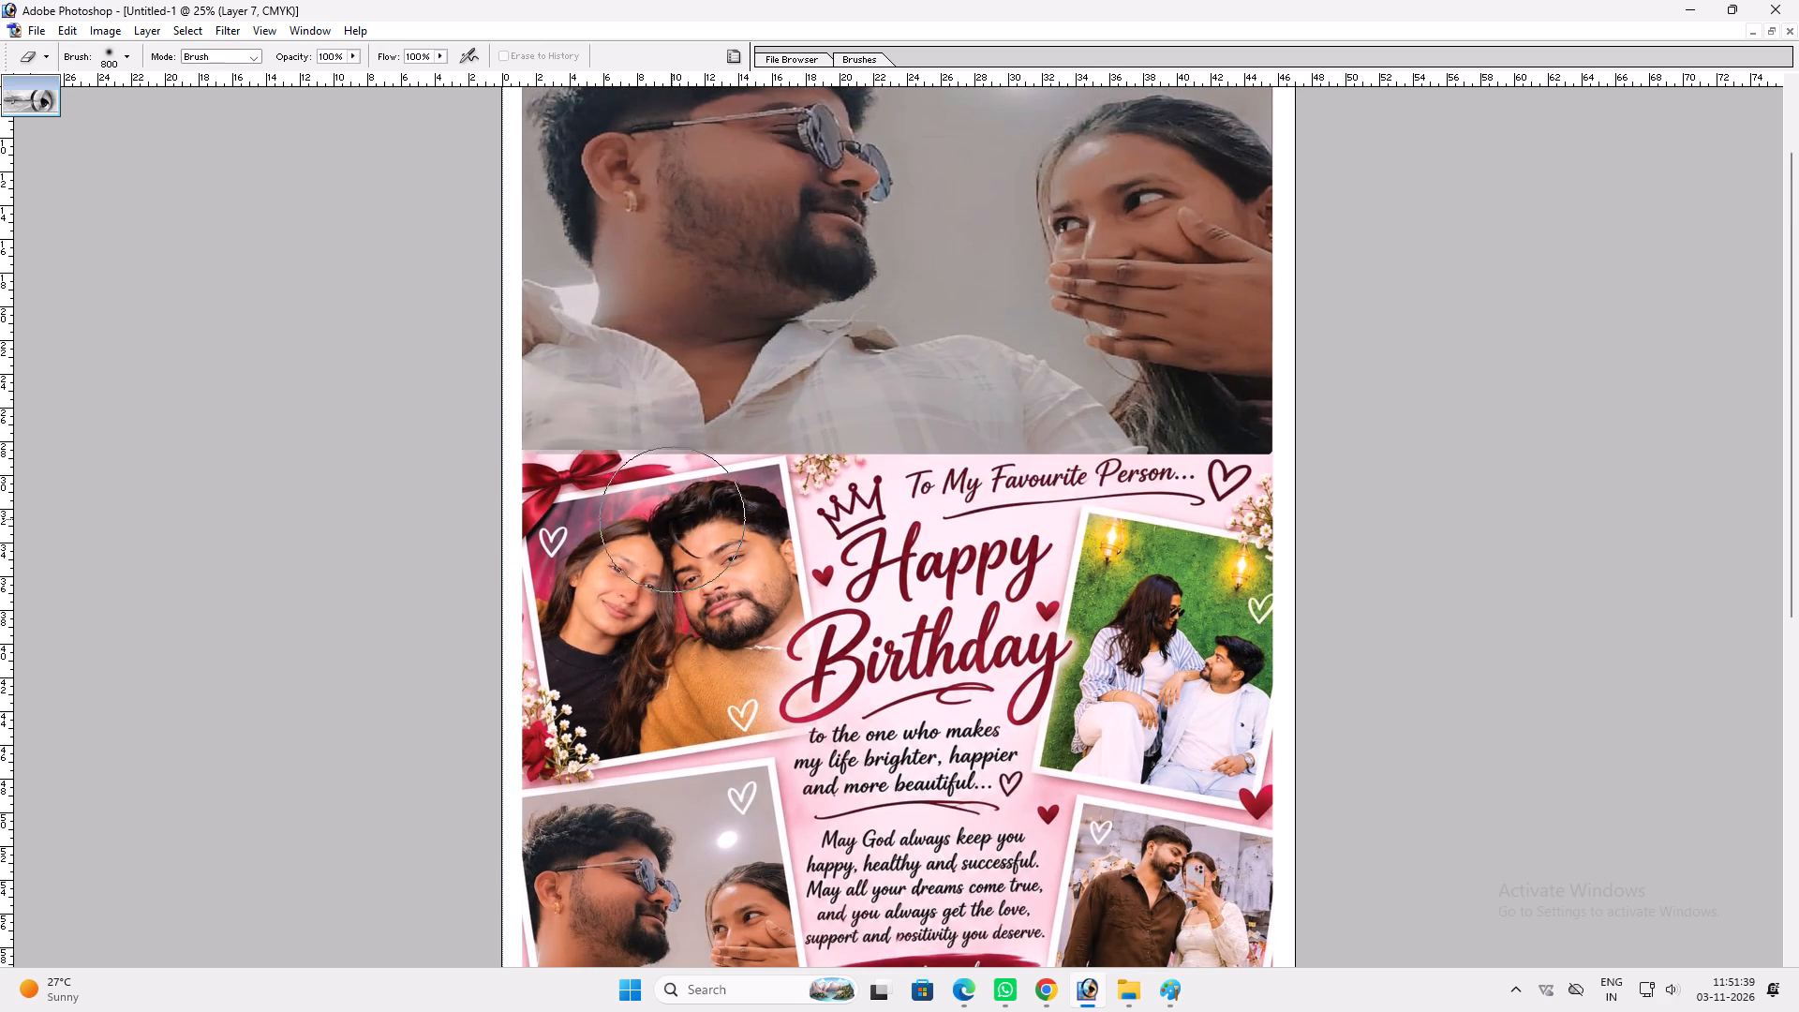
pyautogui.moveTo(672, 519); pyautogui.dragTo(893, 520)
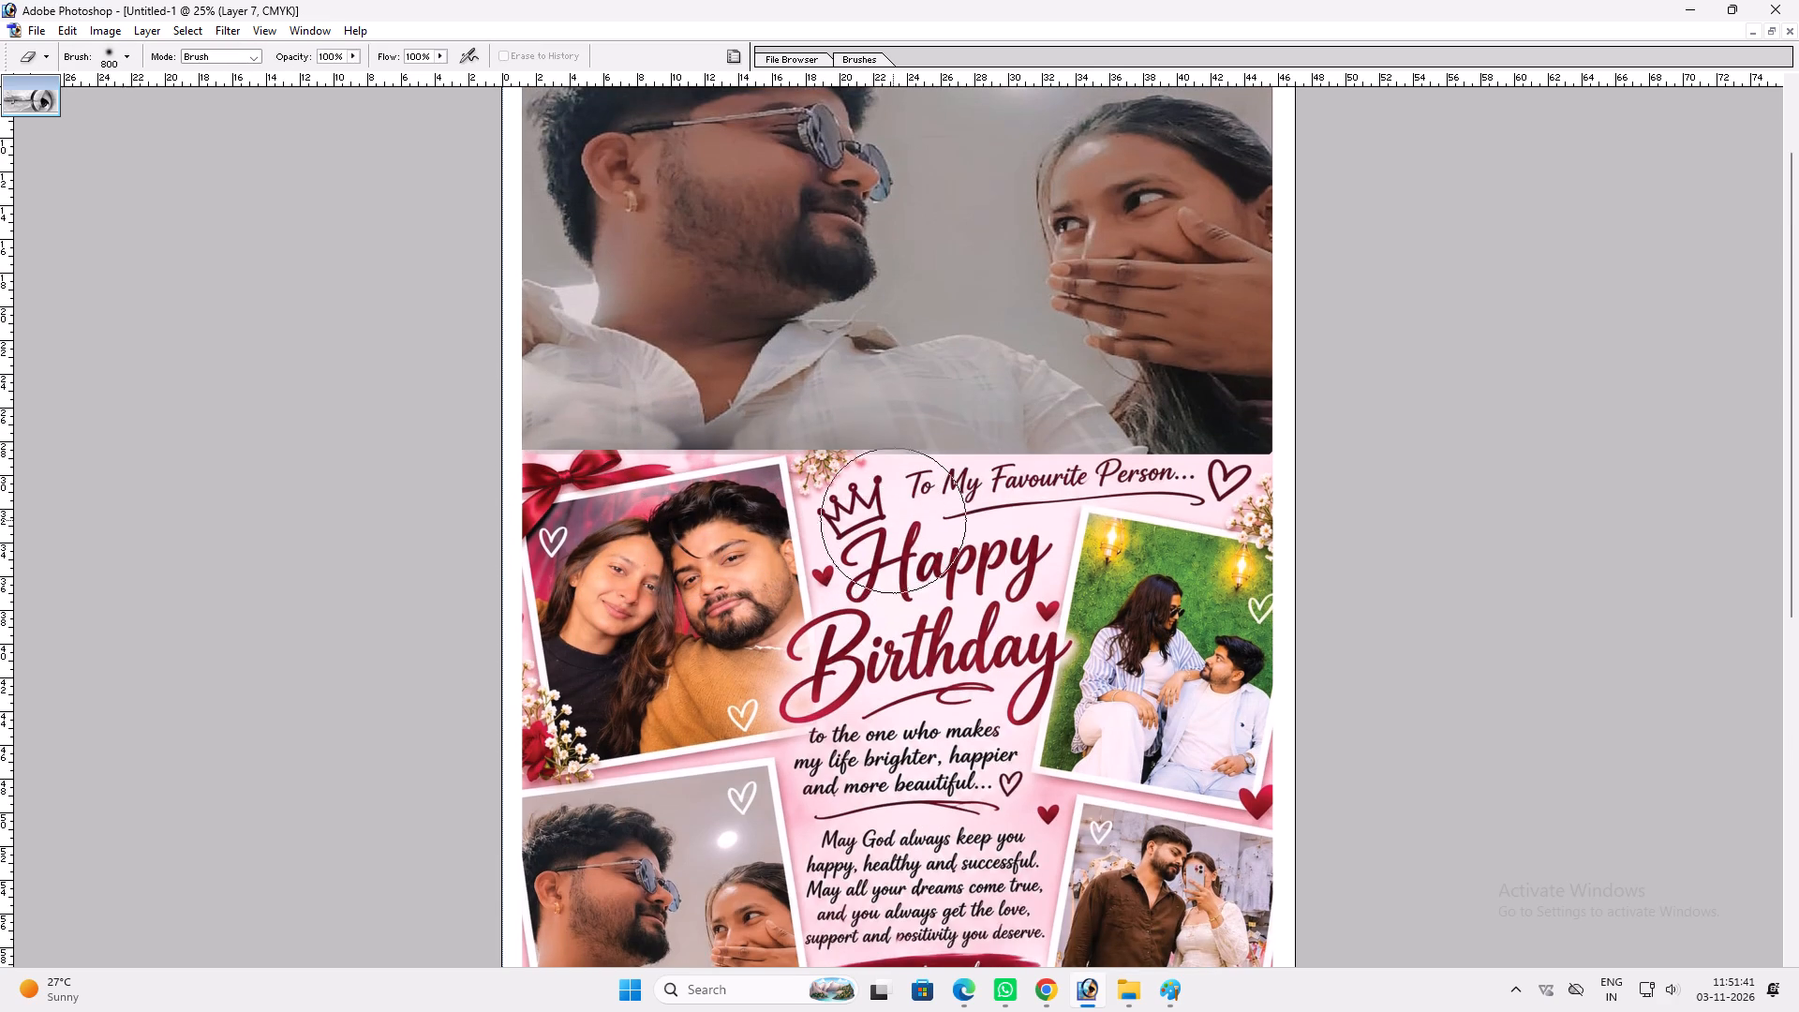
pyautogui.moveTo(893, 520); pyautogui.dragTo(1208, 518)
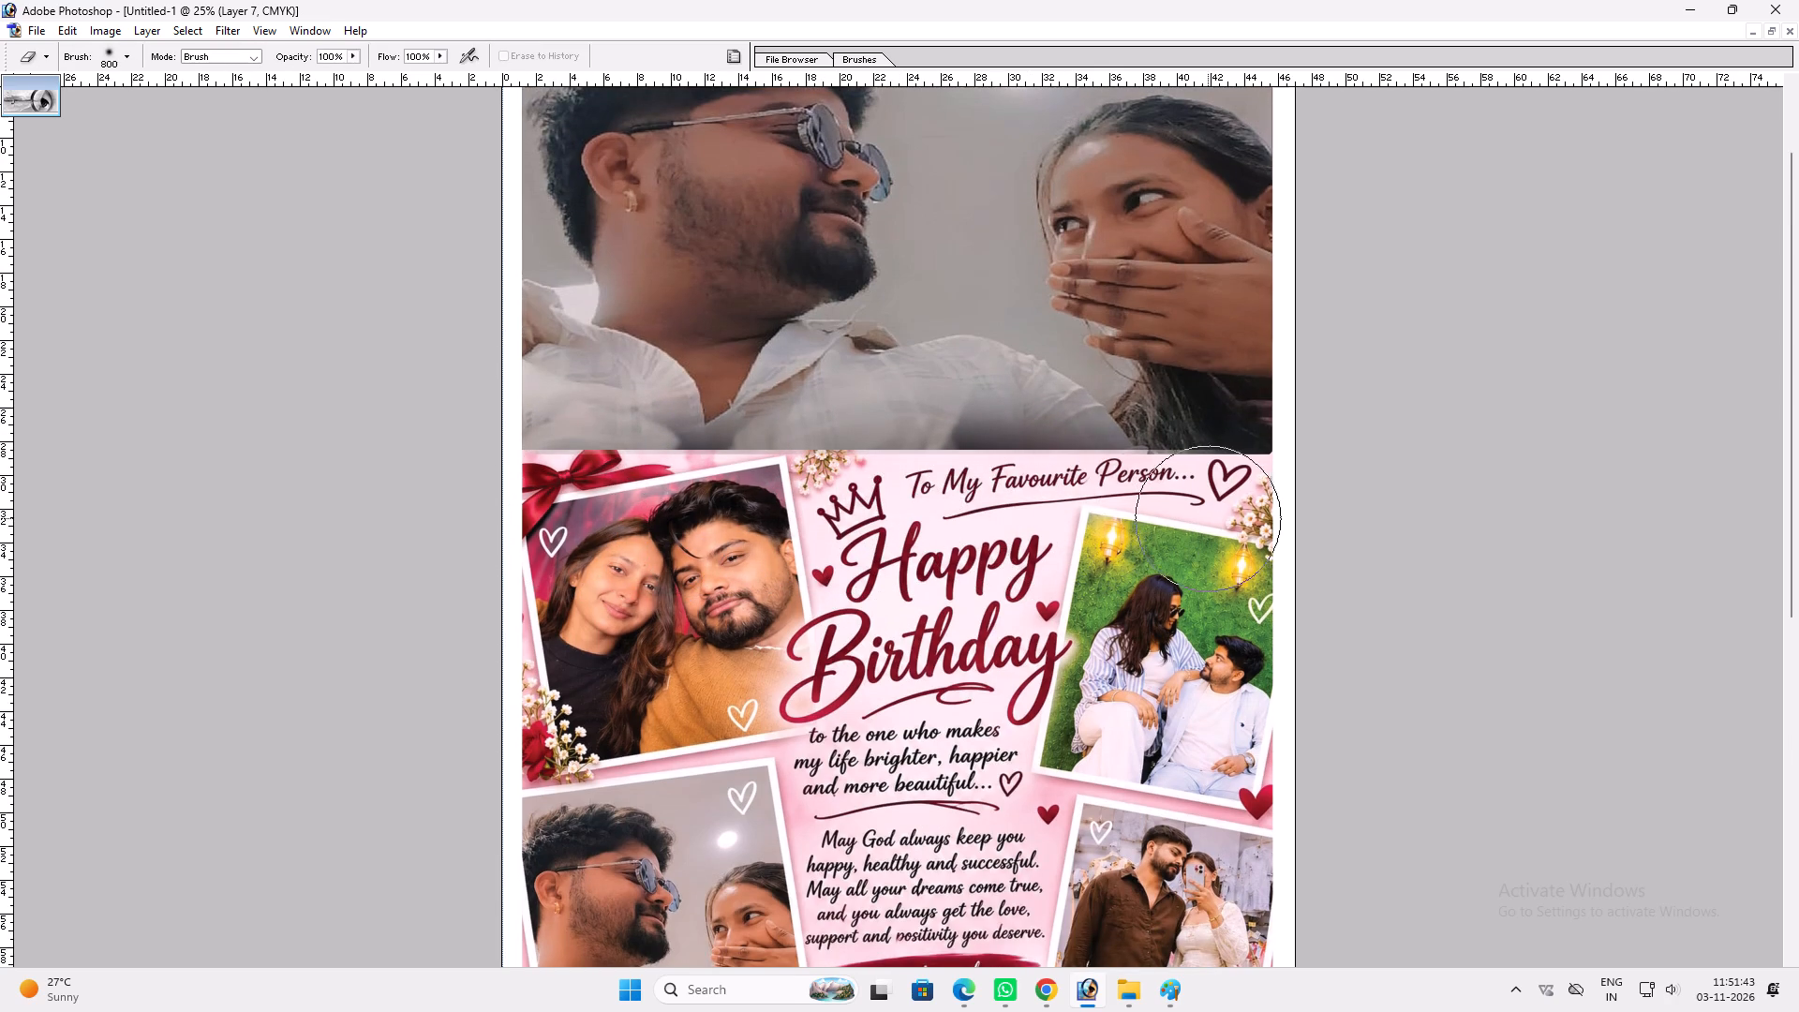
pyautogui.moveTo(1208, 518); pyautogui.dragTo(730, 527)
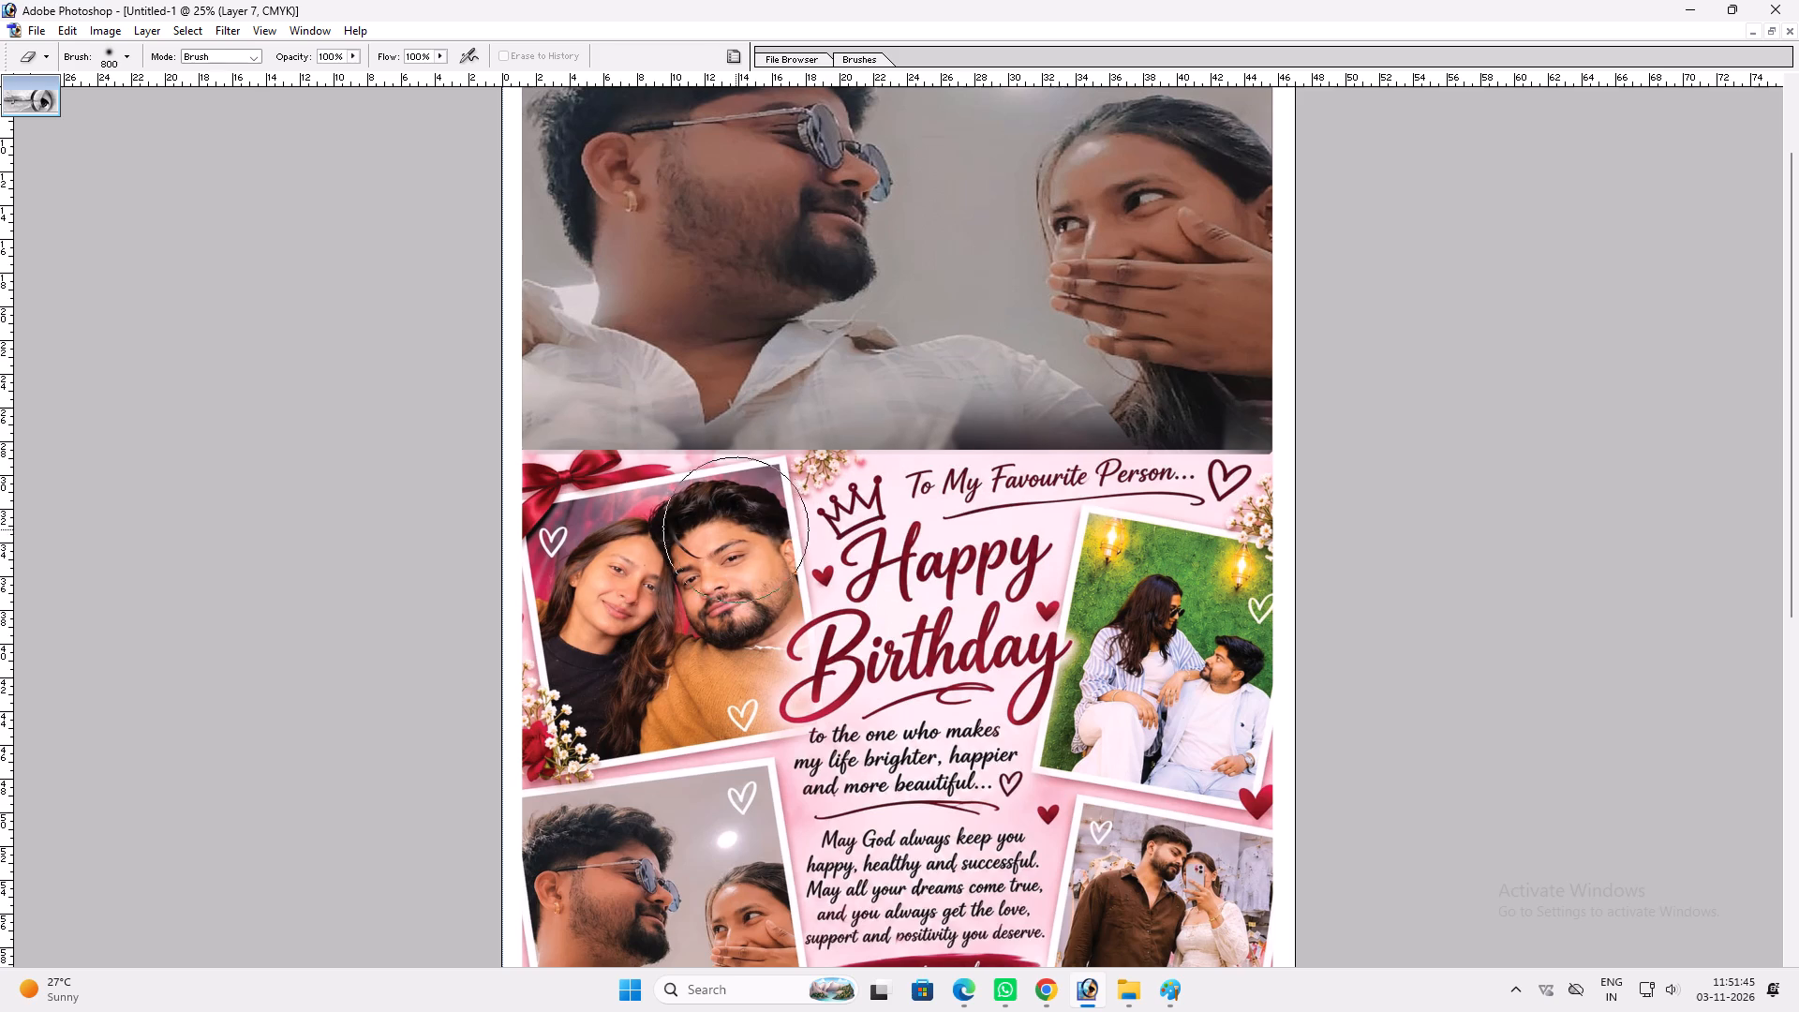
pyautogui.moveTo(730, 527); pyautogui.dragTo(478, 520)
# Erase along the top edge of the Layer 3 collage with a soft 250 px eraser to soften its hard line.
pyautogui.press('v')
pyautogui.press('v')
pyautogui.press('v')
pyautogui.rightClick(870, 547)
pyautogui.moveTo(921, 563); pyautogui.dragTo(947, 566)
pyautogui.press('e')
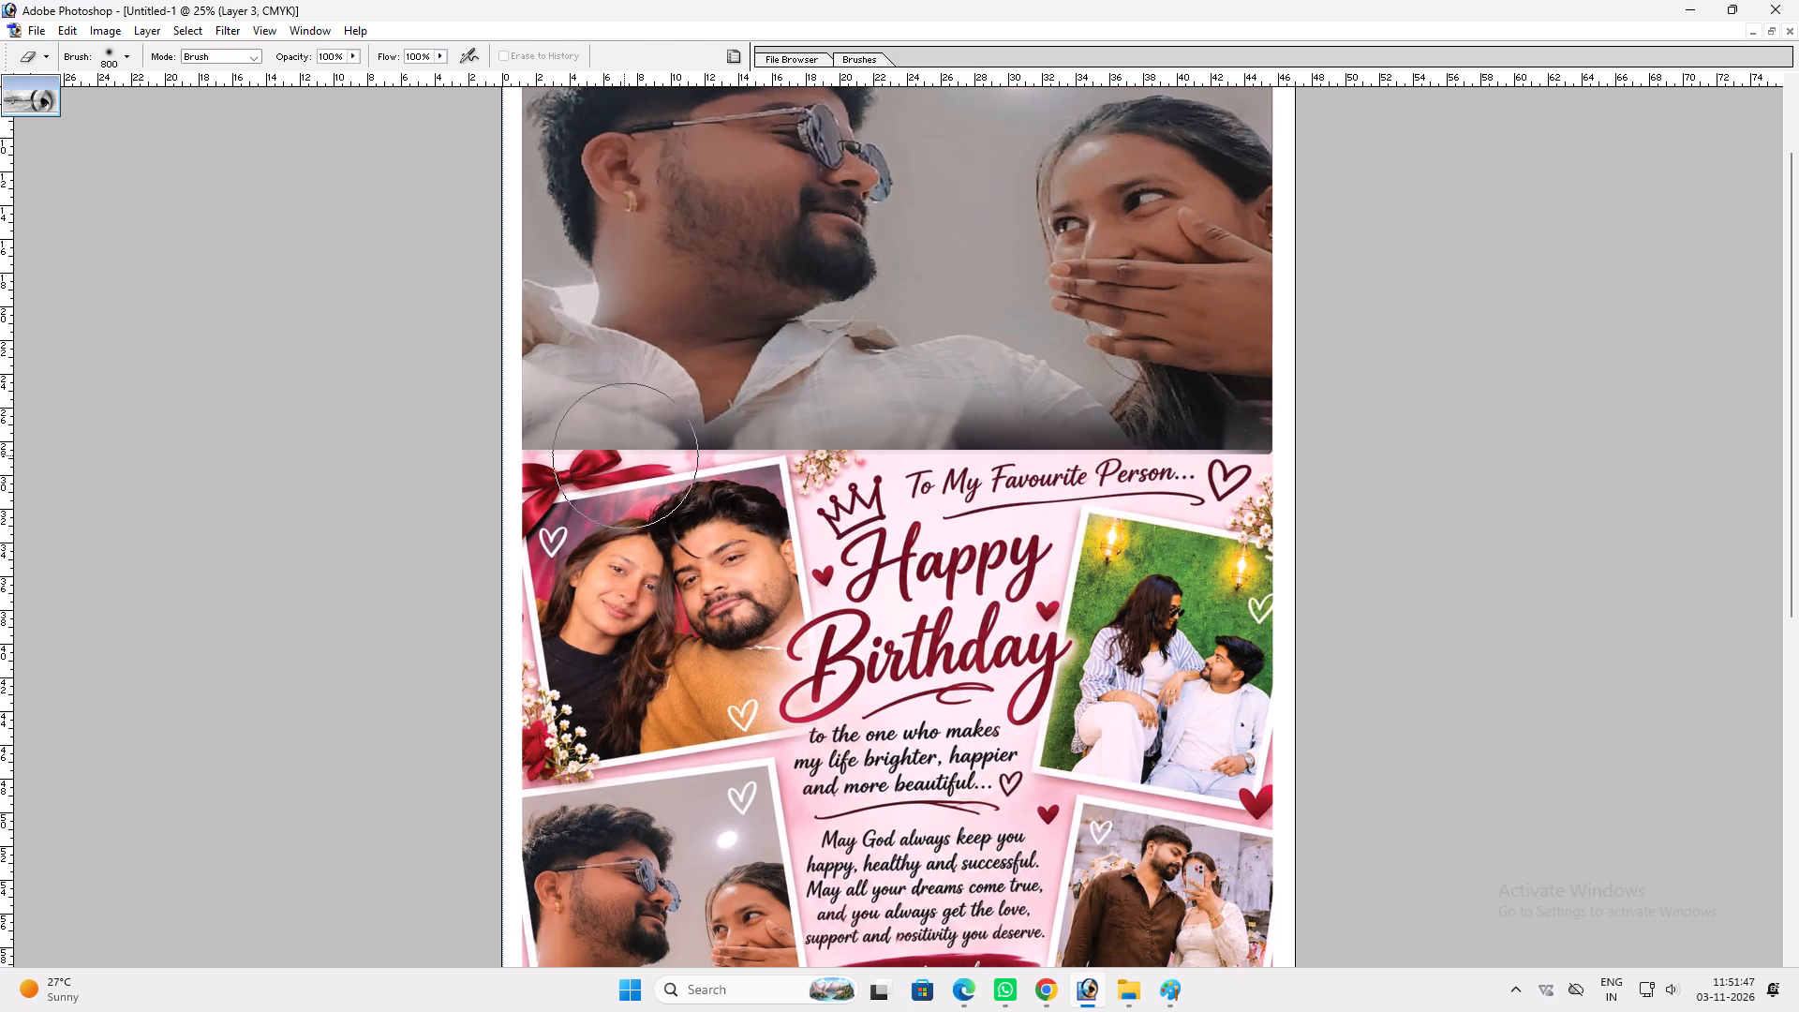
pyautogui.press('[')
pyautogui.press('[')
pyautogui.press('[')
pyautogui.press('[')
pyautogui.press('[')
pyautogui.press('[')
pyautogui.moveTo(529, 432); pyautogui.dragTo(529, 431)
pyautogui.moveTo(529, 431); pyautogui.dragTo(615, 424)
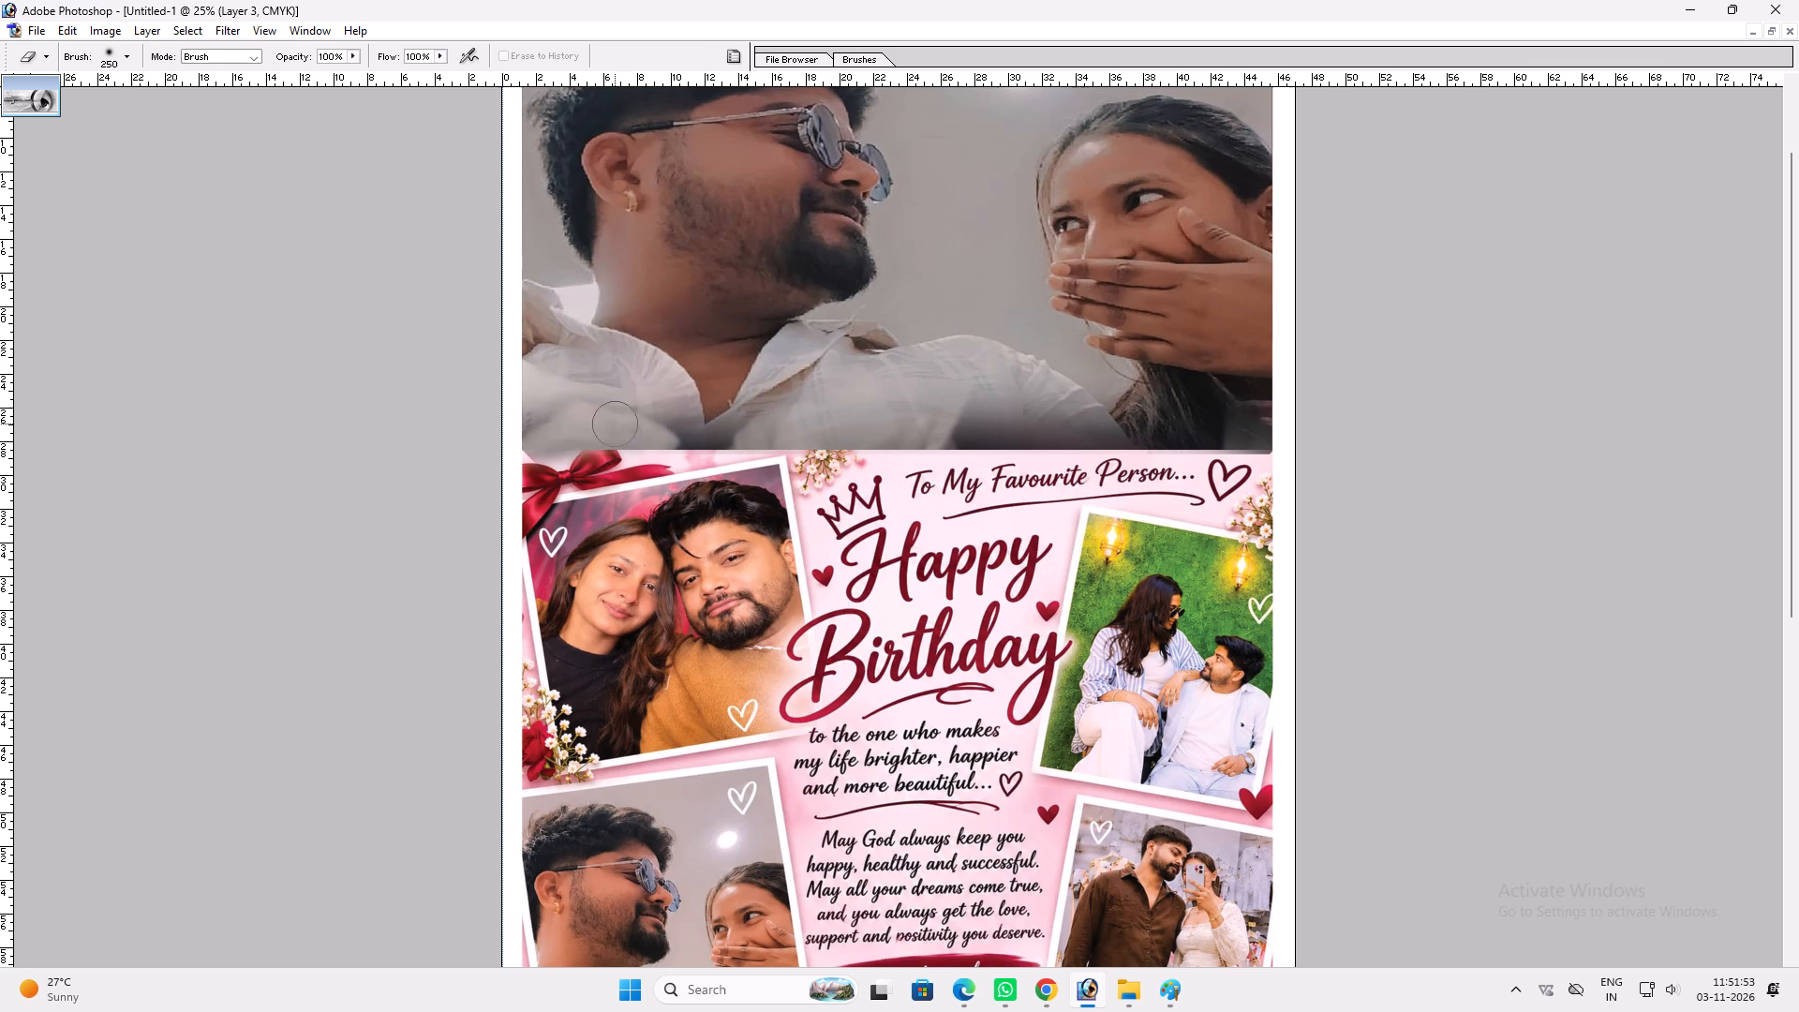
pyautogui.moveTo(615, 424); pyautogui.dragTo(702, 422)
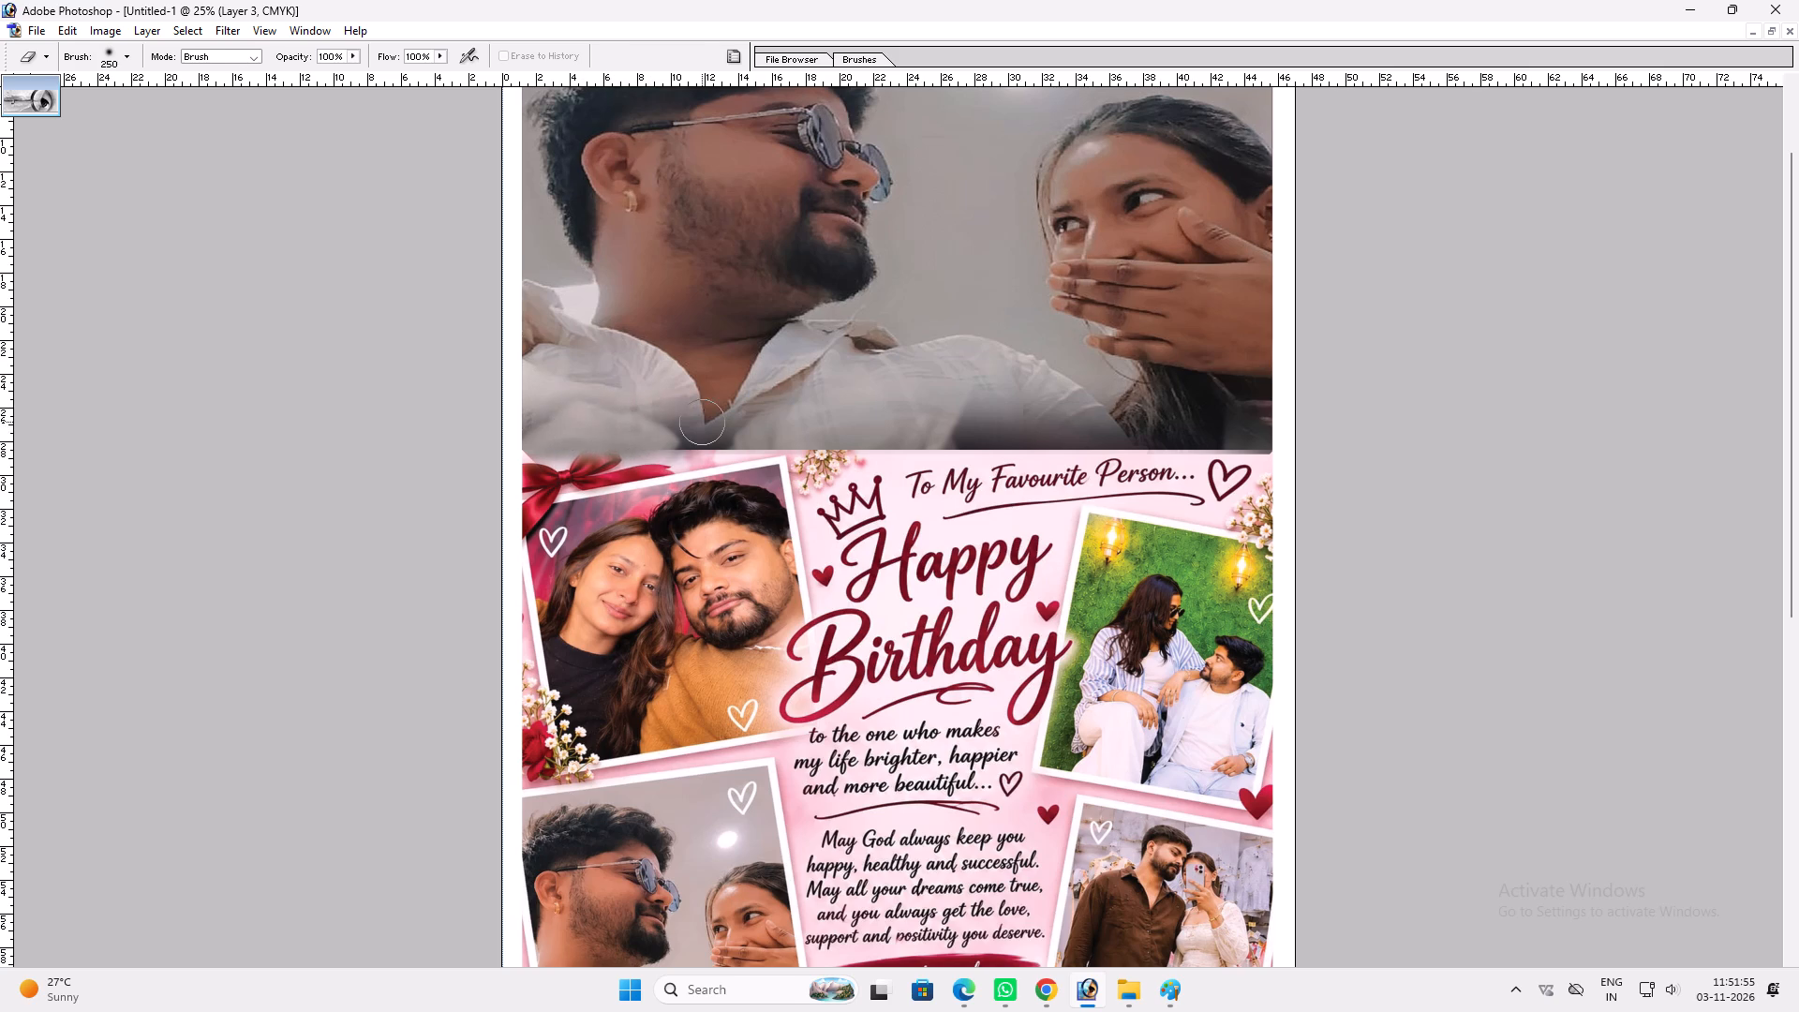
pyautogui.moveTo(702, 422); pyautogui.dragTo(730, 428)
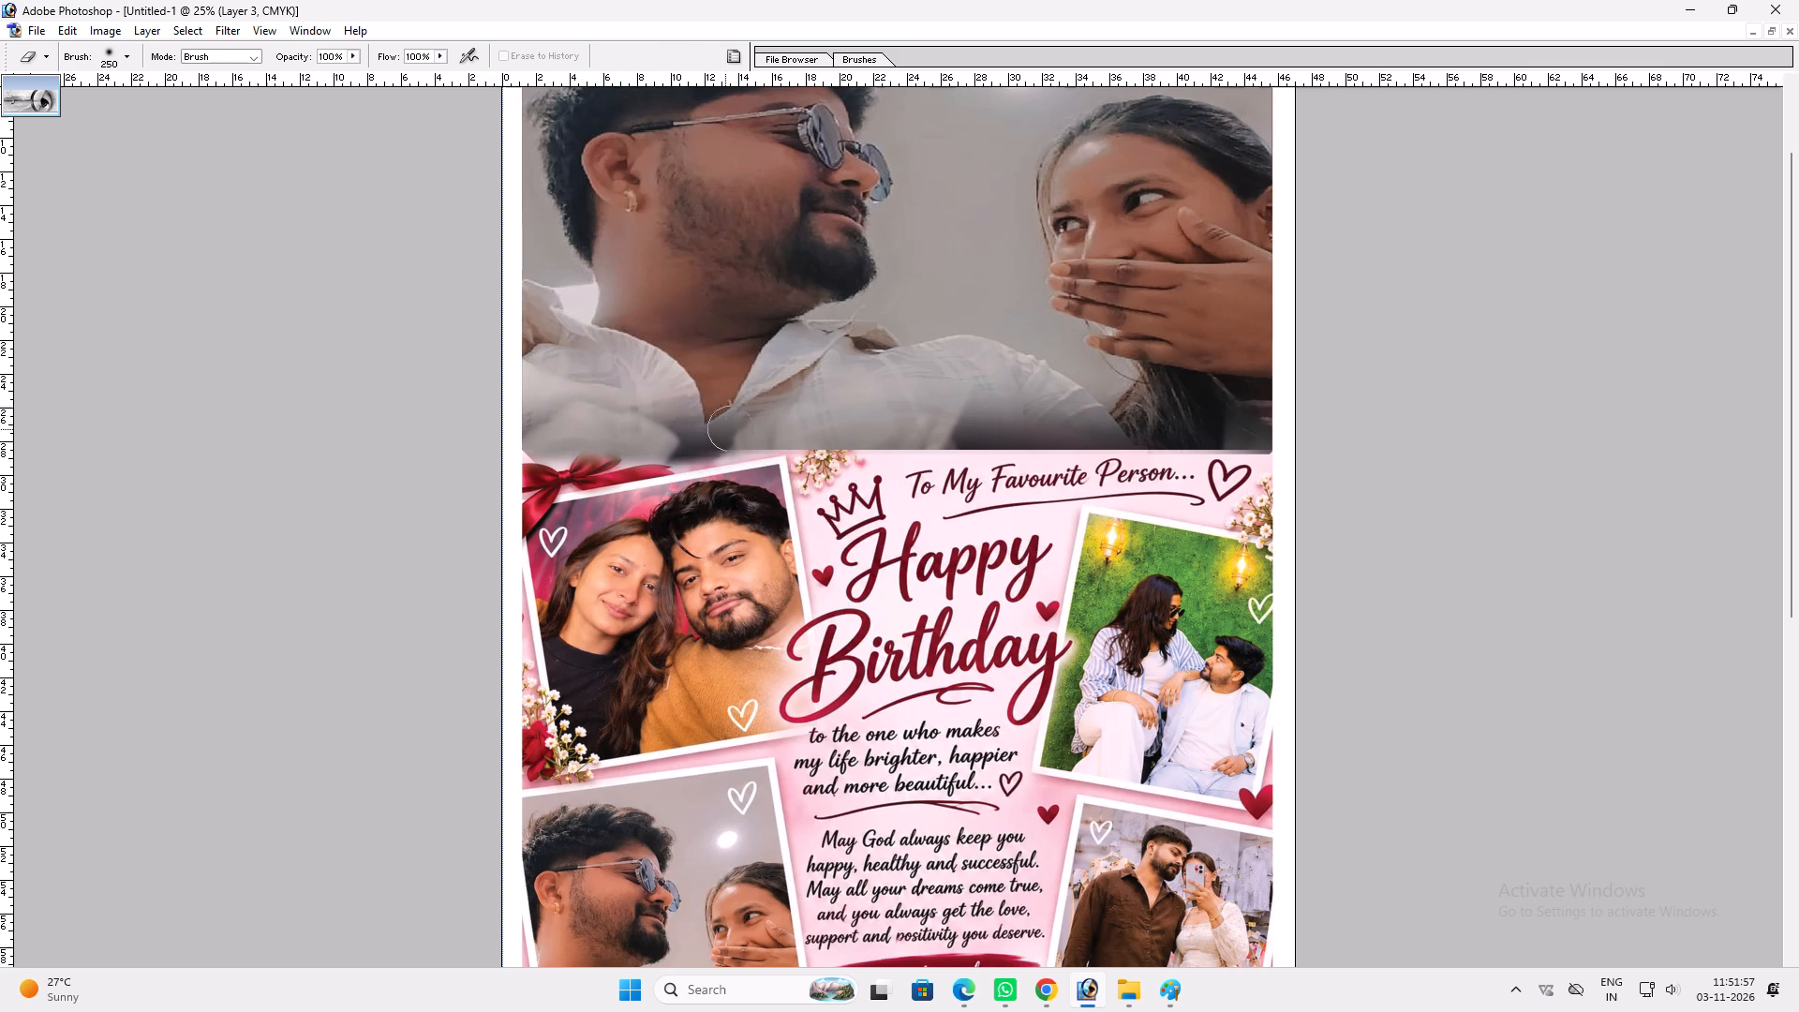
pyautogui.moveTo(730, 428); pyautogui.dragTo(871, 435)
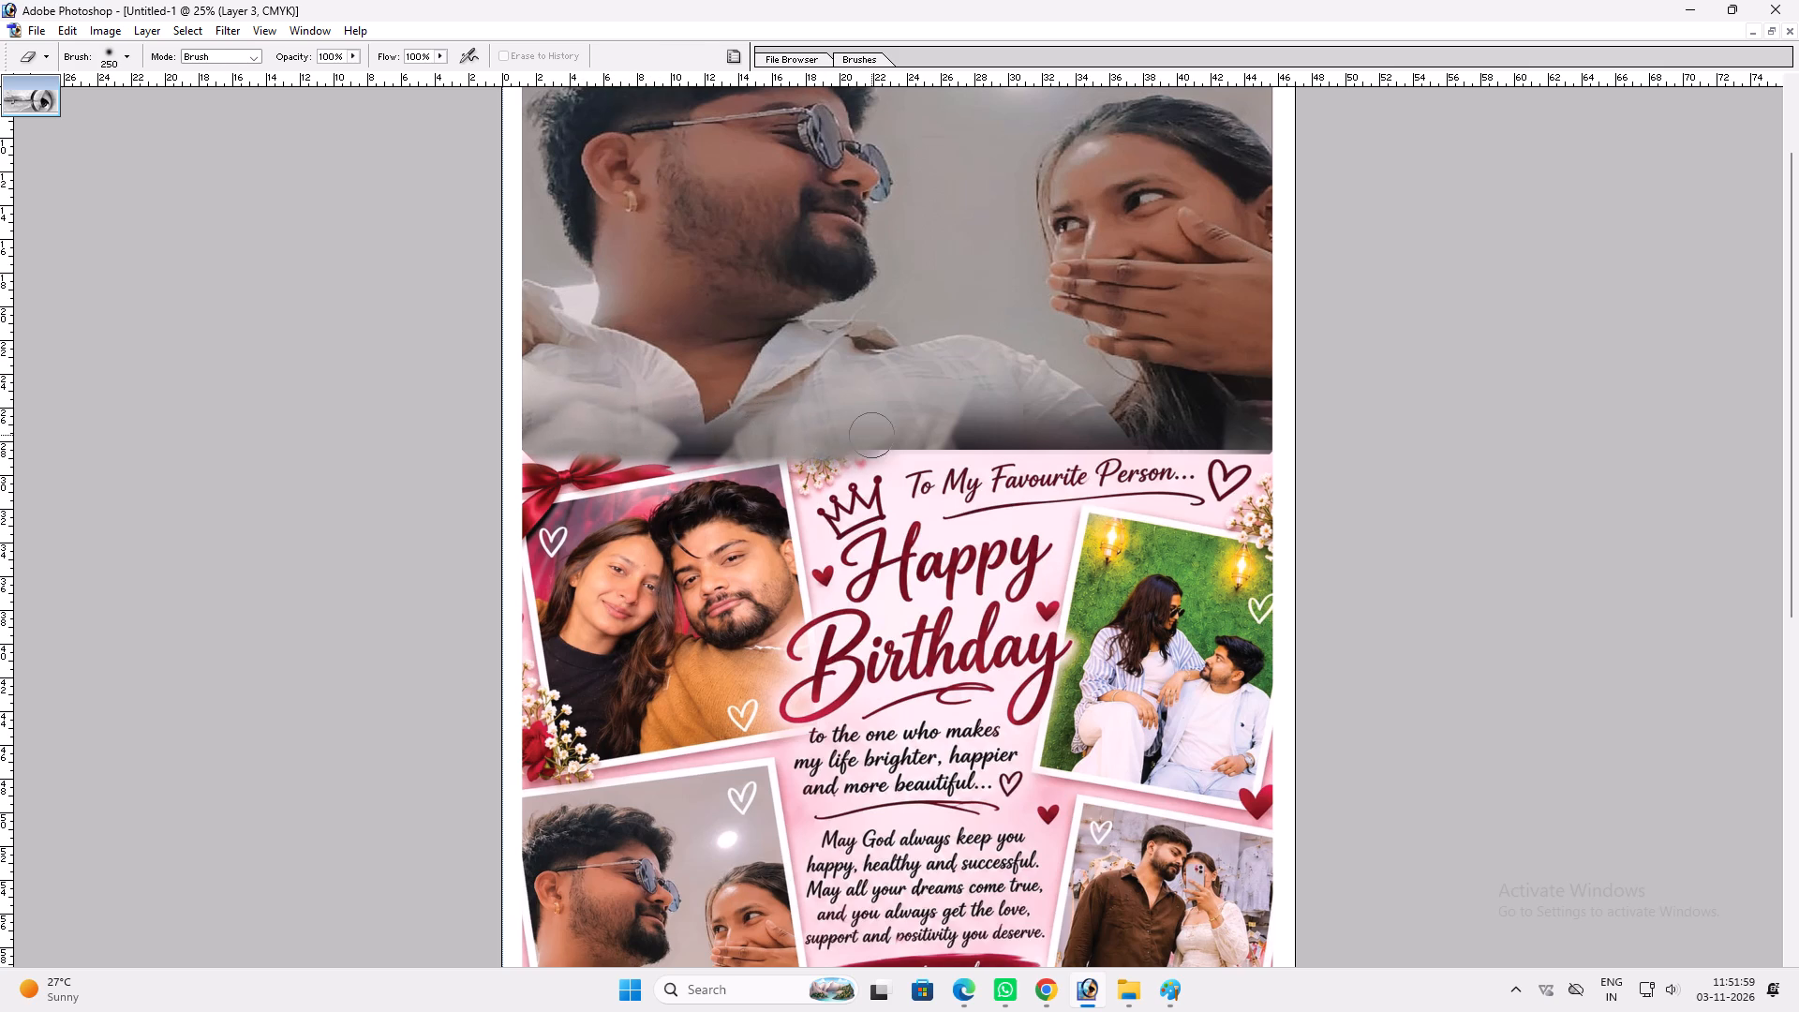
pyautogui.moveTo(871, 435); pyautogui.dragTo(1047, 428)
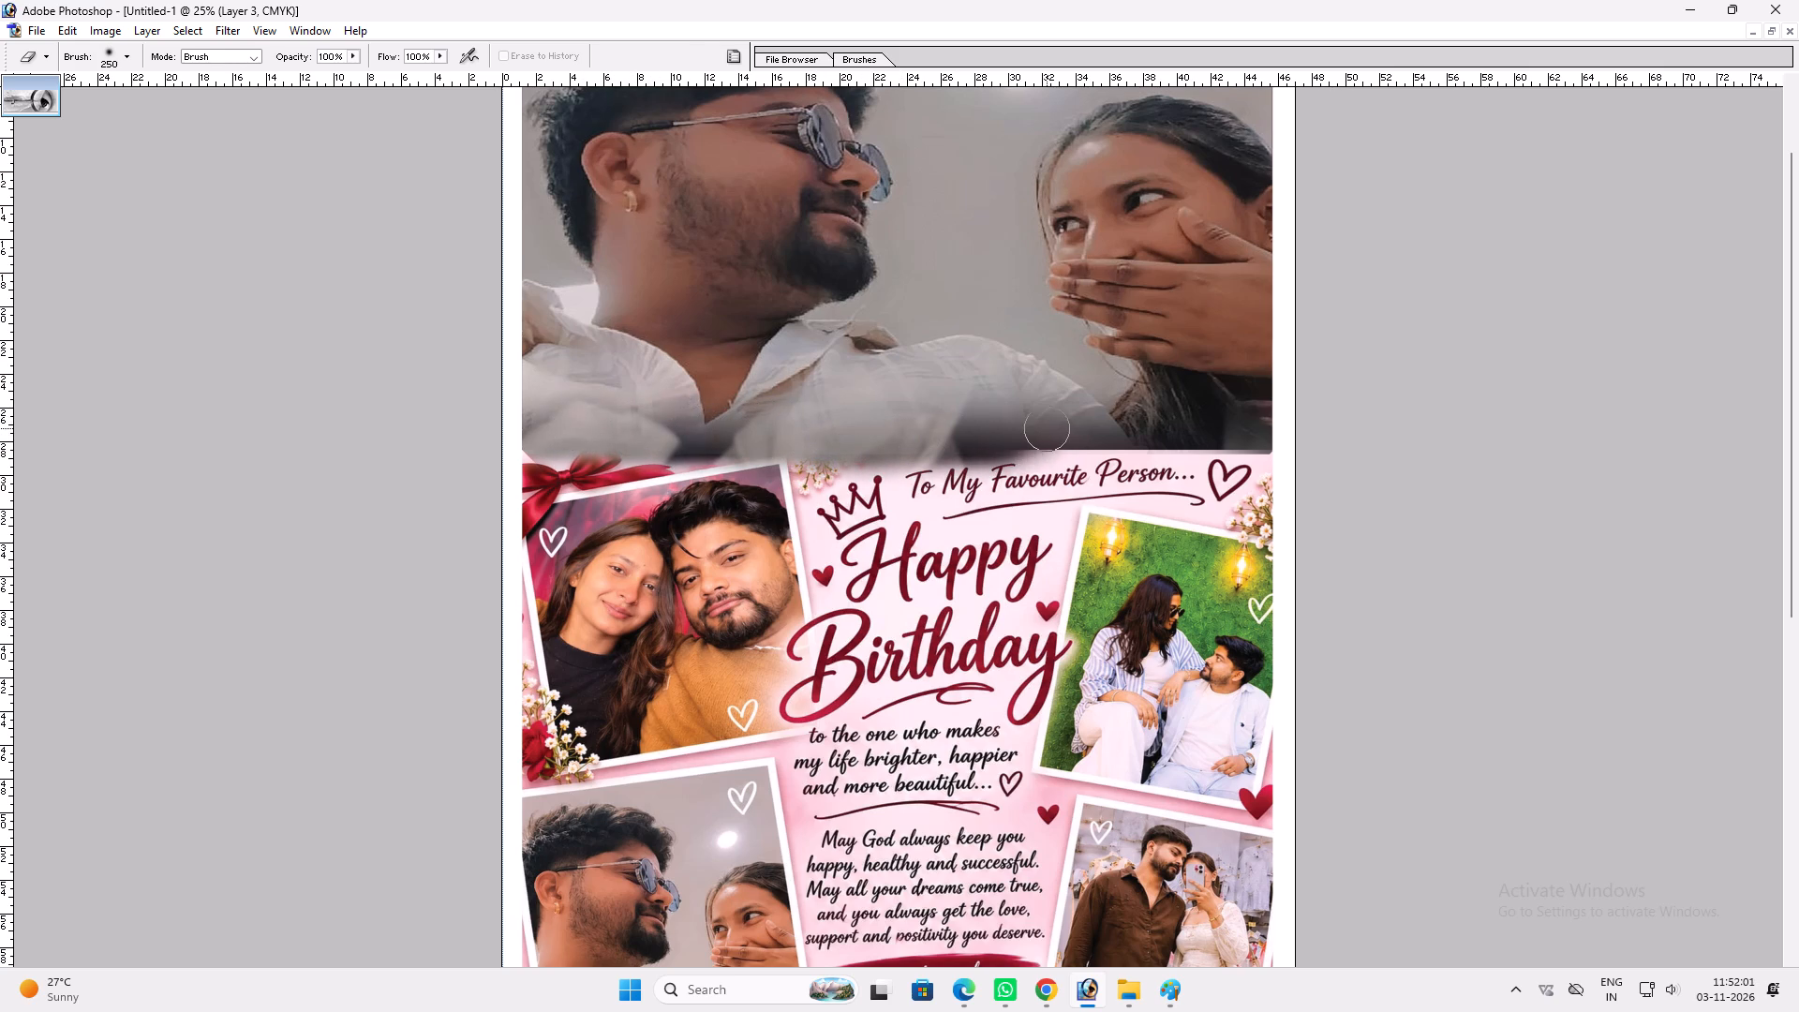
pyautogui.moveTo(1047, 428); pyautogui.dragTo(1217, 432)
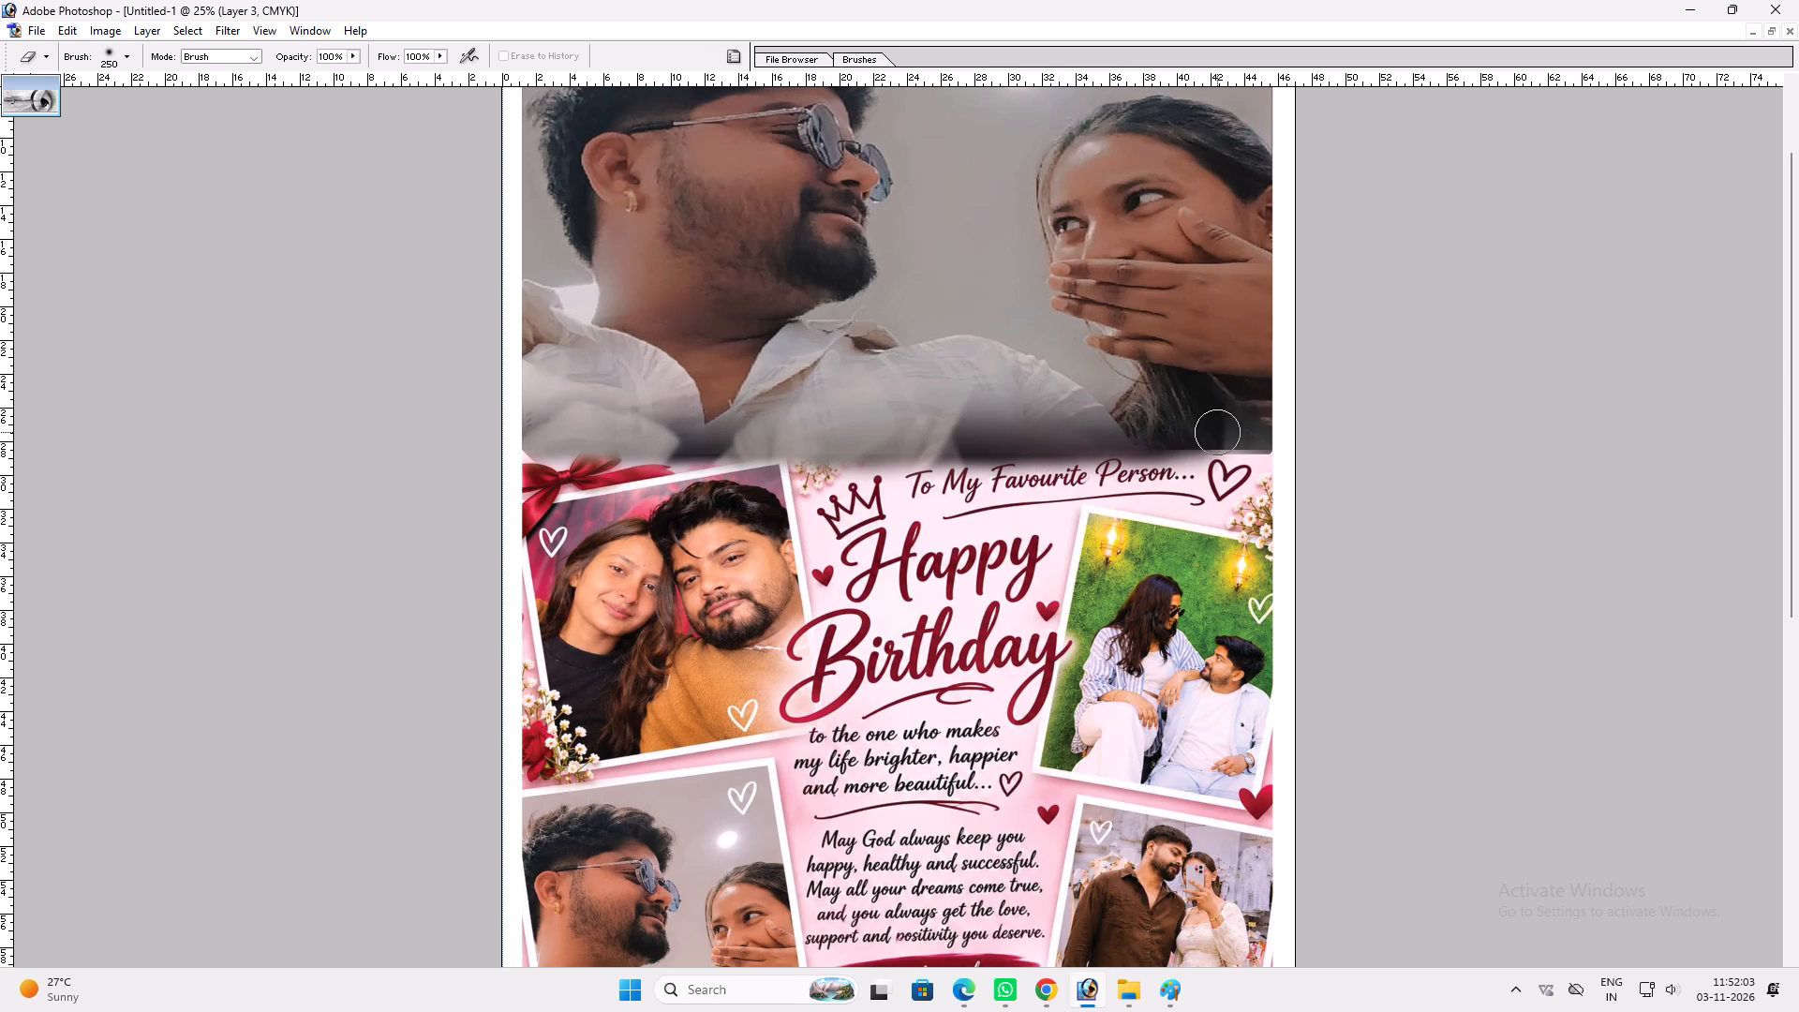
pyautogui.moveTo(1217, 432); pyautogui.dragTo(1274, 440)
# Stretch the top edge of the Layer 3 collage slightly upward with Free Transform so it overlaps the couple photo's lower edge.
pyautogui.hotkey('ctrl', 't')
pyautogui.keyDown('shift'); pyautogui.moveTo(1089, 444); pyautogui.dragTo(1088, 444); pyautogui.keyUp('shift')
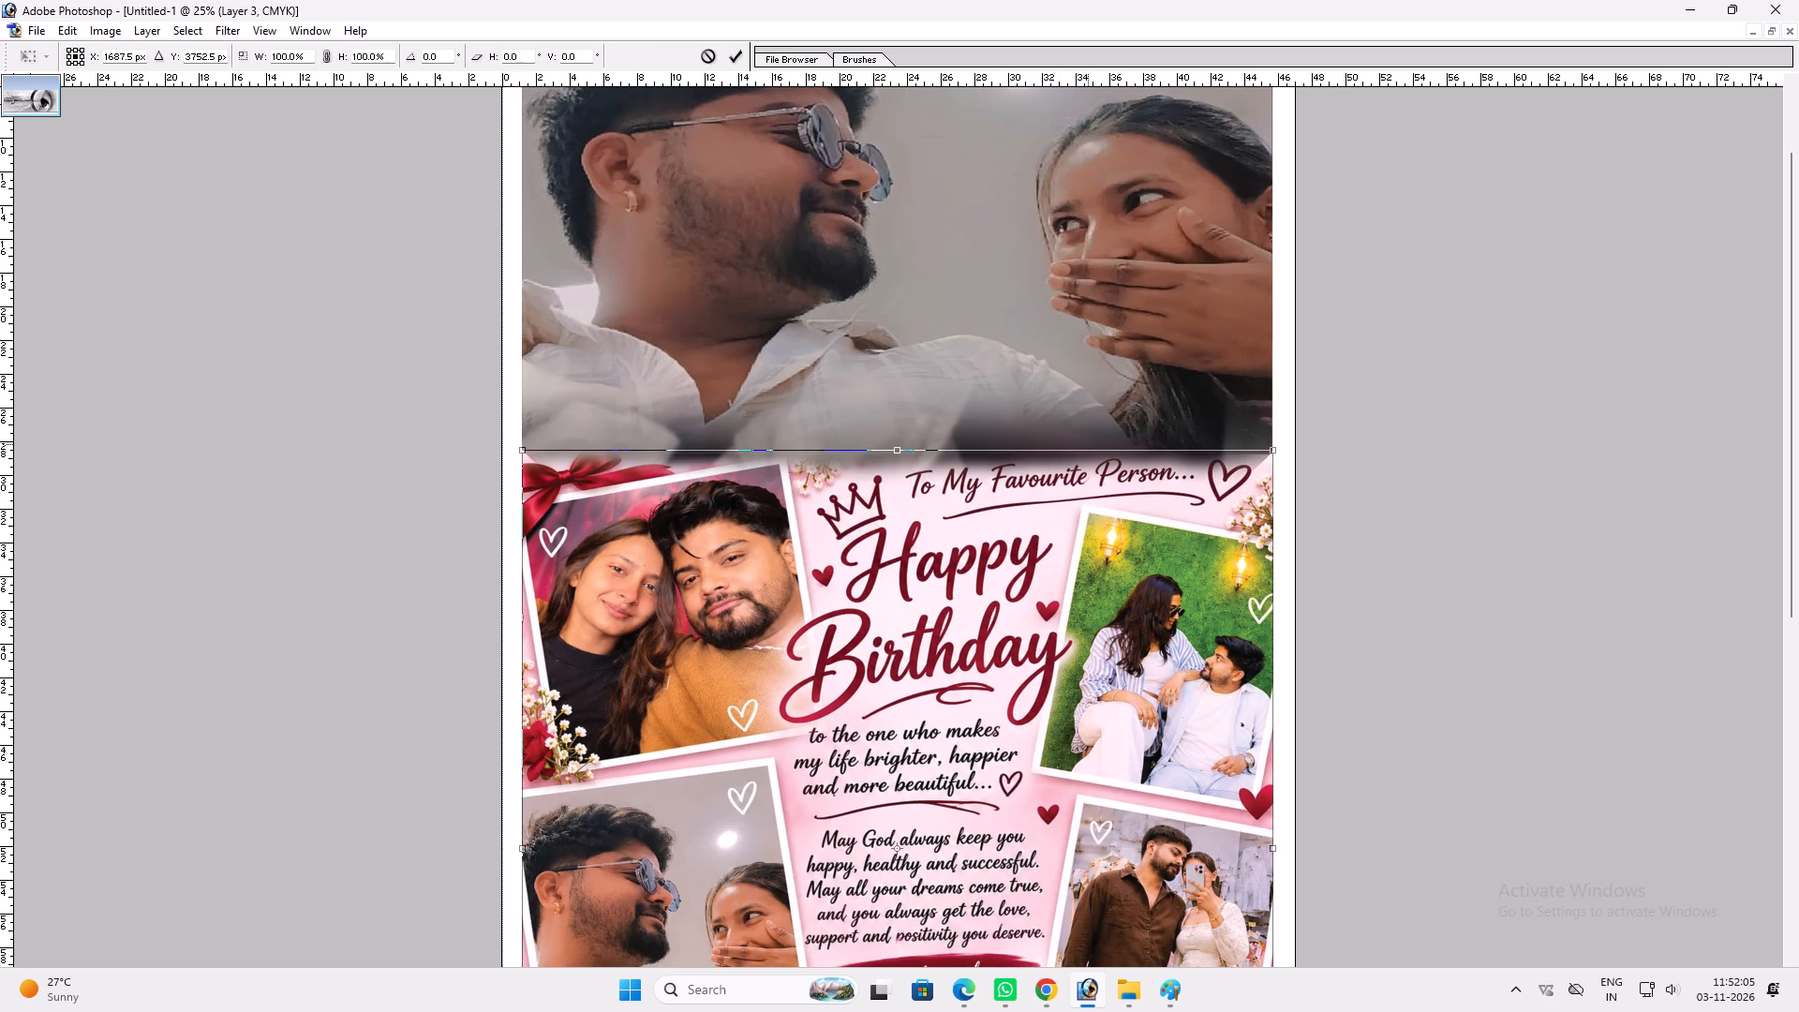
pyautogui.keyDown('shift'); pyautogui.moveTo(1088, 444); pyautogui.dragTo(1099, 427); pyautogui.keyUp('shift')
pyautogui.hotkey('shift', 'Return')
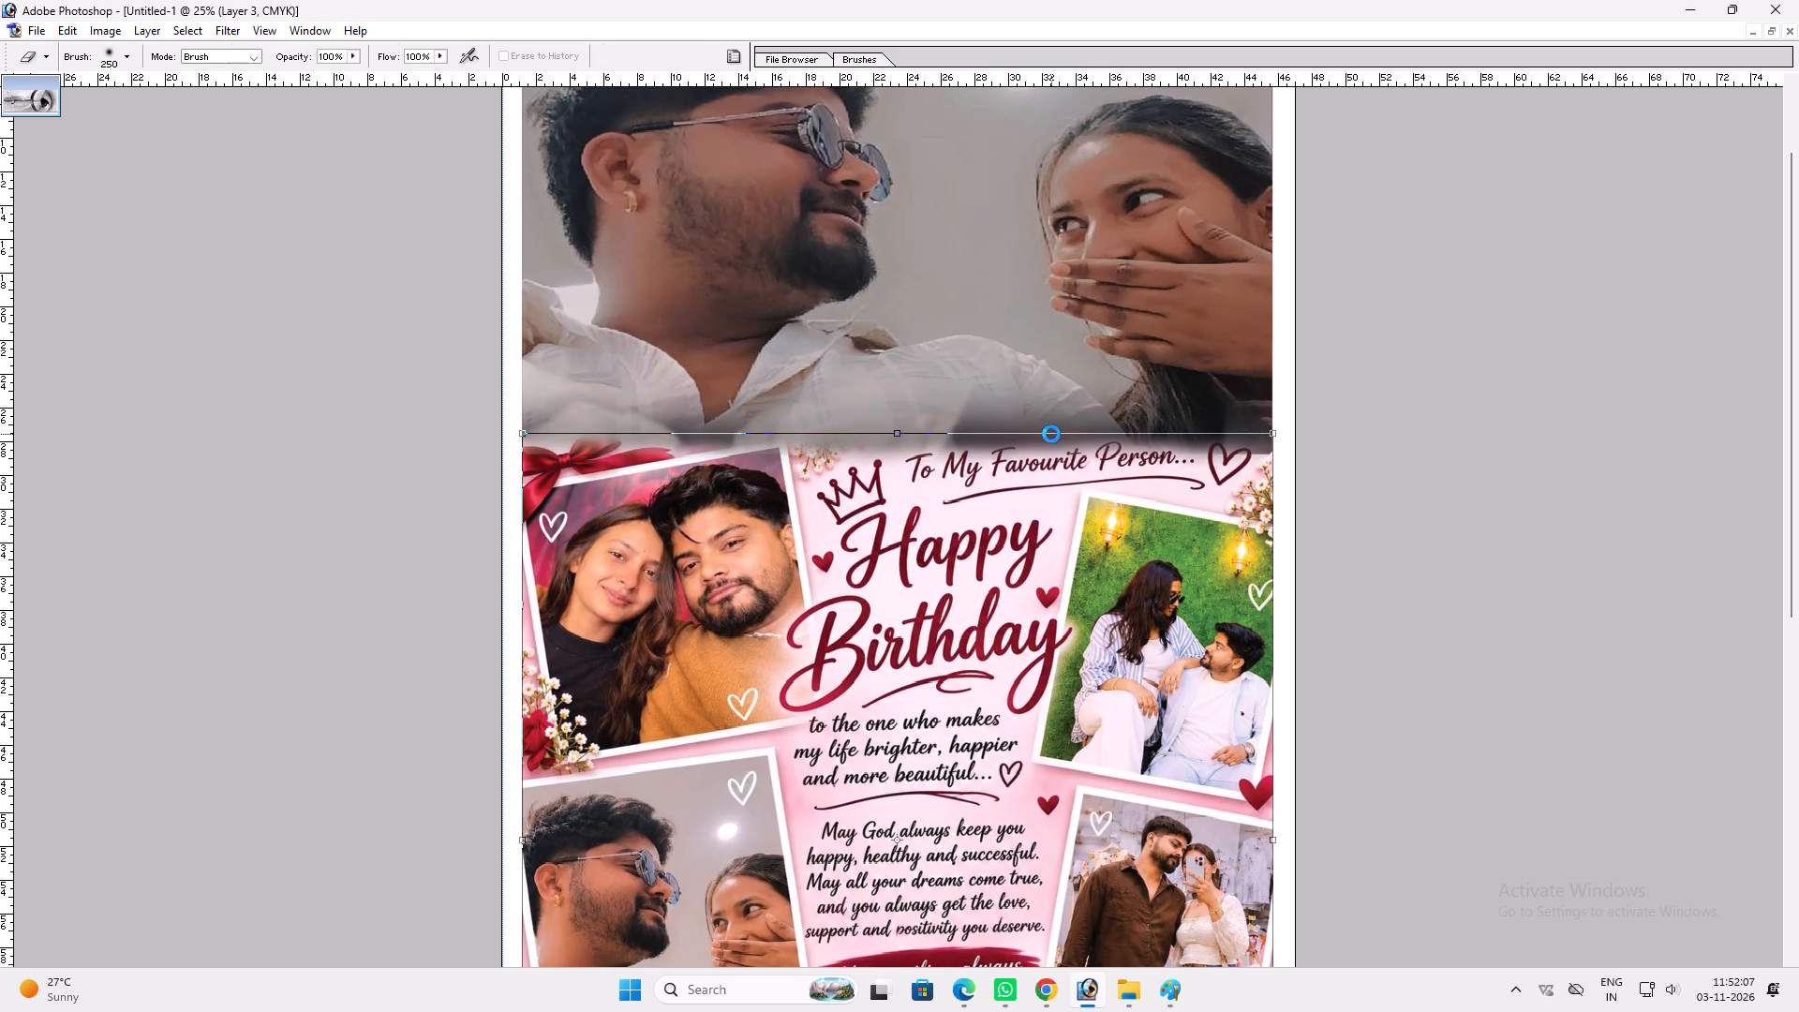
# Erase the lower edge of the Layer 7 couple photo above the "To My Favourite Person..." heading with the 250 px eraser.
pyautogui.press('v')
pyautogui.keyDown('ctrl'); pyautogui.click(1244, 428); pyautogui.keyUp('ctrl')
pyautogui.press('e')
pyautogui.moveTo(1260, 462); pyautogui.dragTo(1238, 468)
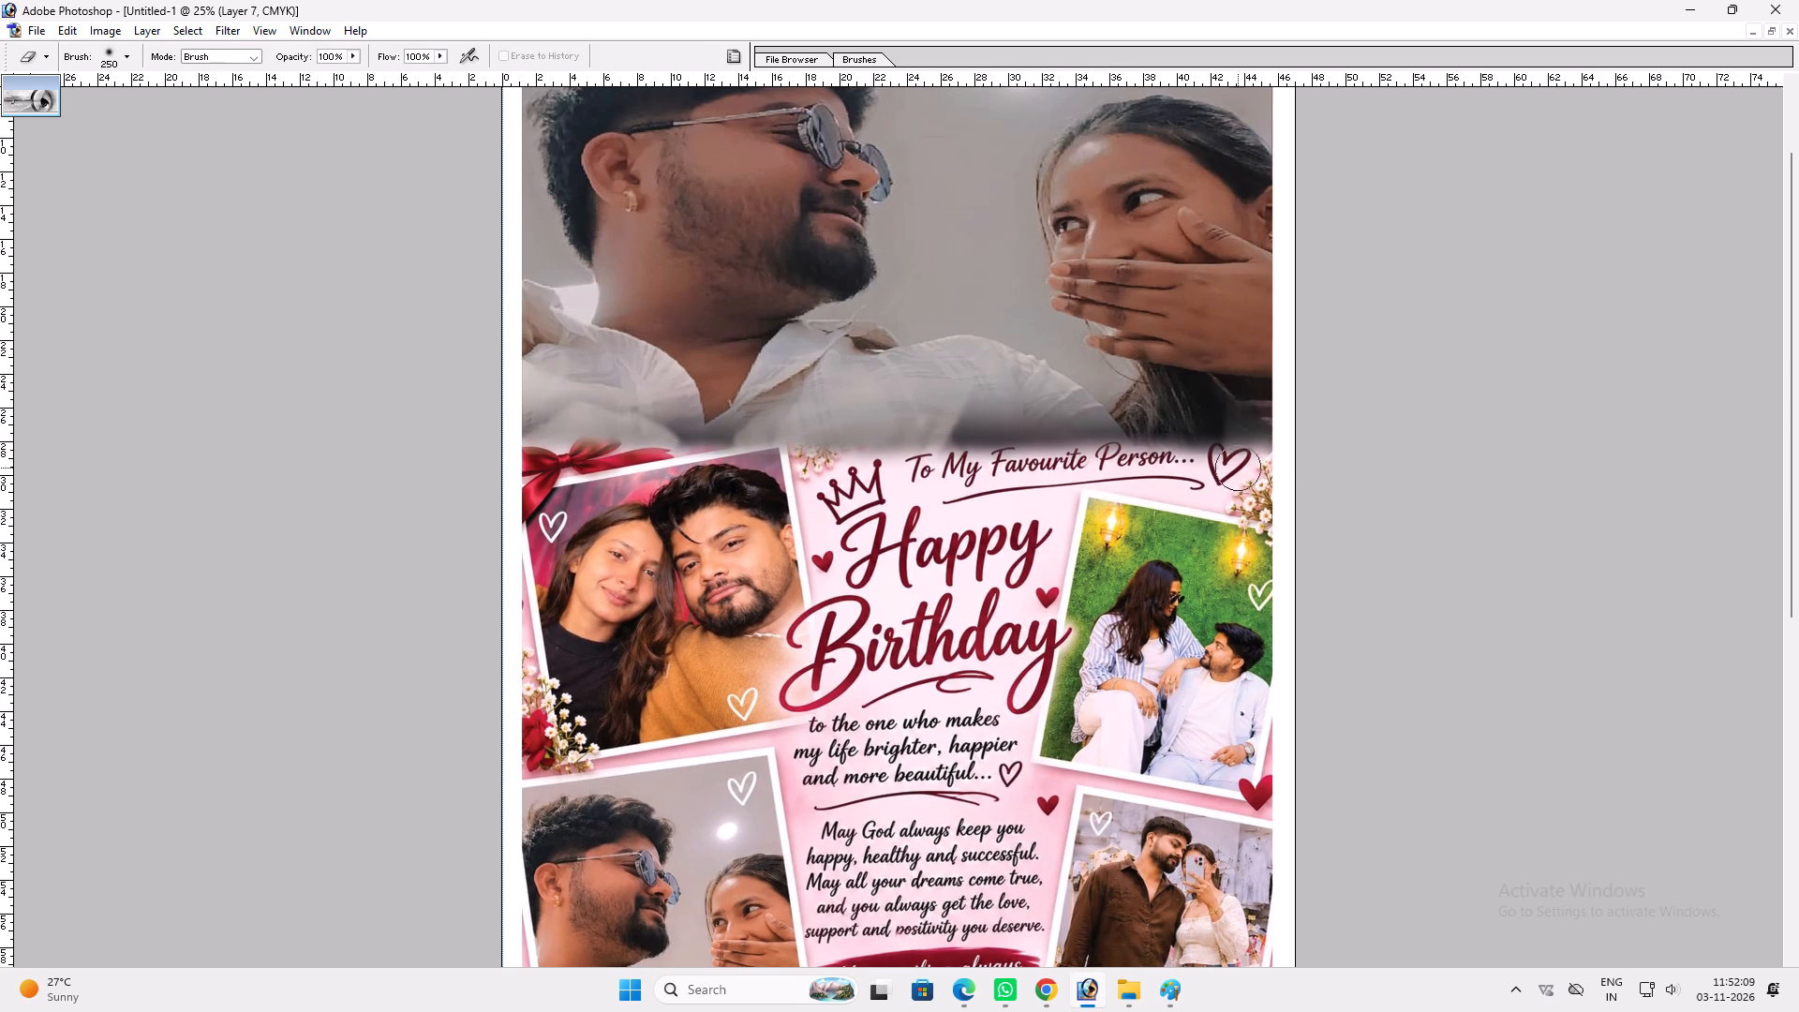
pyautogui.moveTo(1238, 468); pyautogui.dragTo(1074, 479)
# Check across the full layout how the couple photo blends into the collage.
pyautogui.press('space')
pyautogui.rightClick(985, 463)
pyautogui.moveTo(1004, 458); pyautogui.dragTo(1069, 469)
pyautogui.press('space')
pyautogui.press('space')
pyautogui.press('space')
pyautogui.press('space')
pyautogui.press('space')
pyautogui.press('space')
pyautogui.press('space')
pyautogui.press('space')
pyautogui.press('space')
pyautogui.press('space')
pyautogui.press('space')
pyautogui.rightClick(978, 439)
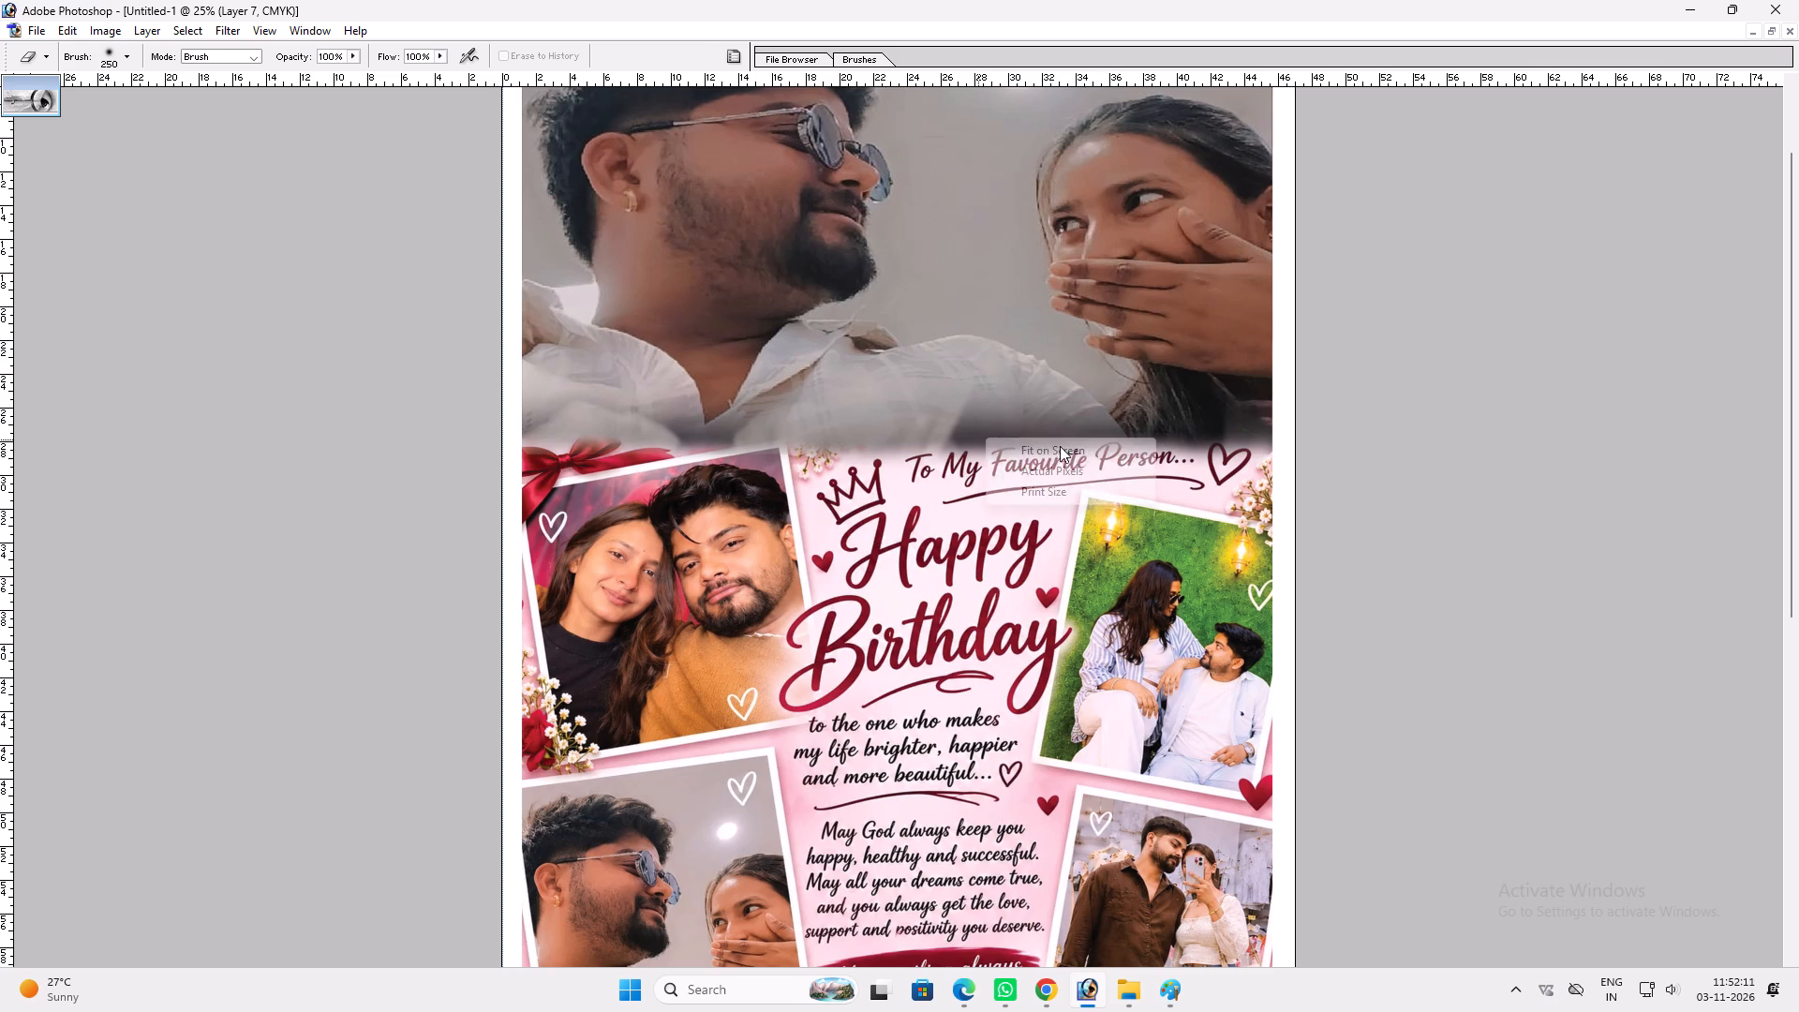
pyautogui.click(1085, 447)
pyautogui.press('v')
pyautogui.press('v')
pyautogui.hotkey('ctrl', '+')
pyautogui.press('space')
pyautogui.press('space')
pyautogui.press('space')
pyautogui.press('space')
pyautogui.press('space')
pyautogui.rightClick(989, 451)
pyautogui.moveTo(1004, 460); pyautogui.dragTo(1044, 468)
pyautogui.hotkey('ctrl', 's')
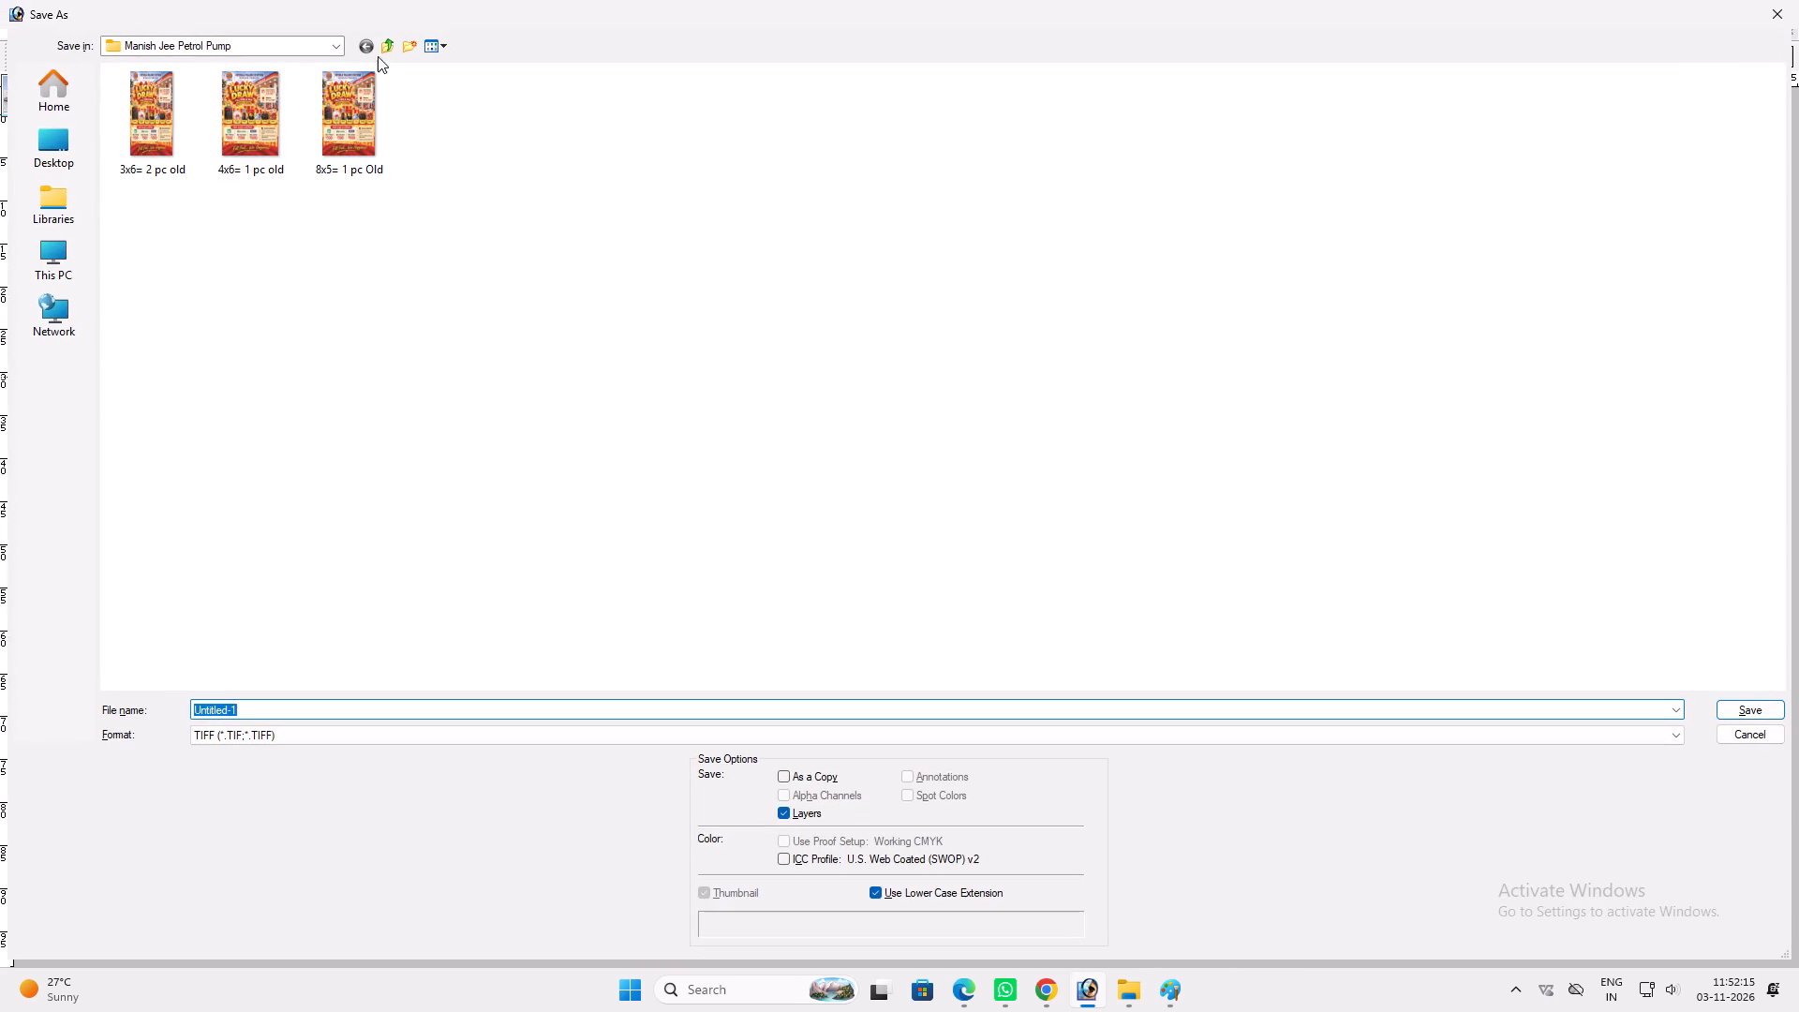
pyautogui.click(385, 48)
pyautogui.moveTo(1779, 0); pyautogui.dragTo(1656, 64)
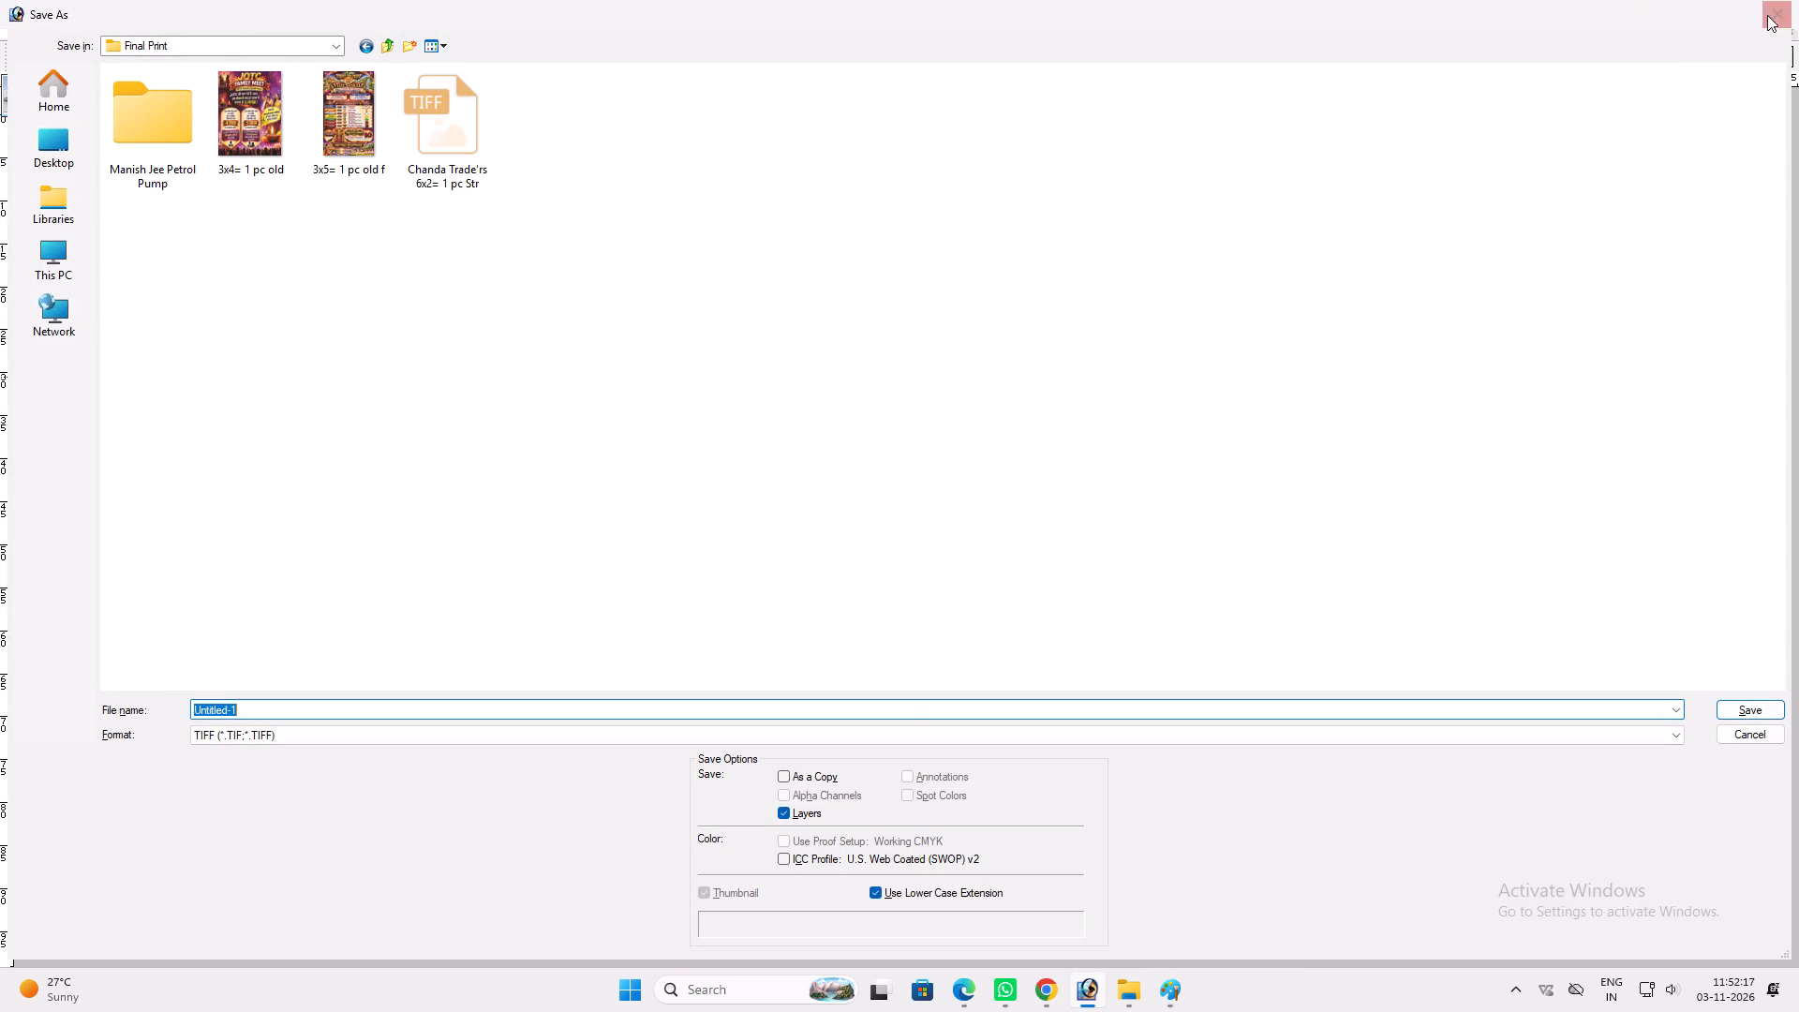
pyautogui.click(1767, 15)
# Examine the seams between the photo sections from the top to the bottom of the layout.
pyautogui.hotkey('ctrl', '+')
pyautogui.hotkey('ctrl', '+')
pyautogui.press('space')
pyautogui.press('space')
pyautogui.press('space')
pyautogui.press('space')
pyautogui.press('space')
pyautogui.press('space')
pyautogui.press('space')
pyautogui.press('space')
pyautogui.press('space')
pyautogui.press('space')
pyautogui.press('space')
pyautogui.press('space')
pyautogui.press('space')
pyautogui.press('space')
pyautogui.press('space')
pyautogui.press('space')
pyautogui.press('space')
pyautogui.press('space')
pyautogui.press('space')
pyautogui.press('space')
pyautogui.moveTo(892, 404); pyautogui.dragTo(891, 676)
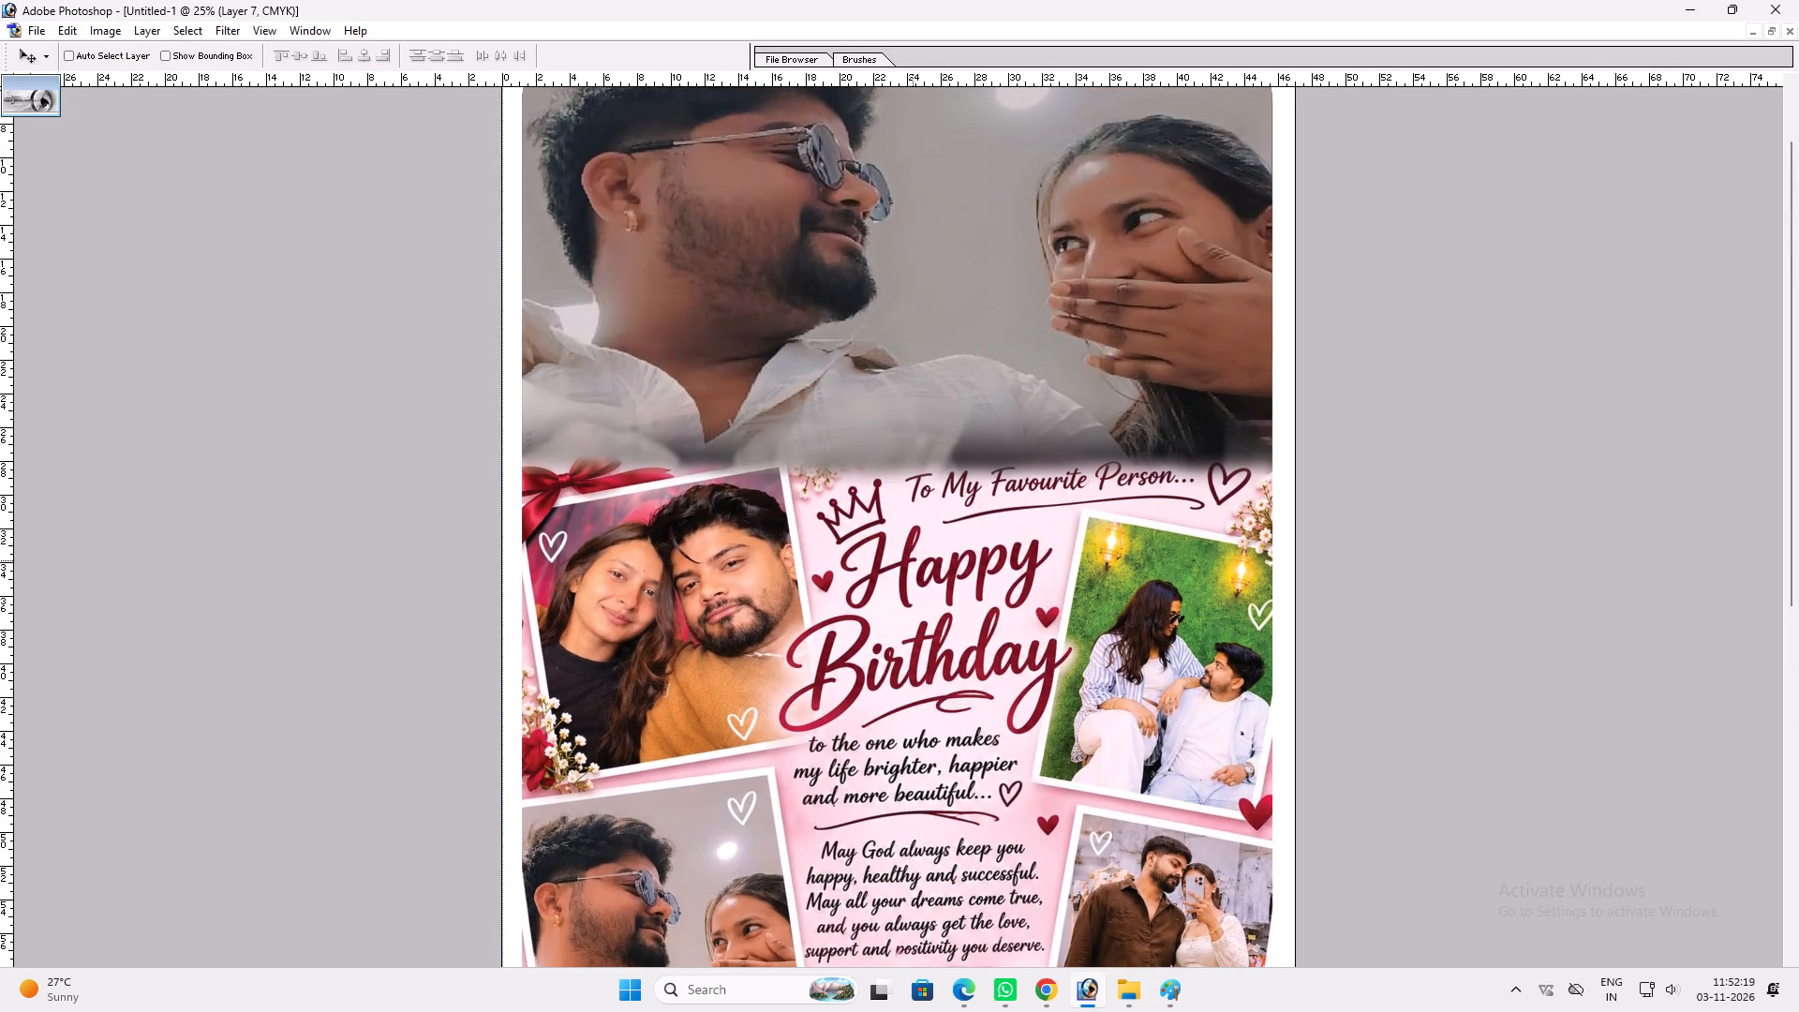
pyautogui.moveTo(905, 539); pyautogui.dragTo(899, 674)
pyautogui.moveTo(900, 707); pyautogui.dragTo(980, 141)
pyautogui.moveTo(971, 450); pyautogui.dragTo(985, 171)
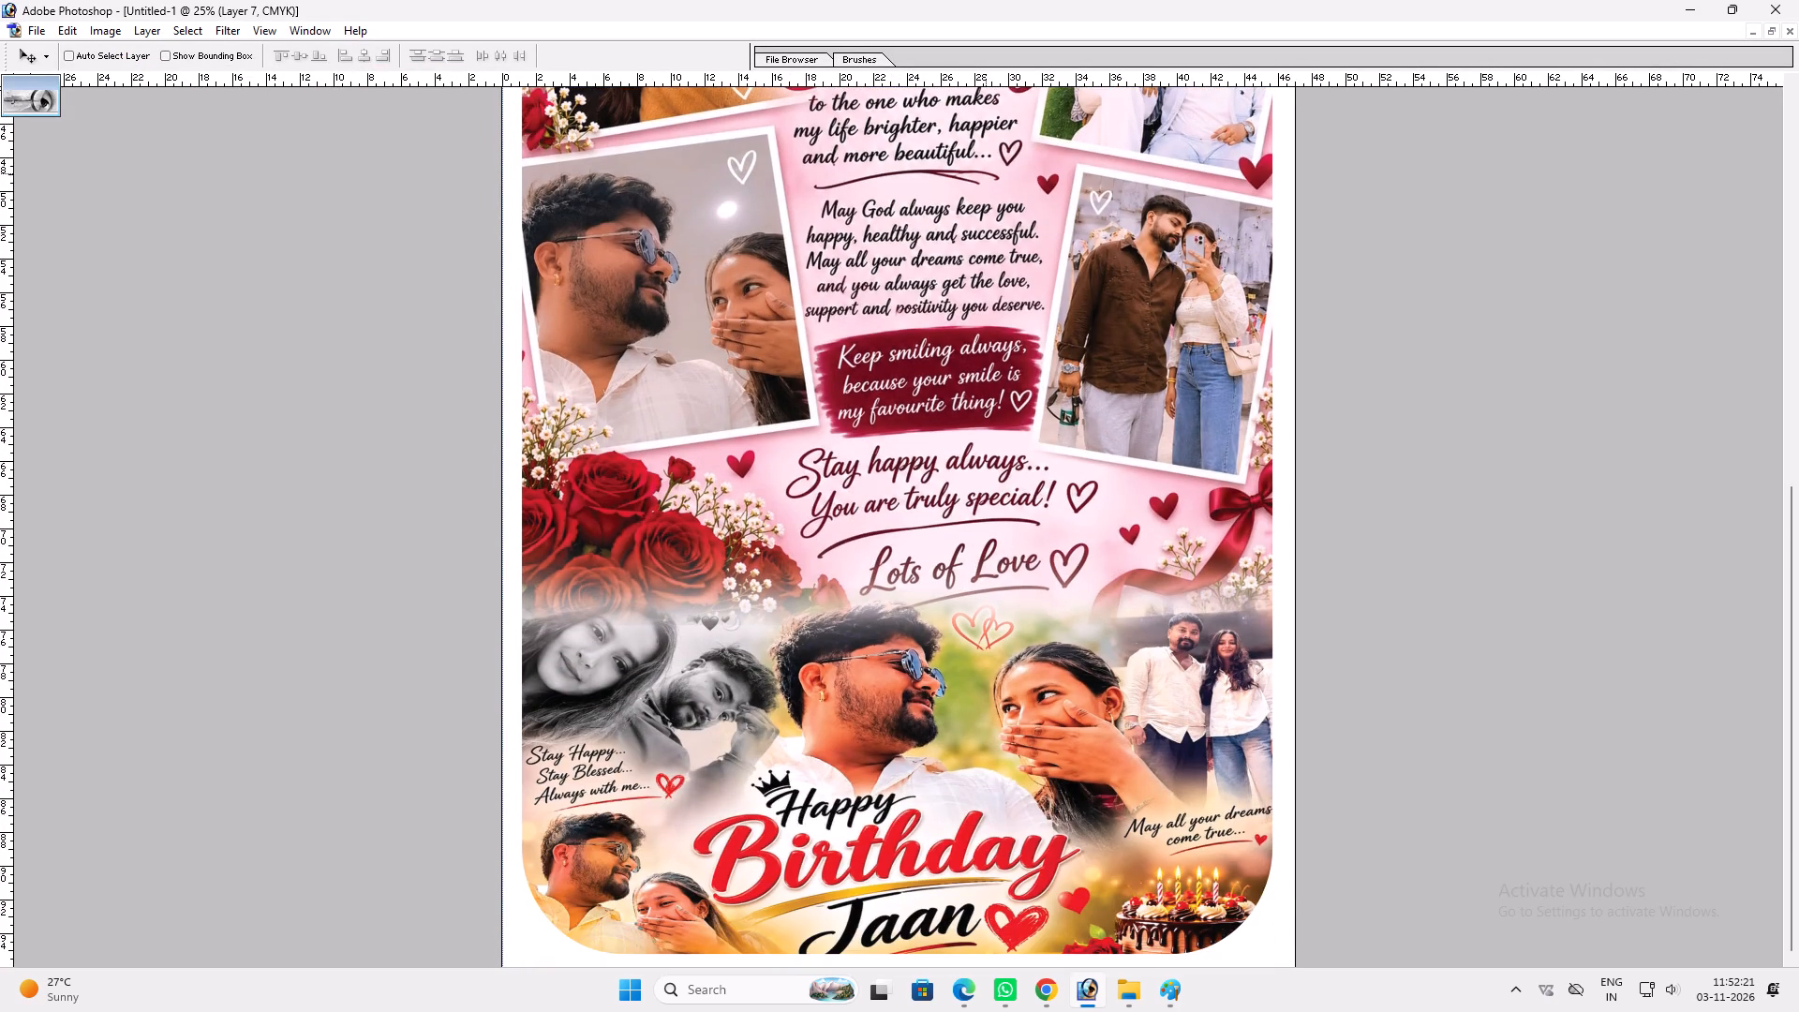
pyautogui.moveTo(894, 365); pyautogui.dragTo(869, 719)
pyautogui.moveTo(947, 304); pyautogui.dragTo(947, 474)
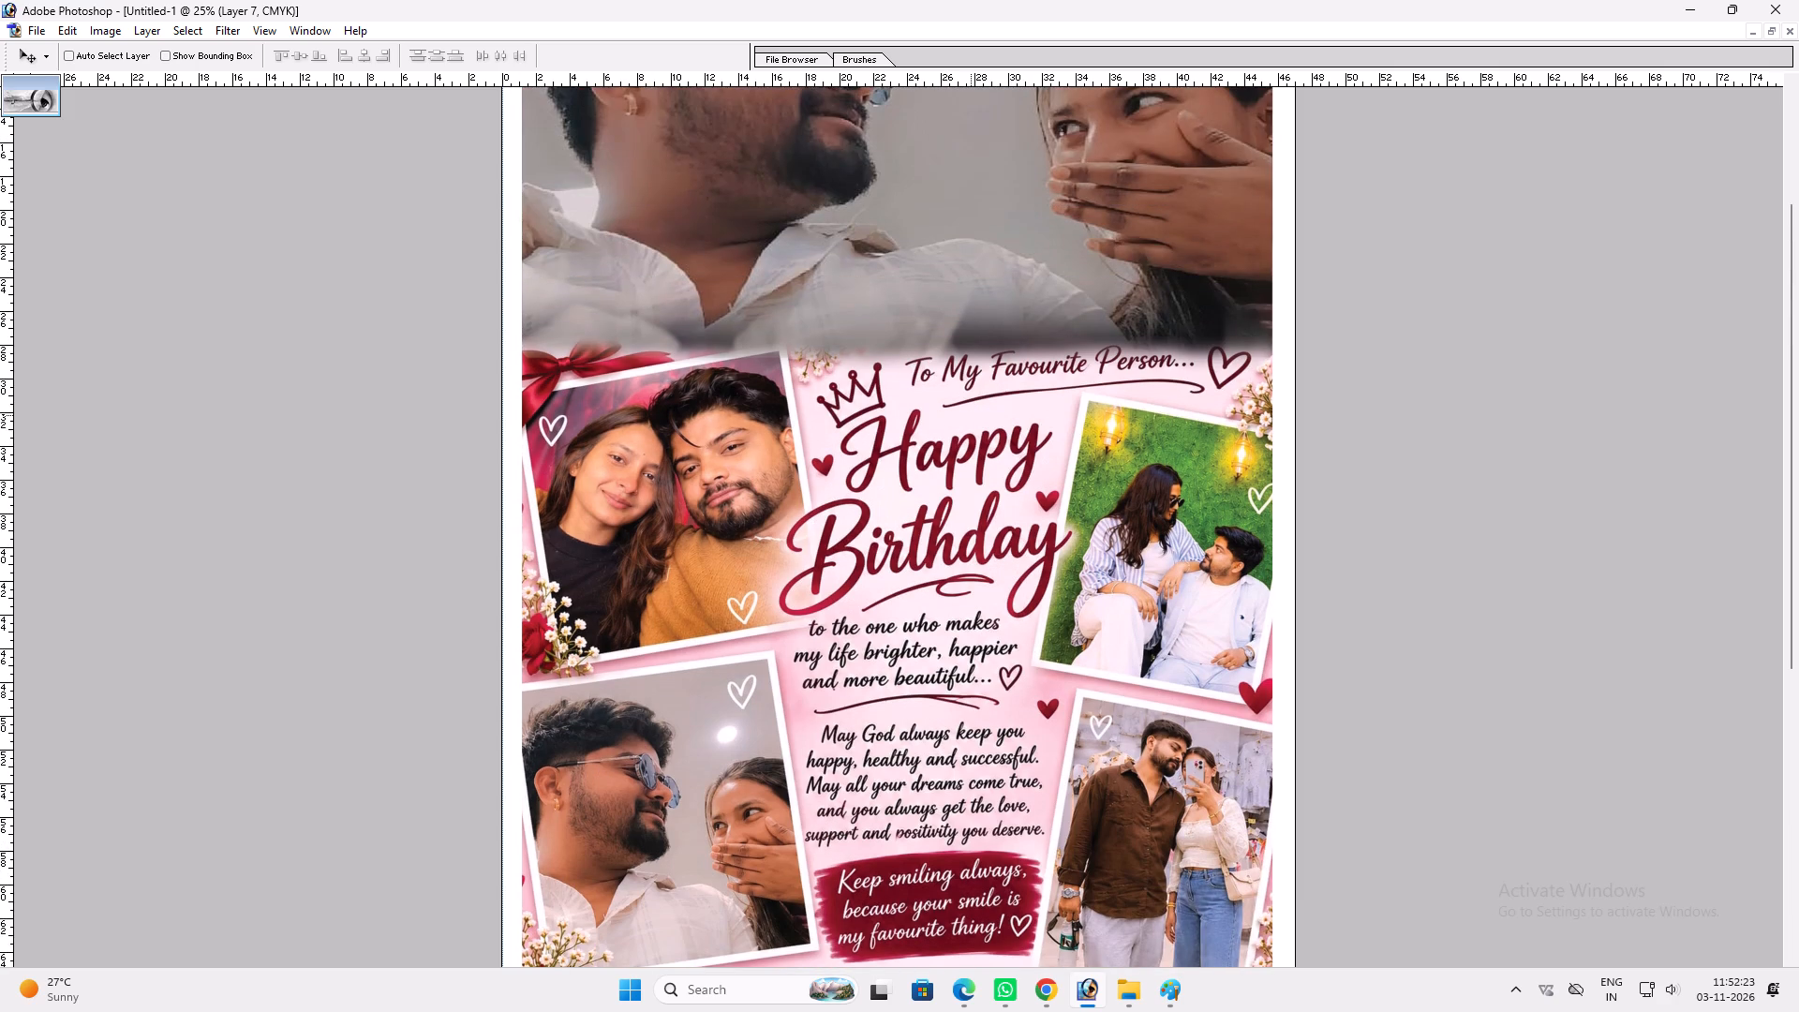
# Raise the bottom edge of the Layer 7 couple photo with Free Transform to expose the dark photo beneath it.
pyautogui.keyDown('ctrl'); pyautogui.click(971, 414); pyautogui.keyUp('ctrl')
pyautogui.keyDown('ctrl'); pyautogui.click(955, 280); pyautogui.keyUp('ctrl')
pyautogui.hotkey('ctrl', 't')
pyautogui.keyDown('shift'); pyautogui.moveTo(954, 363); pyautogui.dragTo(958, 329); pyautogui.keyUp('shift')
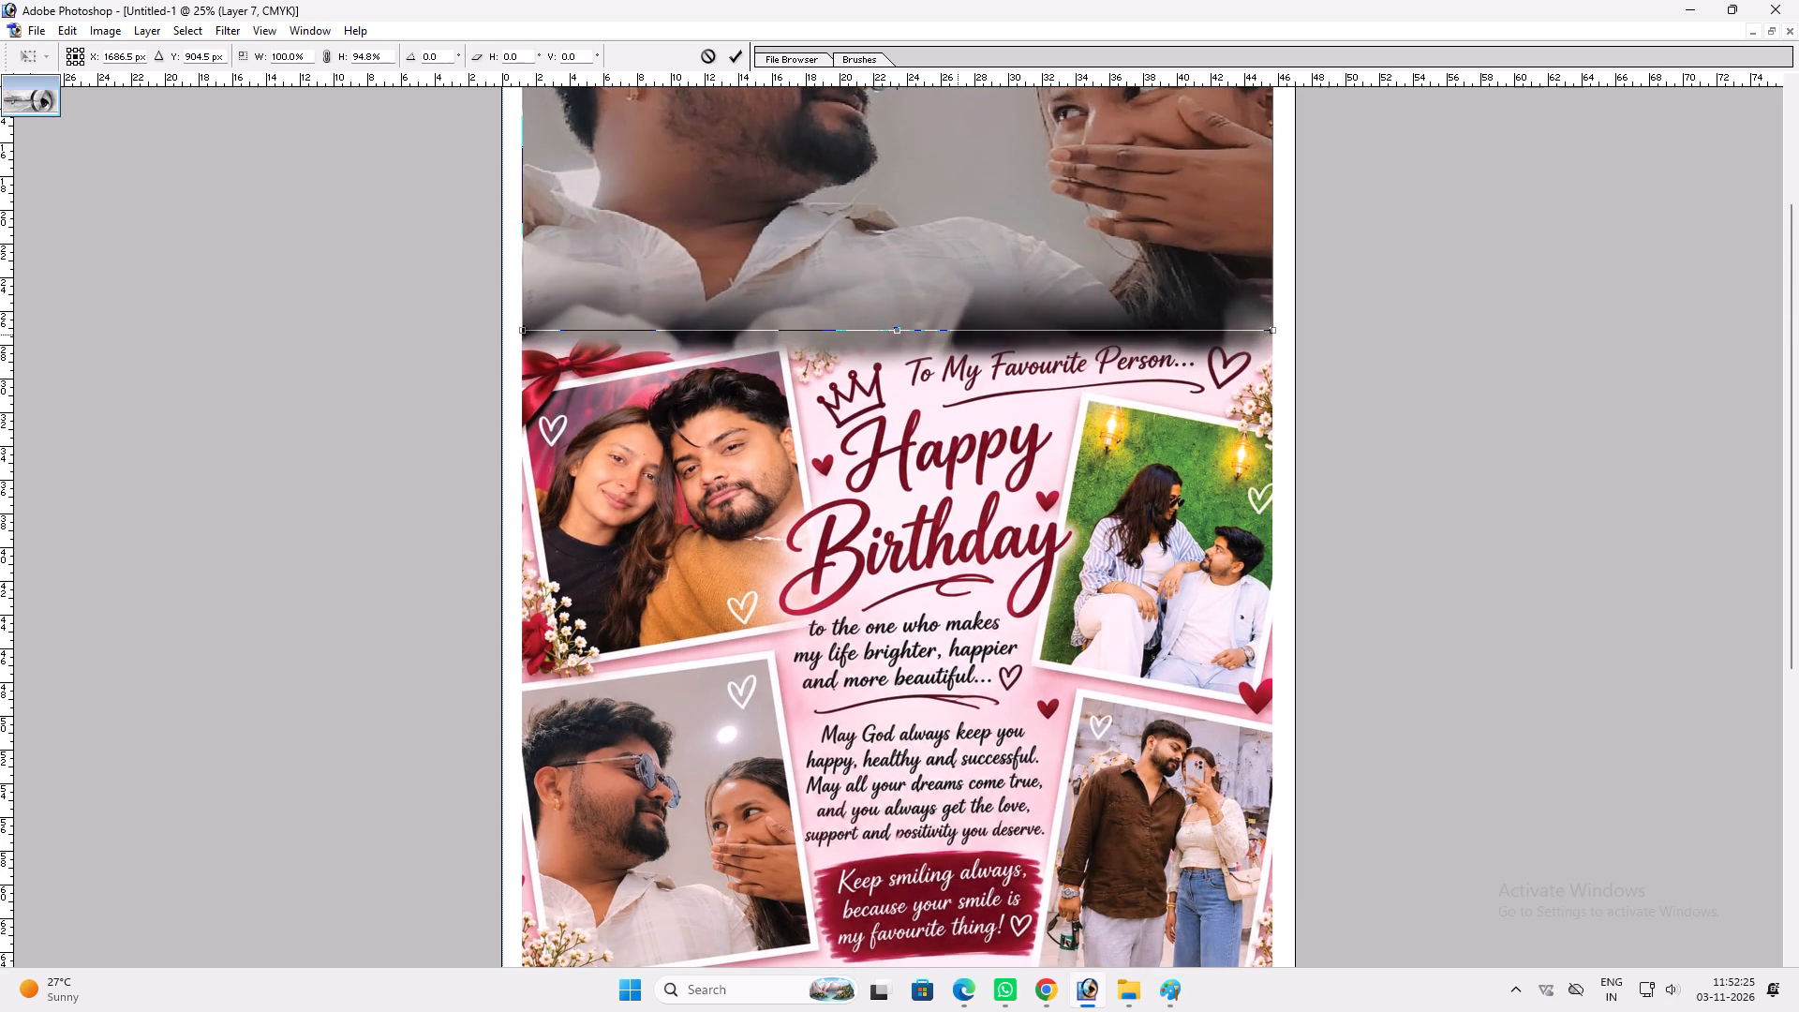
pyautogui.keyDown('shift'); pyautogui.moveTo(958, 329); pyautogui.dragTo(963, 299); pyautogui.keyUp('shift')
pyautogui.press('Return')
# Select the exposed dark photo on Layer 6 and delete that layer.
pyautogui.press('v')
pyautogui.keyDown('ctrl'); pyautogui.click(919, 328); pyautogui.keyUp('ctrl')
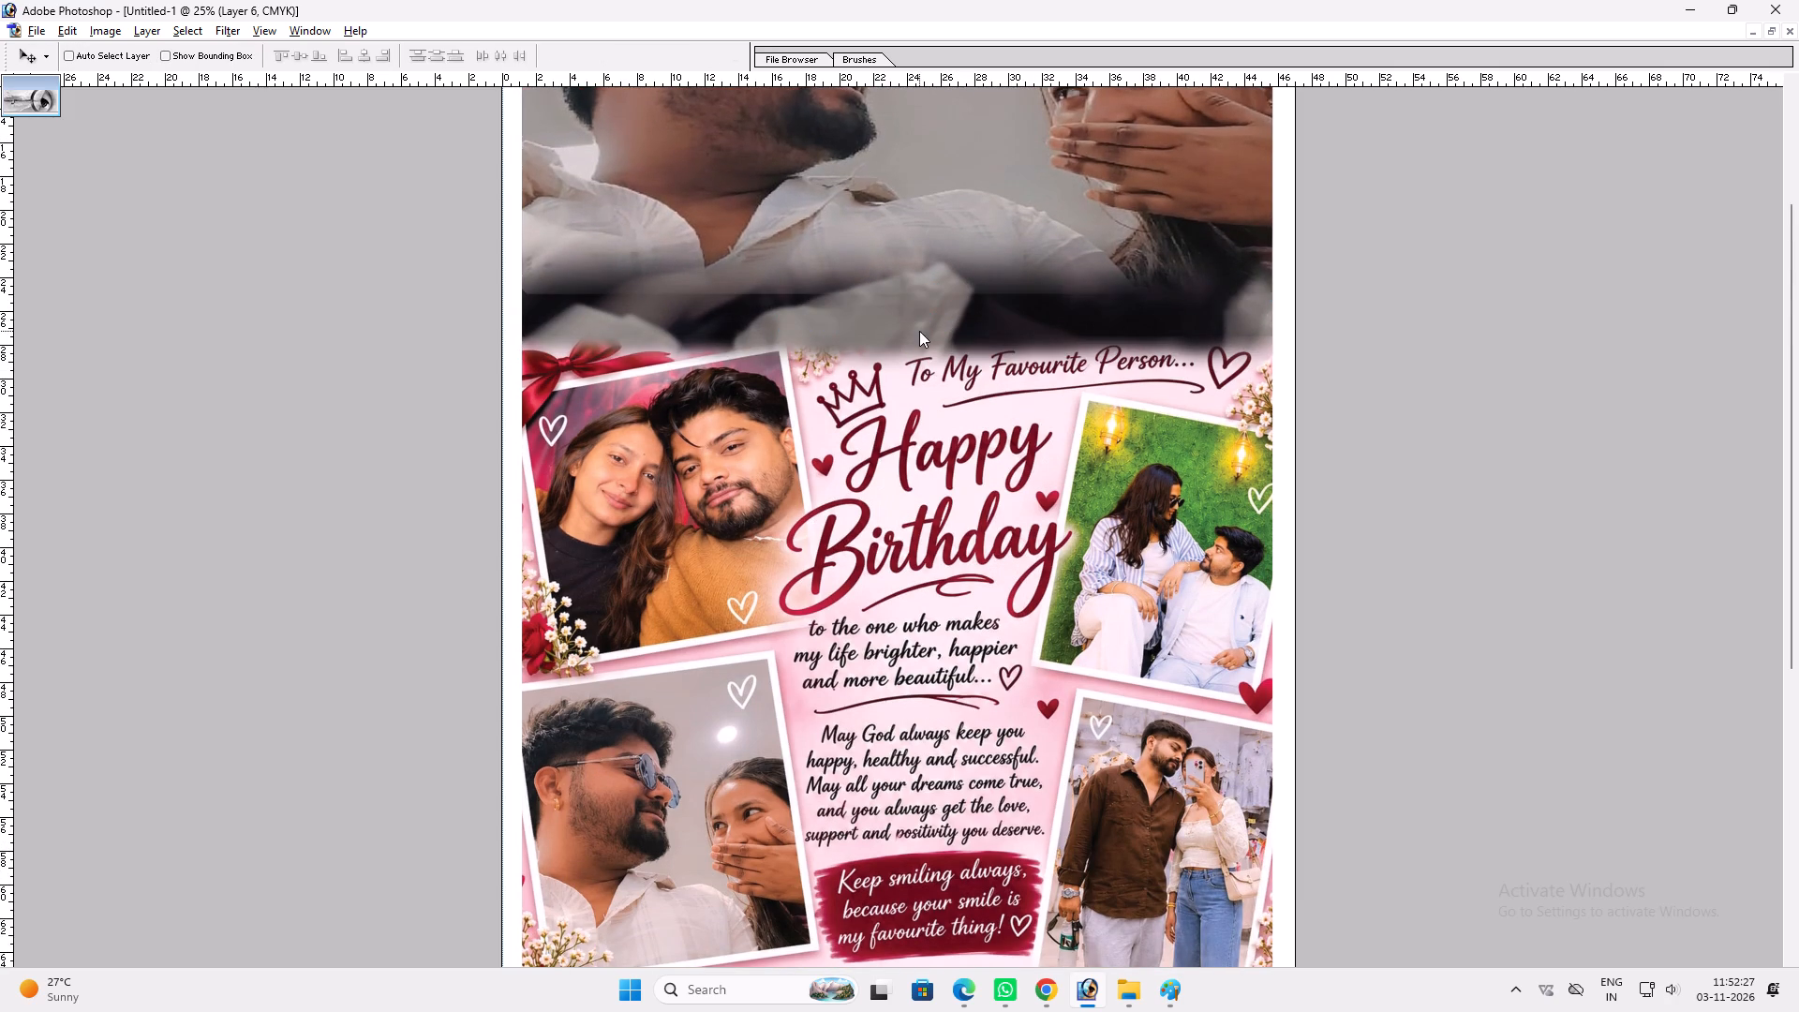
pyautogui.hotkey('alt', 'l')
pyautogui.hotkey('alt', 'l')
pyautogui.hotkey('alt', 'l')
# Stretch the bottom edge of the Layer 7 couple photo back down to the top of the collage with Free Transform.
pyautogui.keyDown('ctrl'); pyautogui.click(875, 212); pyautogui.keyUp('ctrl')
pyautogui.hotkey('ctrl', 't')
pyautogui.keyDown('shift'); pyautogui.moveTo(882, 298); pyautogui.dragTo(881, 325); pyautogui.keyUp('shift')
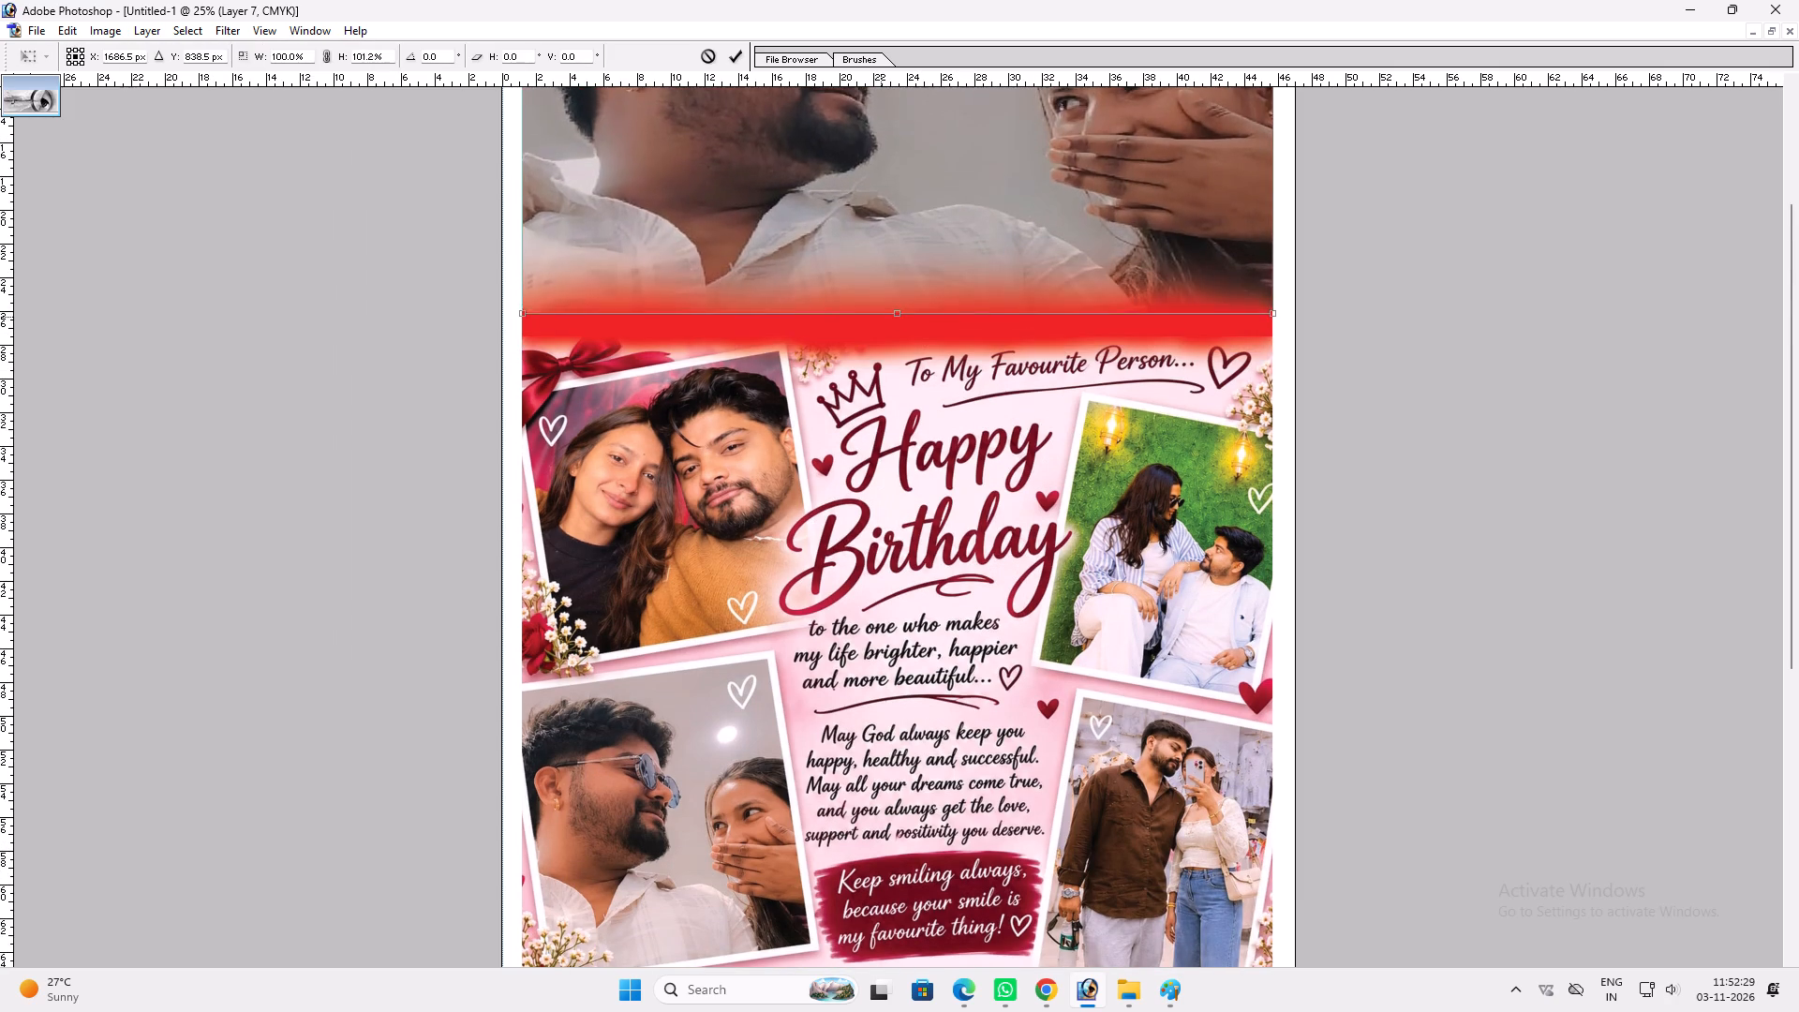
pyautogui.keyDown('shift'); pyautogui.moveTo(881, 325); pyautogui.dragTo(873, 356); pyautogui.keyUp('shift')
pyautogui.press('Return')
pyautogui.press('v')
# Change the Color Overlay on the red Layer 5 shape behind the couple photo to white.
pyautogui.rightClick(872, 250)
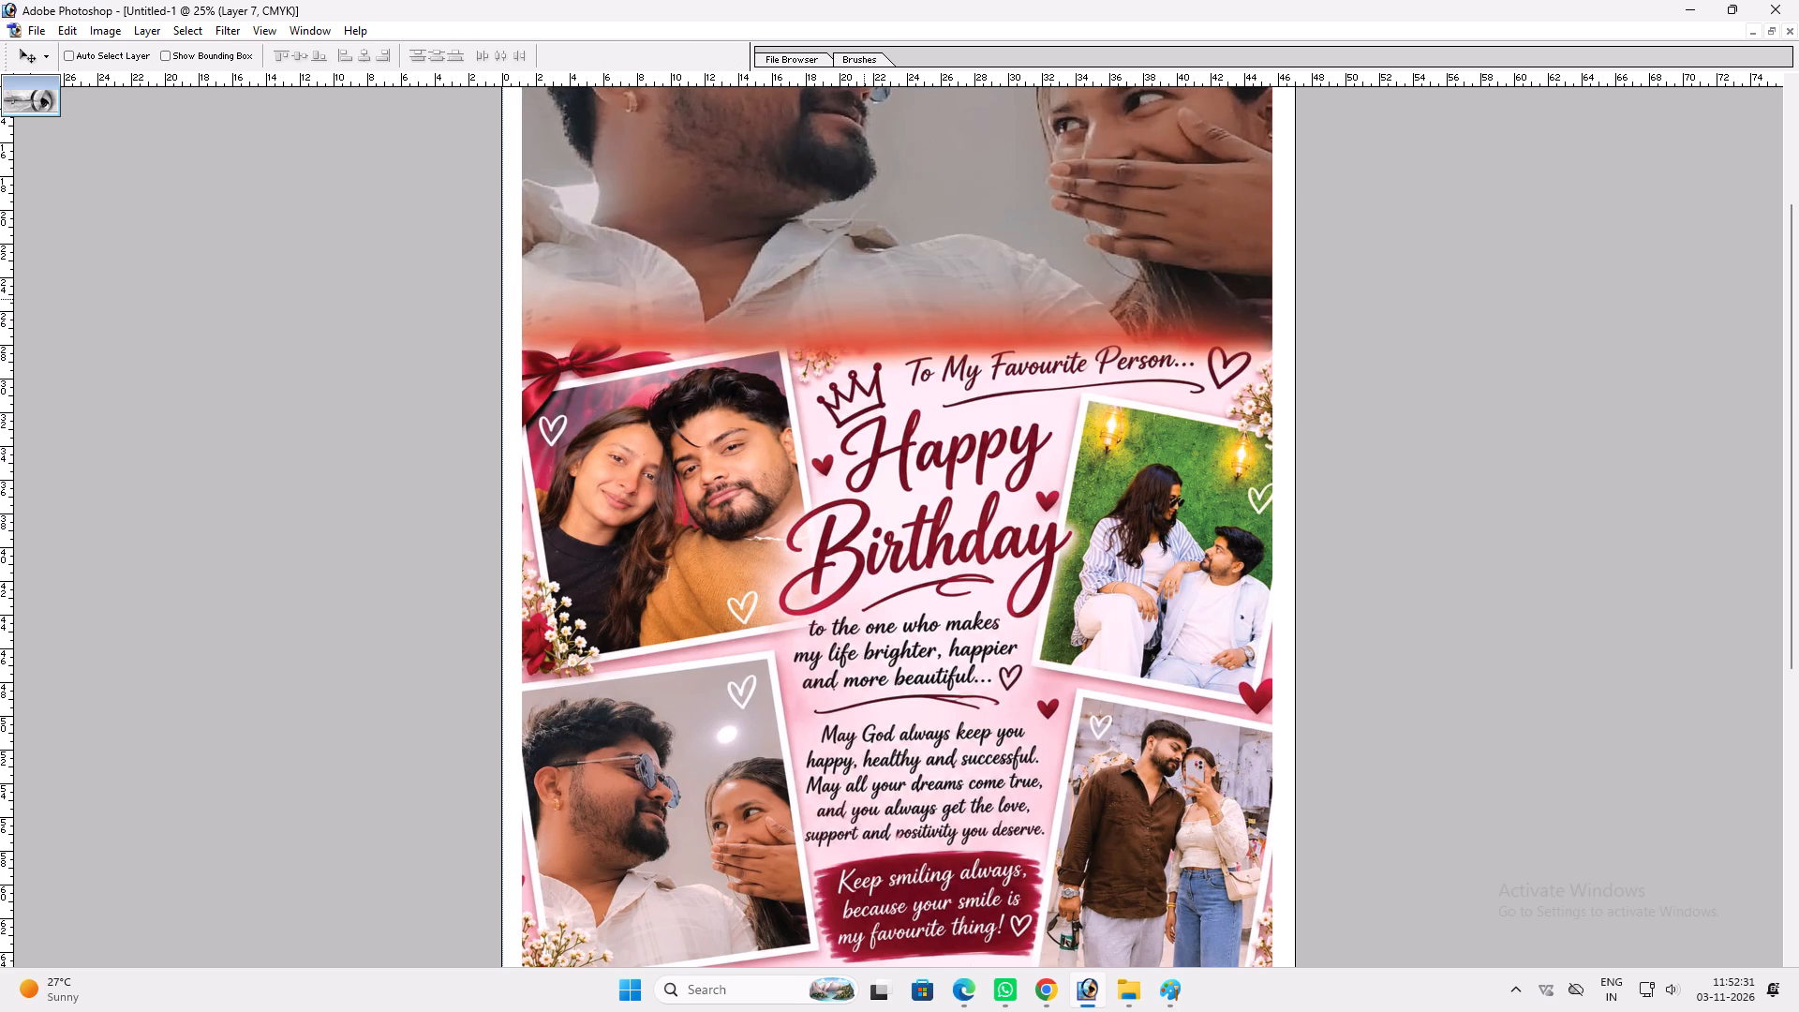
pyautogui.click(917, 283)
pyautogui.hotkey('alt', 'l')
pyautogui.hotkey('alt', 'y')
pyautogui.press('n')
pyautogui.click(771, 454)
pyautogui.click(1012, 288)
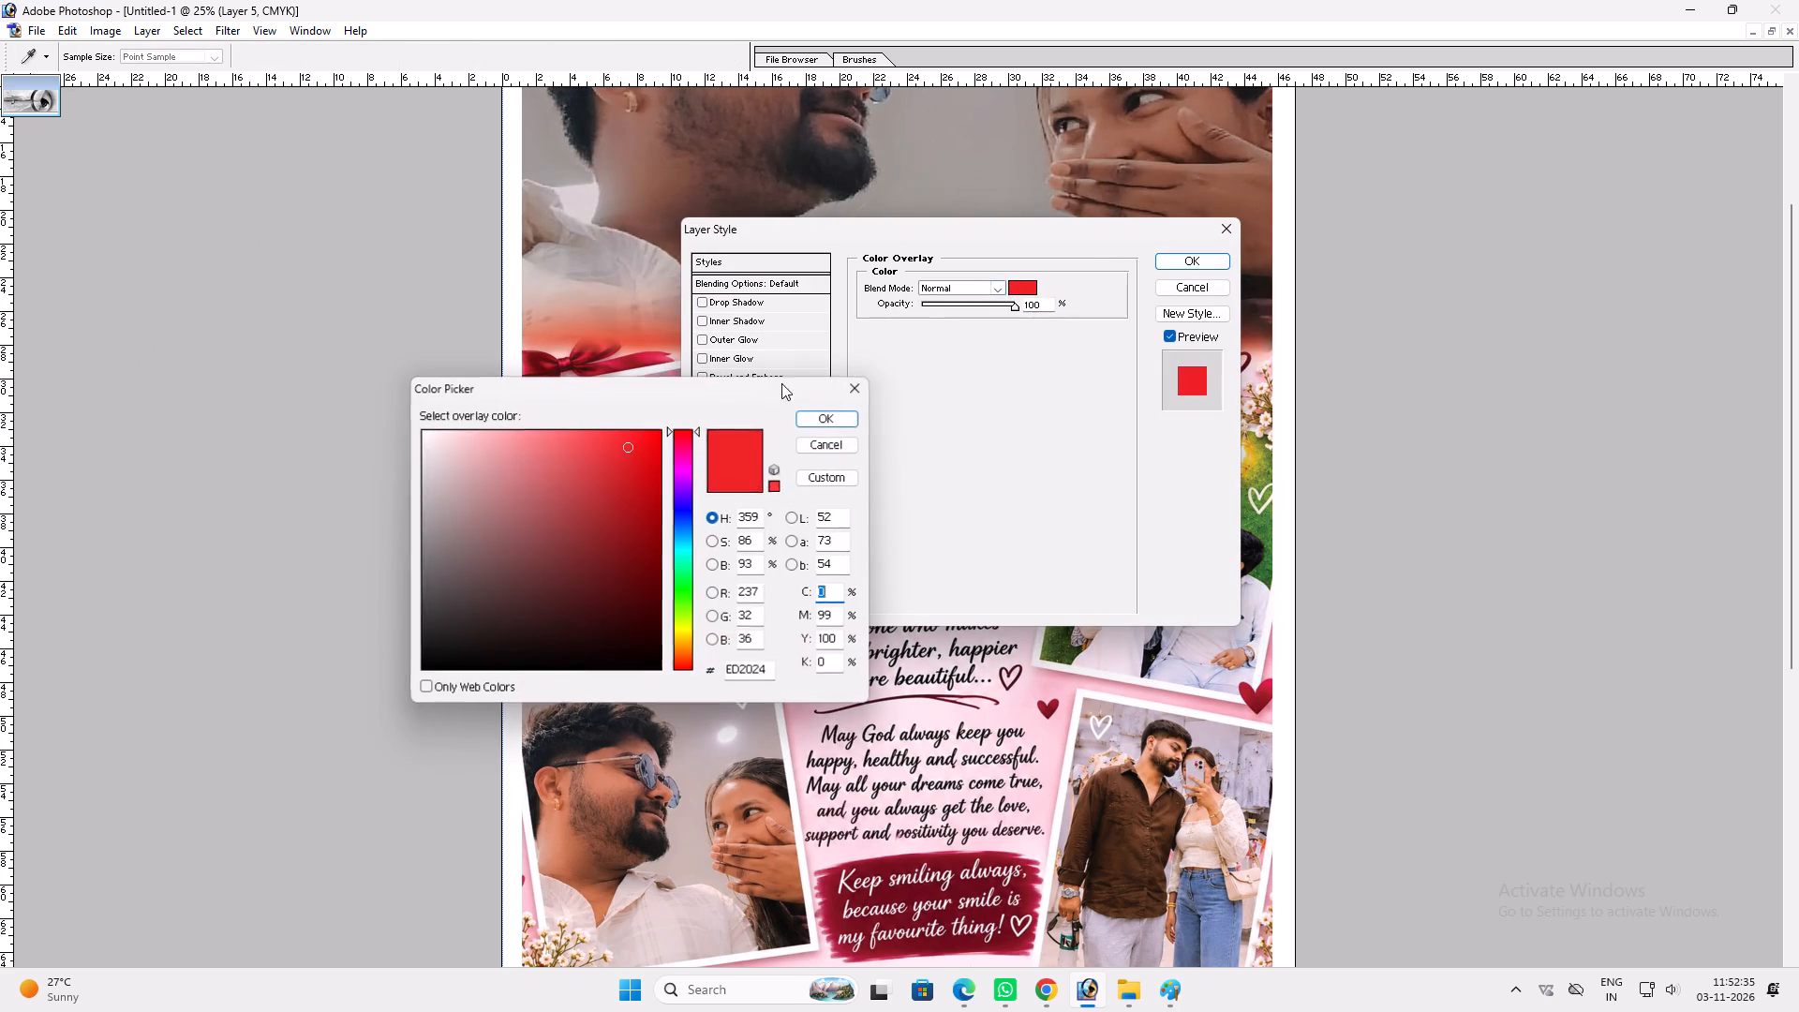
pyautogui.moveTo(614, 483); pyautogui.dragTo(355, 369)
pyautogui.press('Return')
pyautogui.press('Return')
pyautogui.press('Return')
# Check the complete birthday layout with the white backing behind the couple photo.
pyautogui.press('space')
pyautogui.press('space')
pyautogui.press('space')
pyautogui.press('space')
pyautogui.press('space')
pyautogui.press('space')
pyautogui.press('space')
pyautogui.press('space')
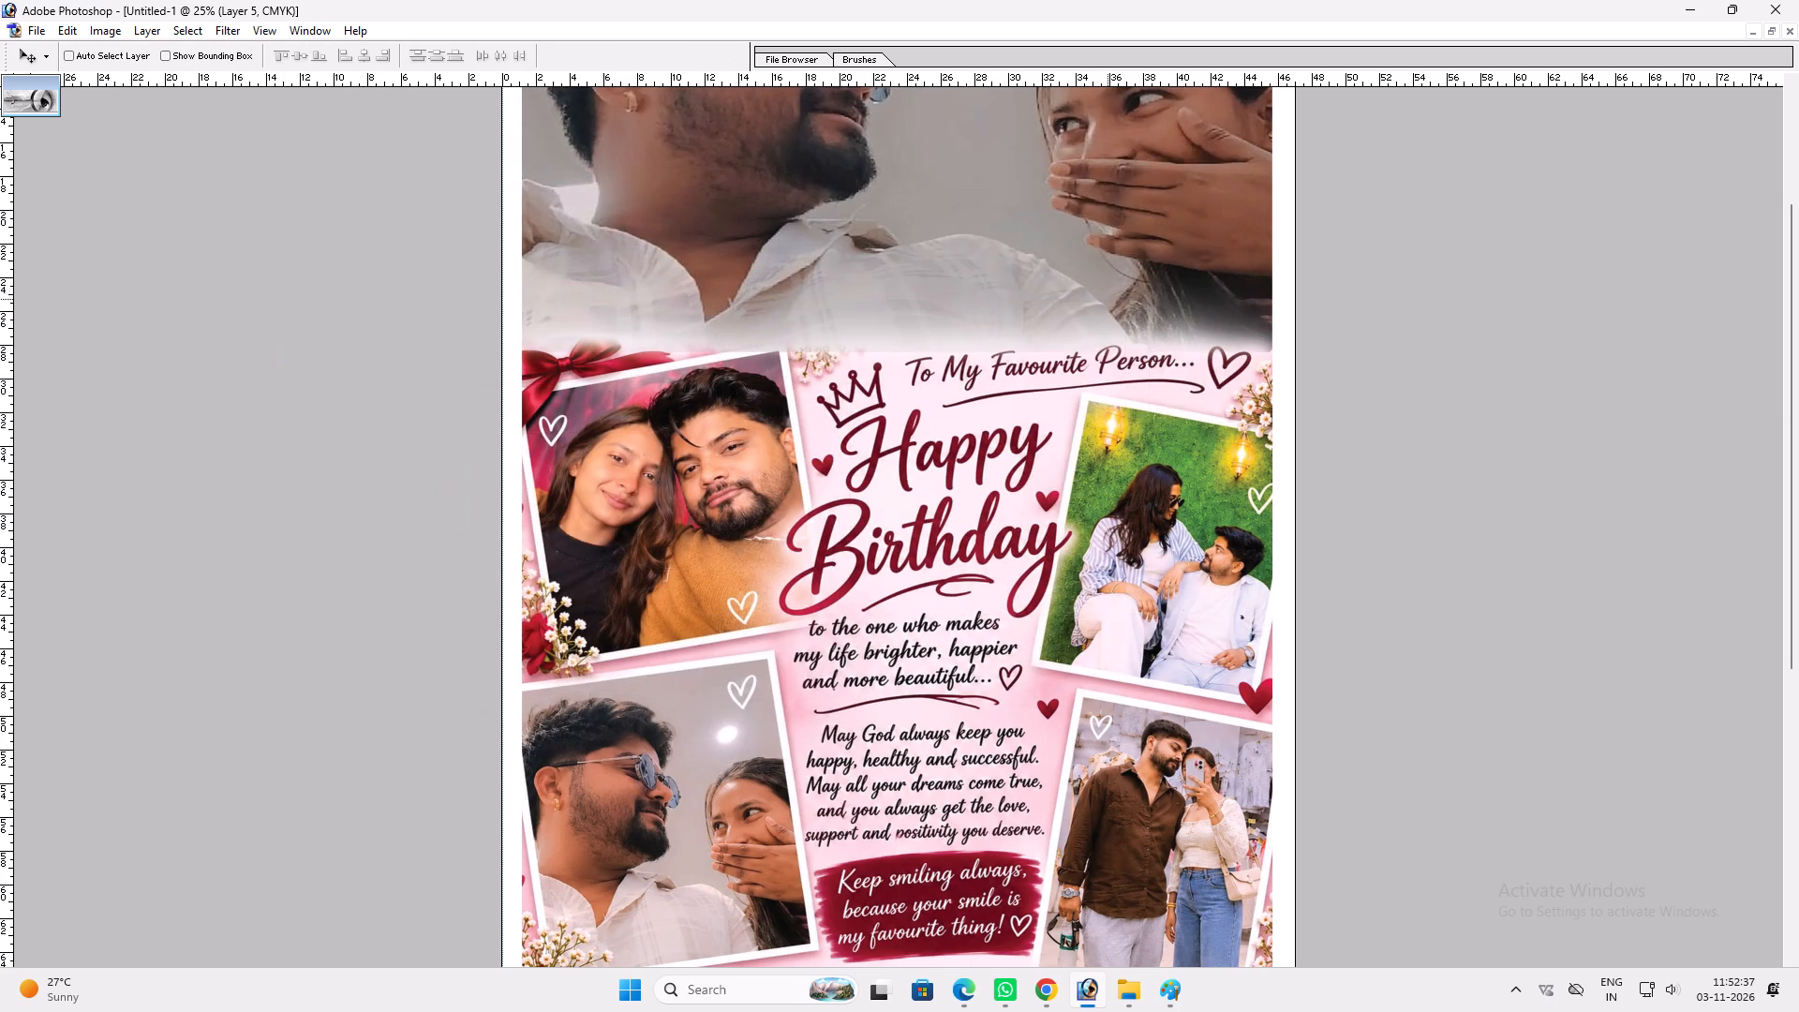
pyautogui.rightClick(1096, 297)
pyautogui.moveTo(1127, 301); pyautogui.dragTo(1157, 307)
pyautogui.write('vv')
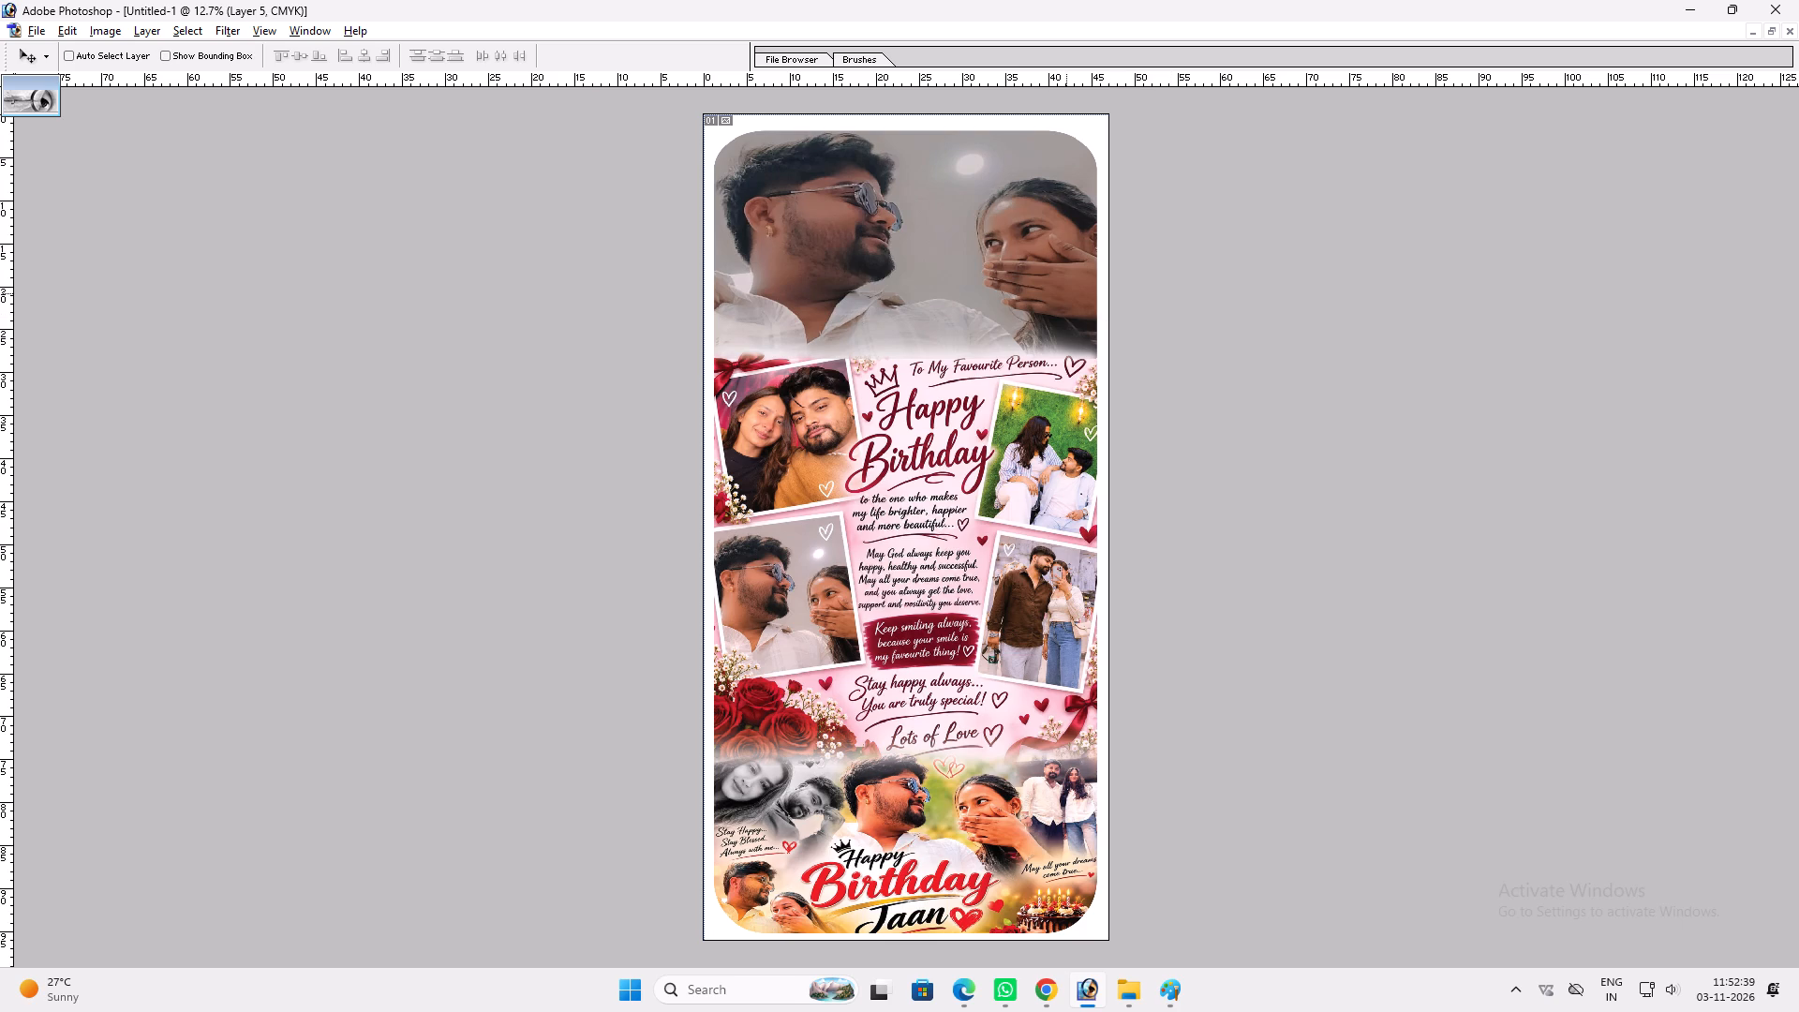
# Set the document height to 80 inches in Image Size and fit the resized poster in view.
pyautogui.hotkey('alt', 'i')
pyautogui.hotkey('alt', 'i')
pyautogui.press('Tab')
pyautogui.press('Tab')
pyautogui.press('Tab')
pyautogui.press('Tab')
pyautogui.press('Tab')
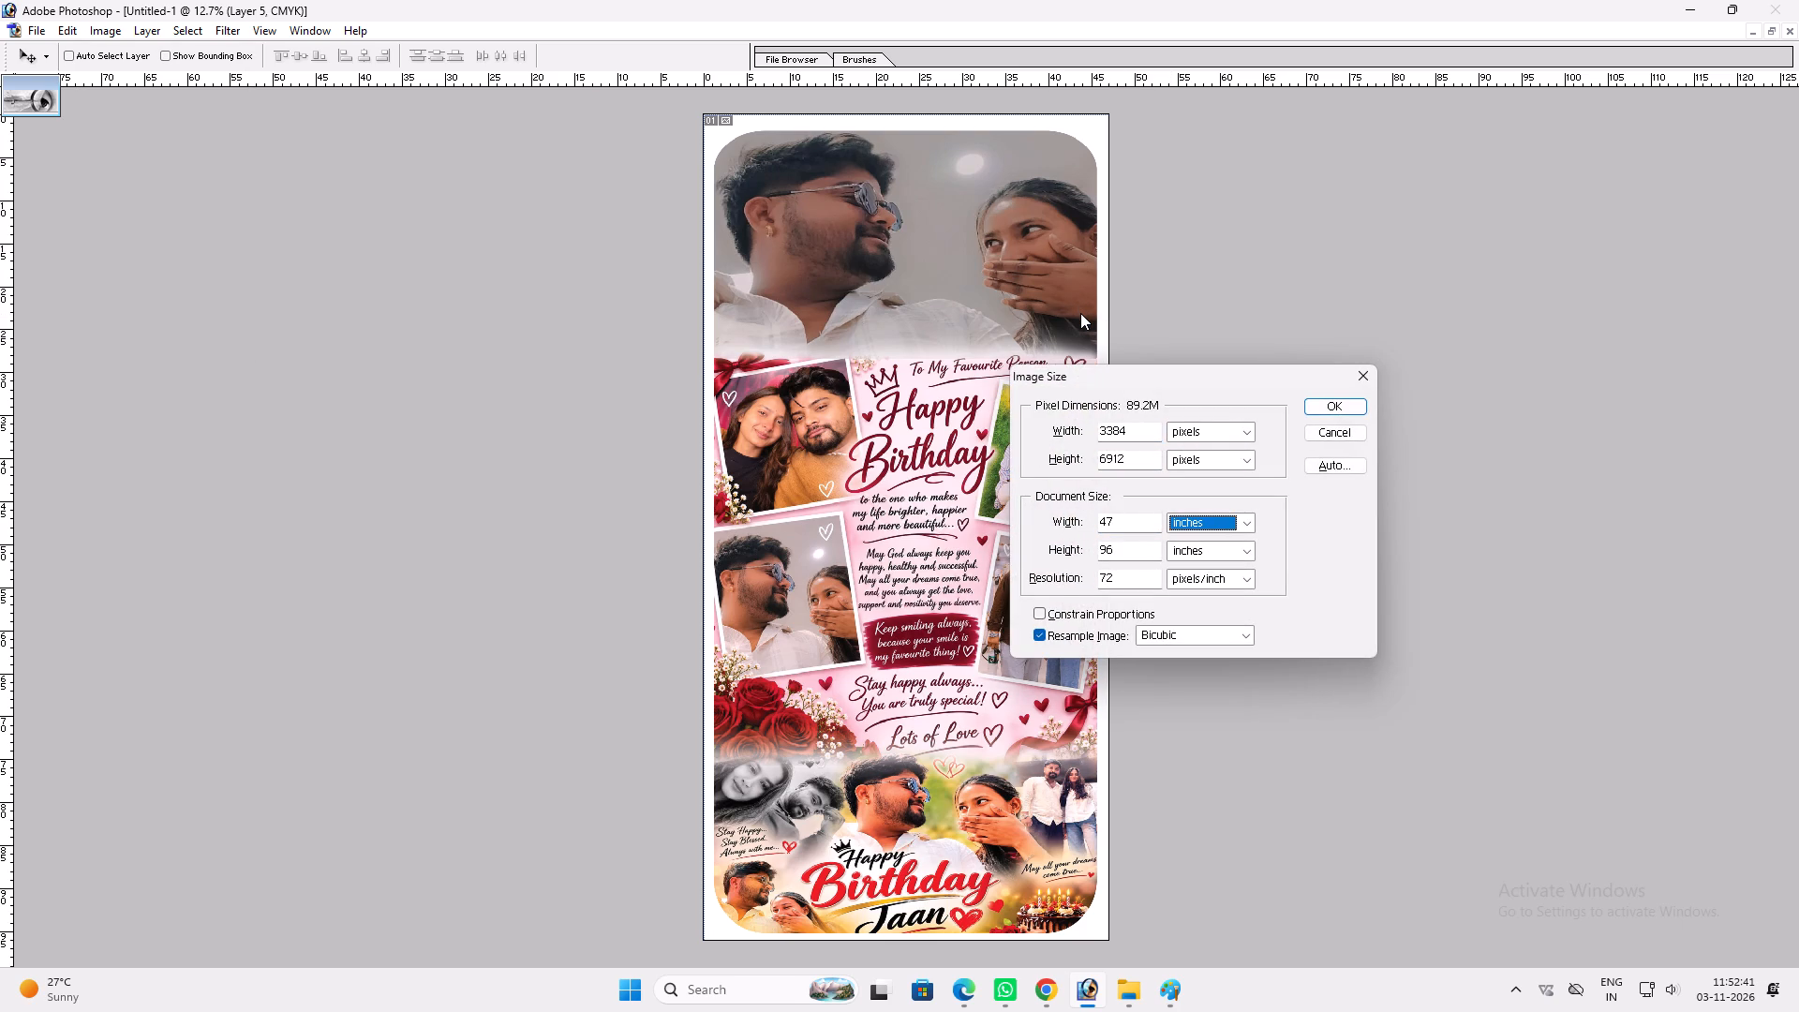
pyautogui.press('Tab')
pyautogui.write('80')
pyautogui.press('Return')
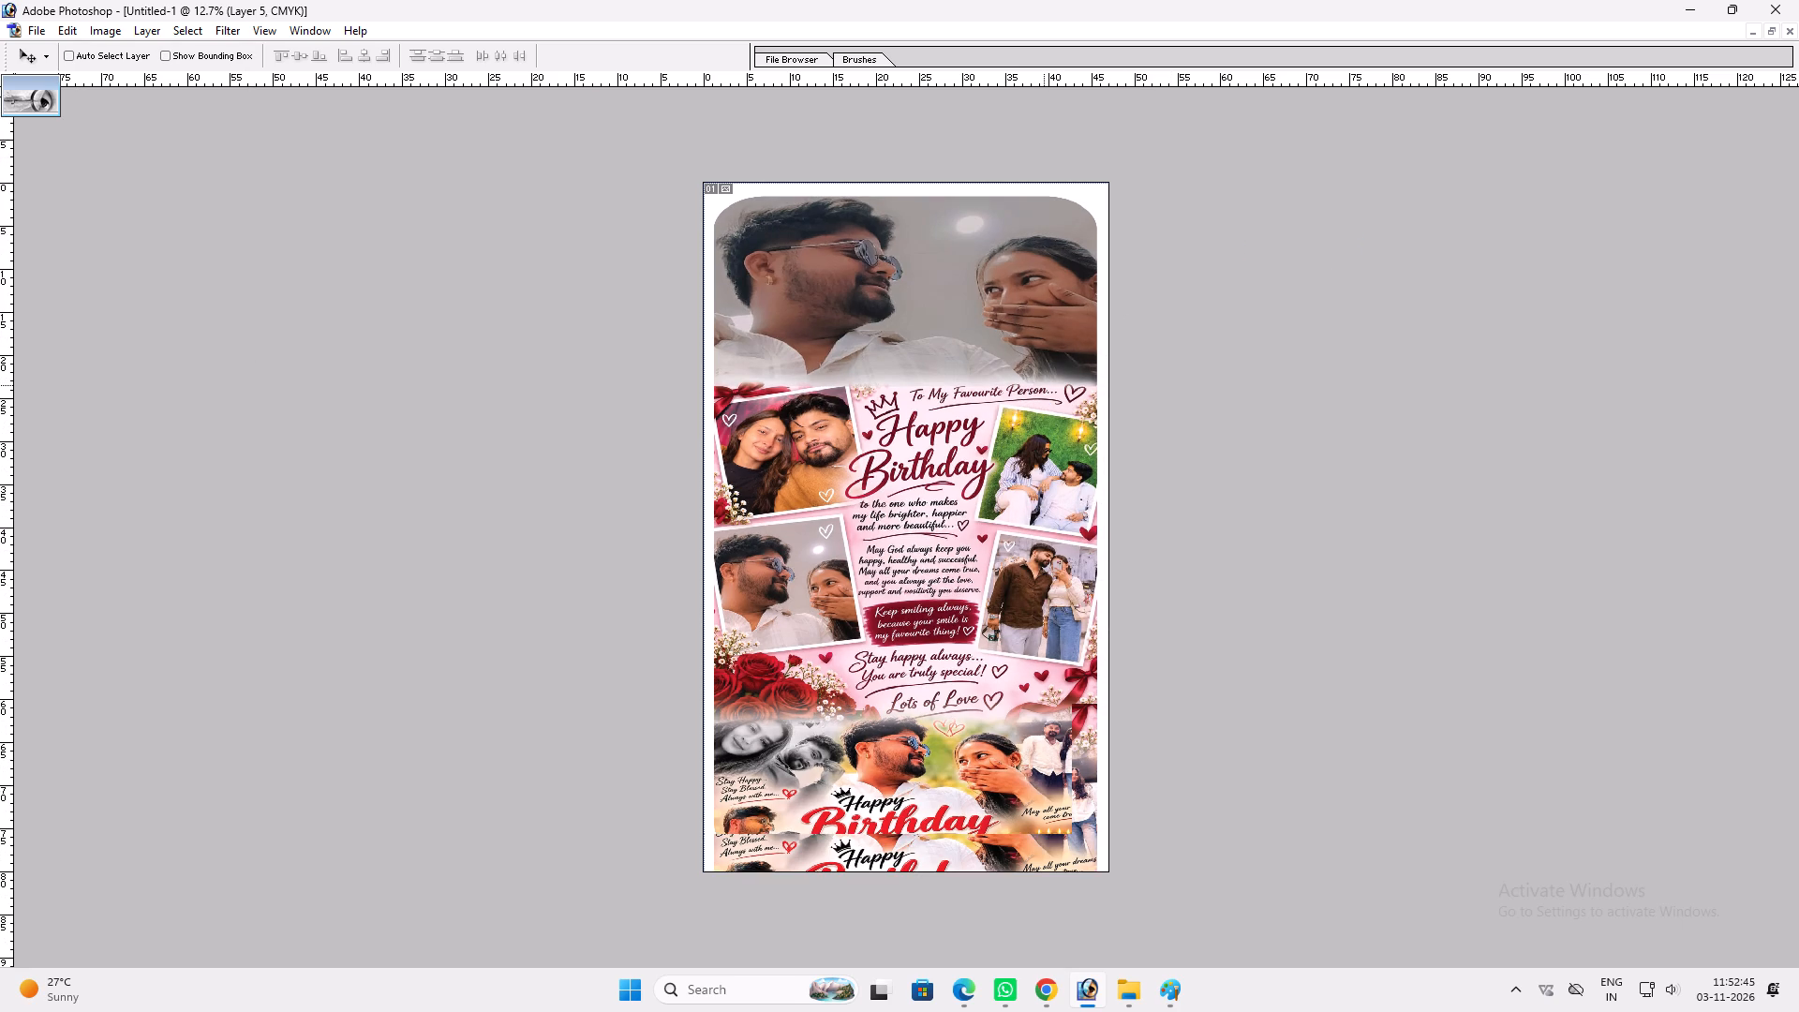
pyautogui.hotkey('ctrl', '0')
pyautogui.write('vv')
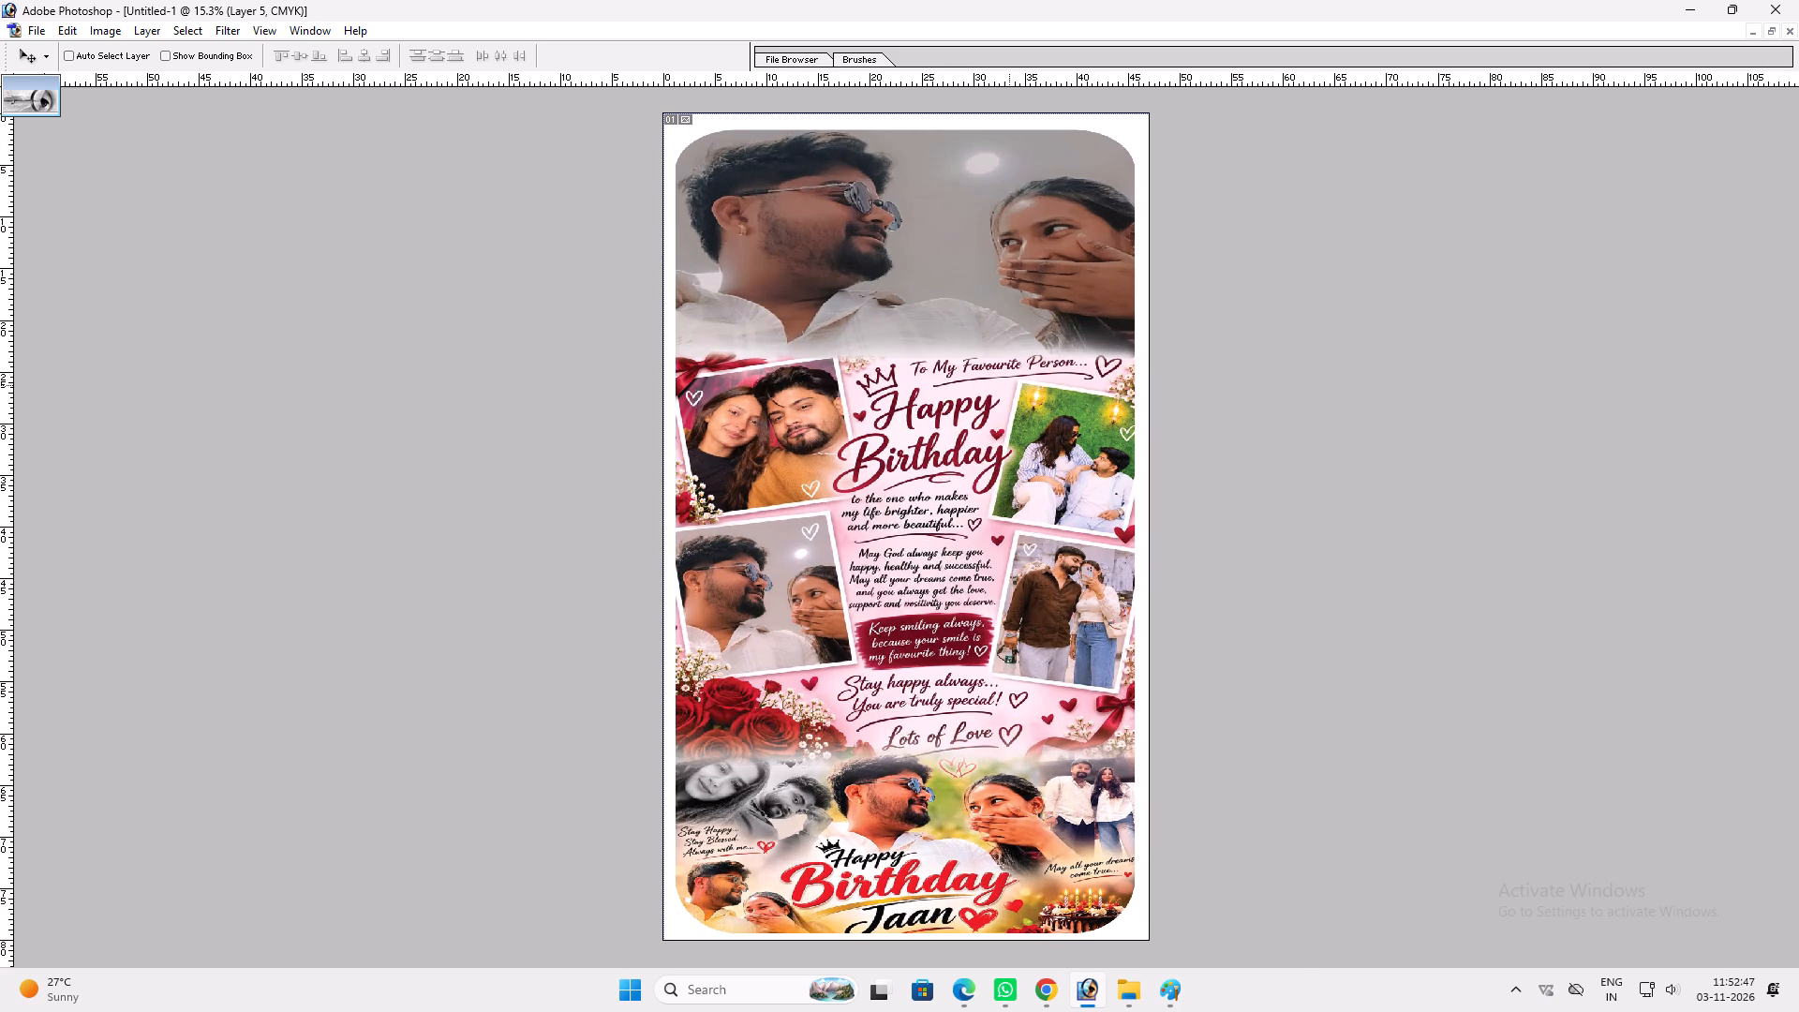